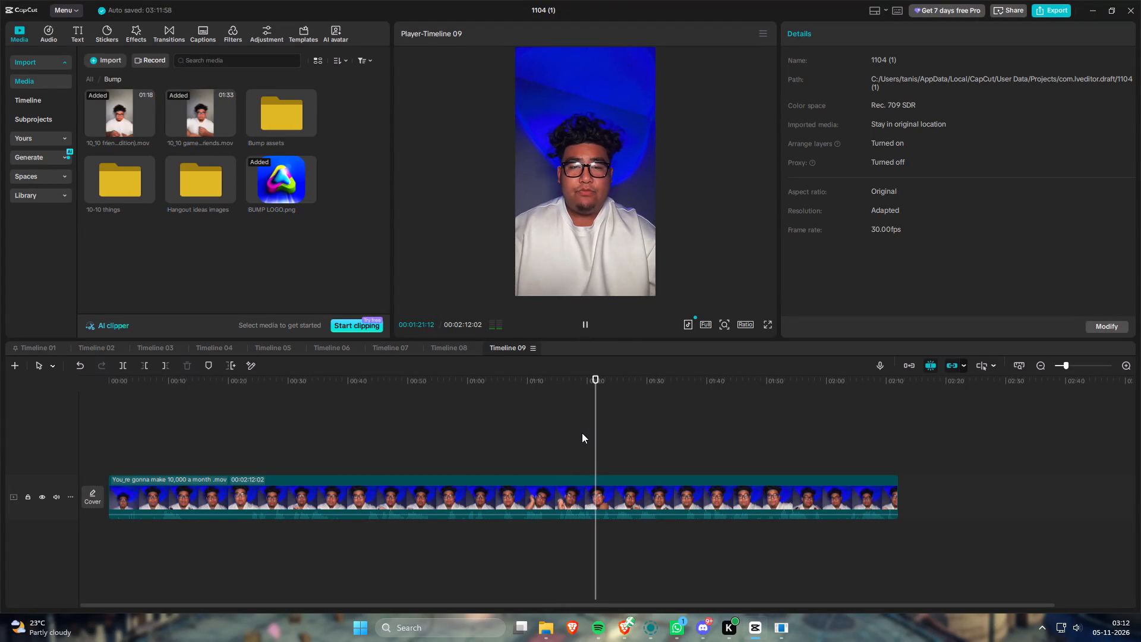
Stop the raw footage playback and review the opening seconds of the edited video in Timeline 03, and look at Timeline 04.
{"action": "key", "text": "space"}
{"action": "left_click", "coordinate": [150, 350]}
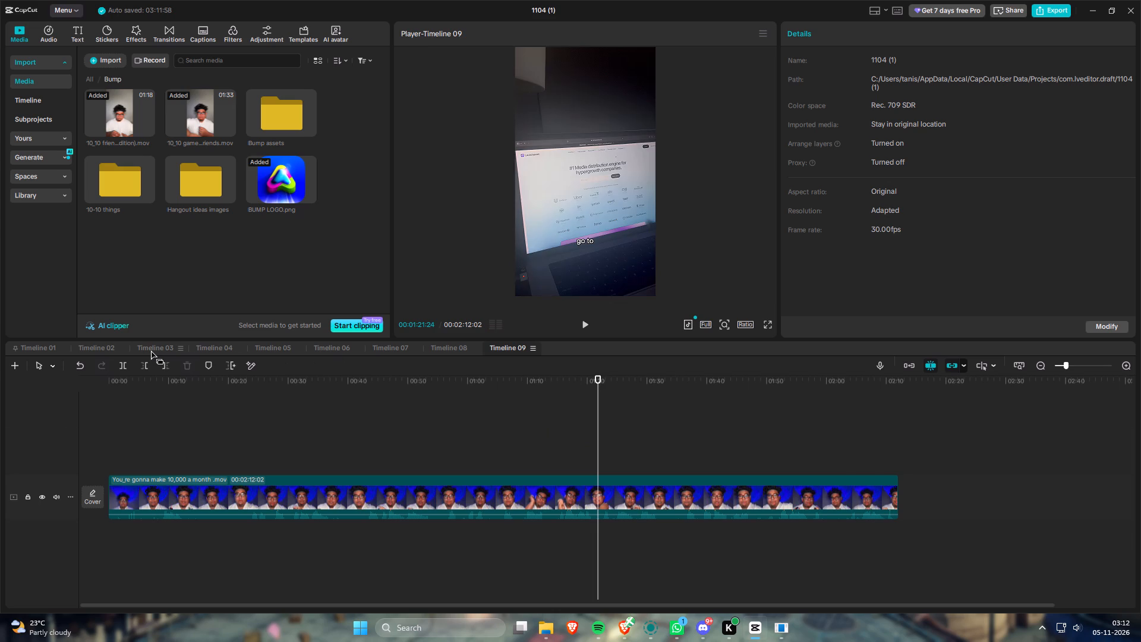
{"action": "left_click_drag", "start_coordinate": [186, 389], "coordinate": [176, 387]}
{"action": "key", "text": "space"}
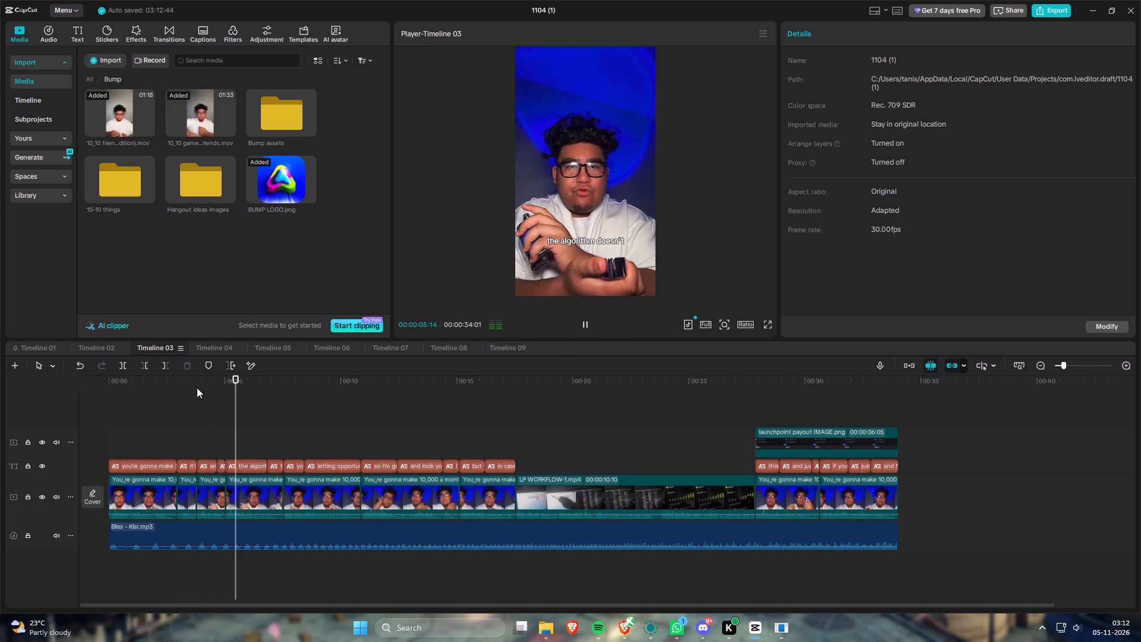
{"action": "key", "text": "space"}
{"action": "left_click", "coordinate": [212, 350]}
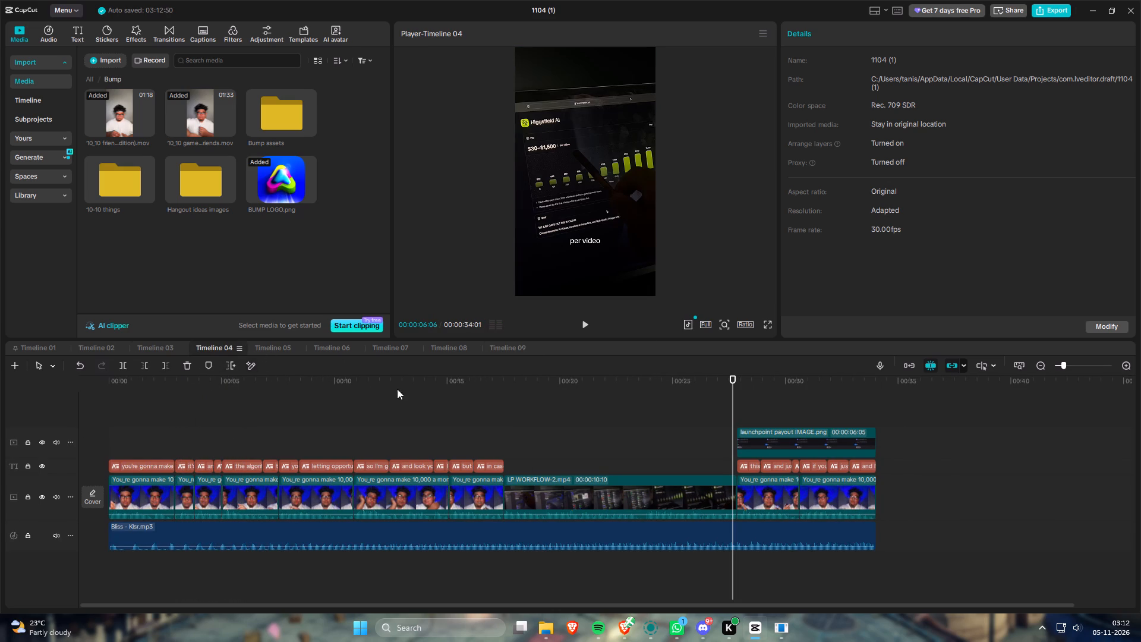
Review the uncut talking-head footage in Timeline 09, playing from about 1:17 and again from near its start.
{"action": "left_click", "coordinate": [496, 350]}
{"action": "left_click_drag", "start_coordinate": [582, 386], "coordinate": [571, 390]}
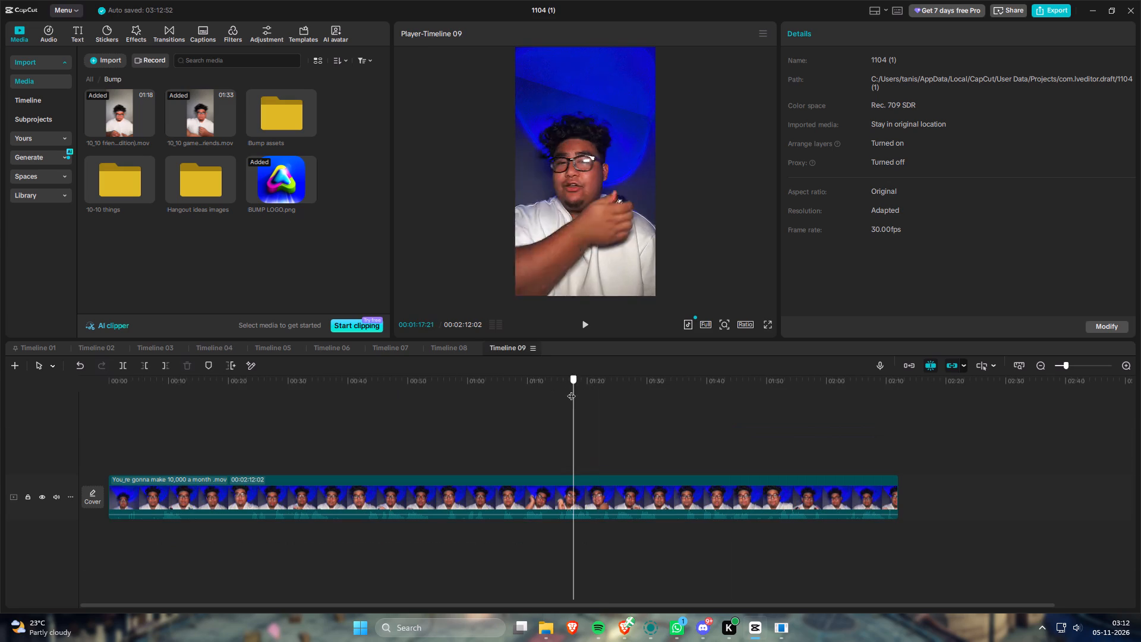
{"action": "left_click_drag", "start_coordinate": [571, 390], "coordinate": [570, 390]}
{"action": "key", "text": "space"}
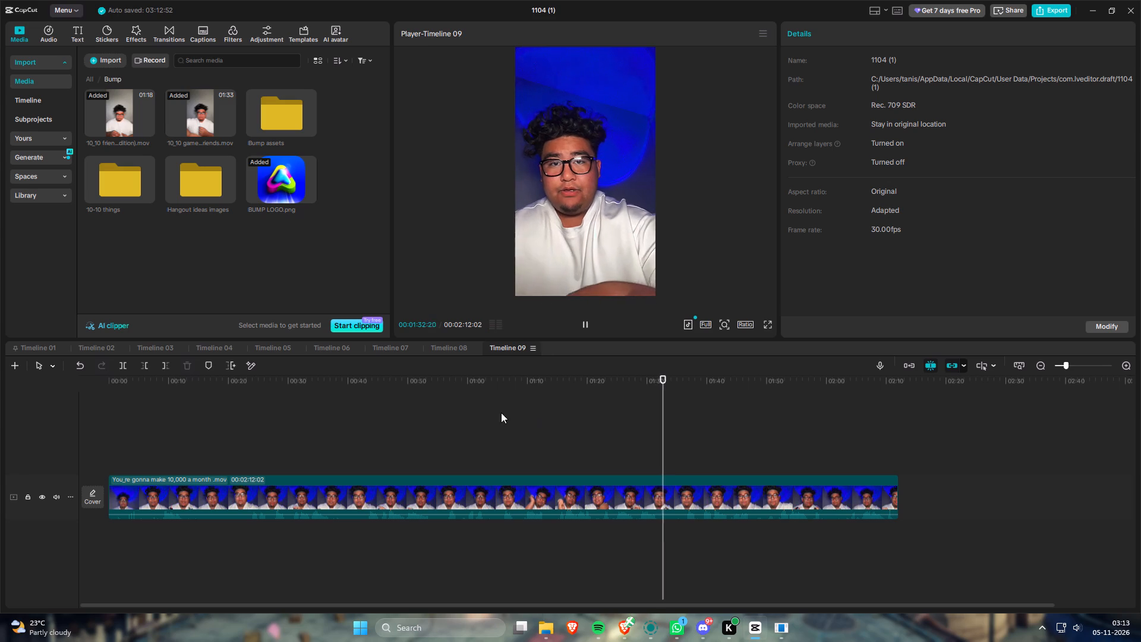
{"action": "left_click_drag", "start_coordinate": [508, 414], "coordinate": [556, 422]}
{"action": "key", "text": "space"}
{"action": "left_click_drag", "start_coordinate": [130, 385], "coordinate": [150, 392]}
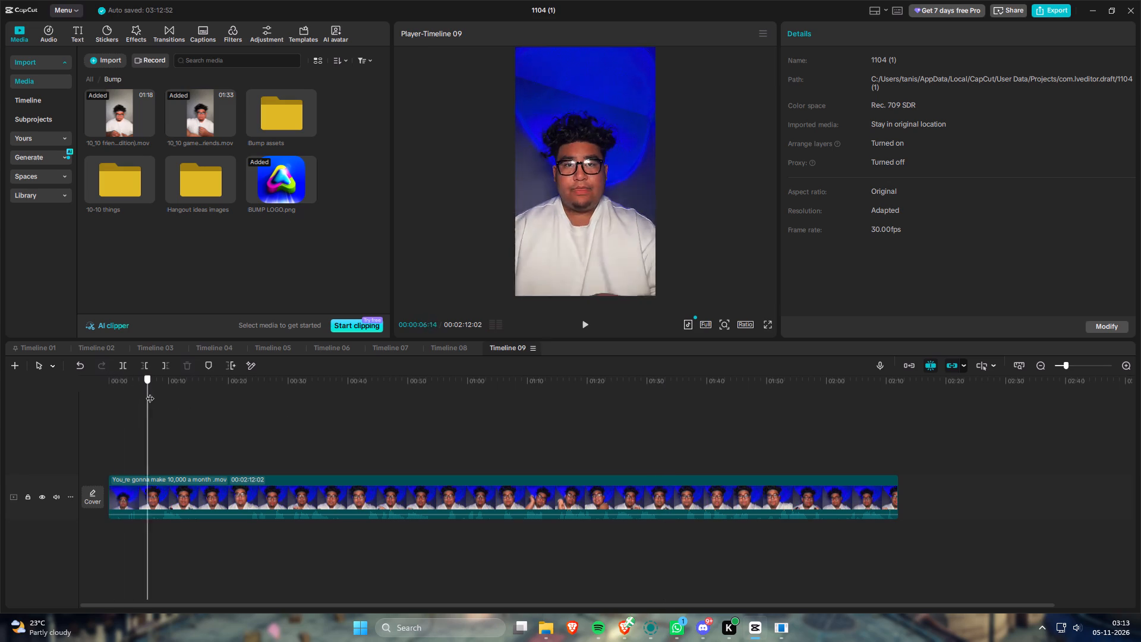
{"action": "left_click_drag", "start_coordinate": [150, 392], "coordinate": [161, 395]}
{"action": "key", "text": "space"}
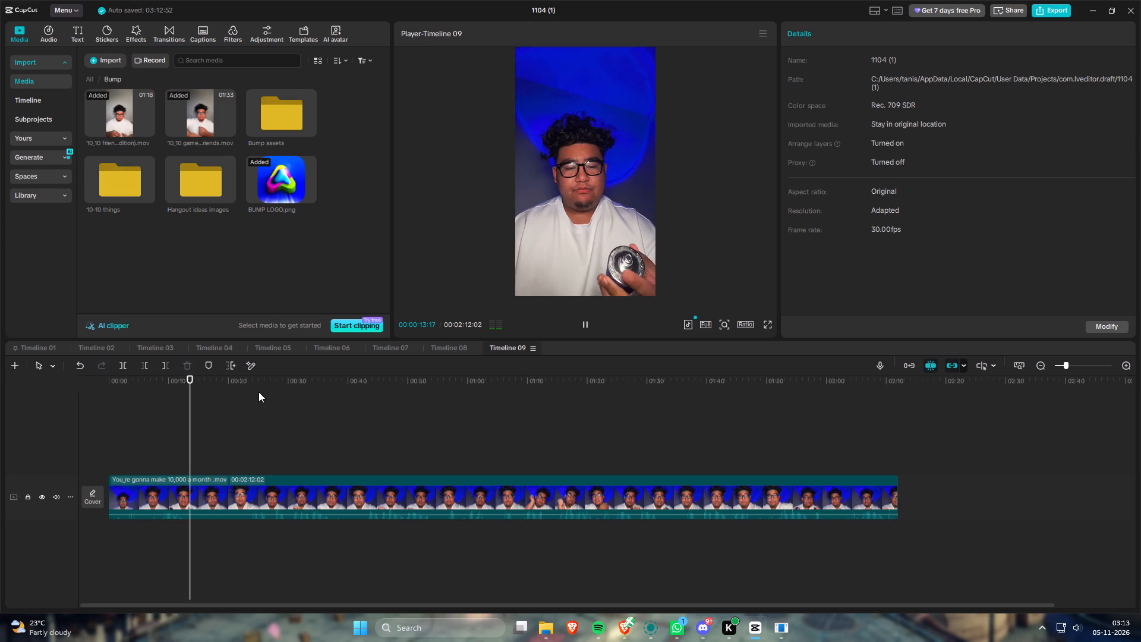
{"action": "key", "text": "space"}
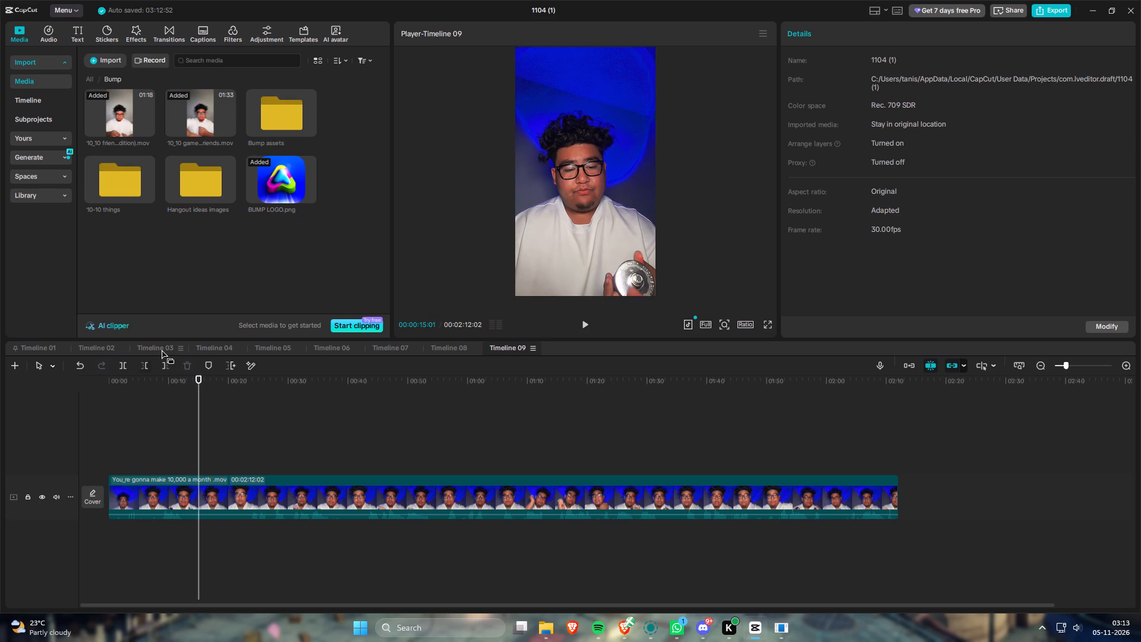
Play the edited, captioned video in Timeline 03 from its beginning.
{"action": "left_click", "coordinate": [159, 348]}
{"action": "left_click_drag", "start_coordinate": [155, 381], "coordinate": [111, 389]}
{"action": "key", "text": "space"}
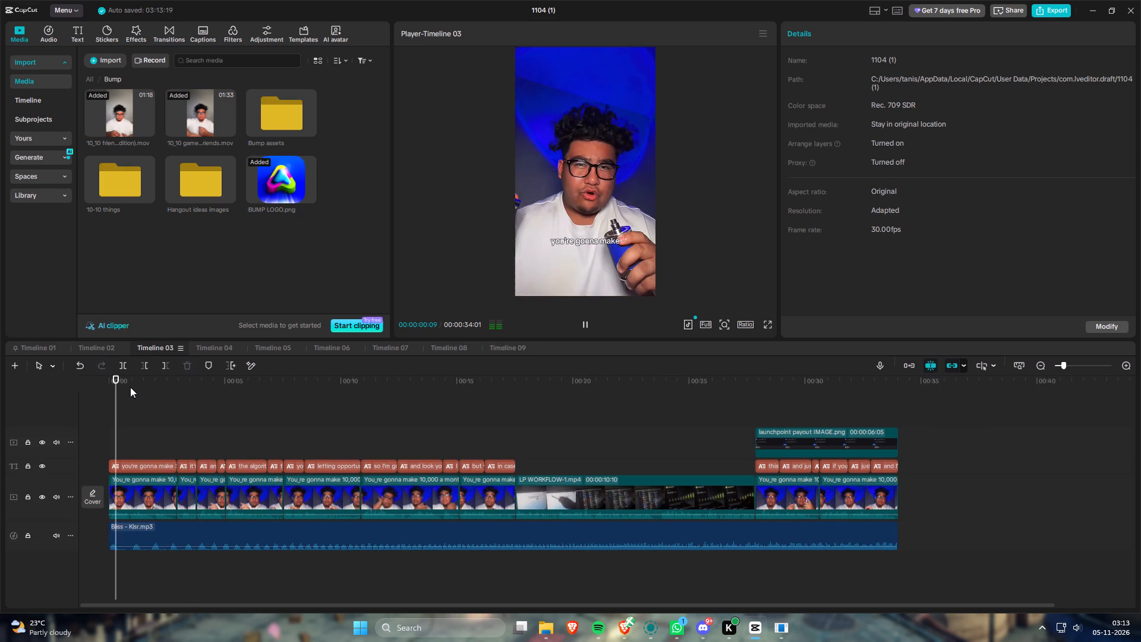
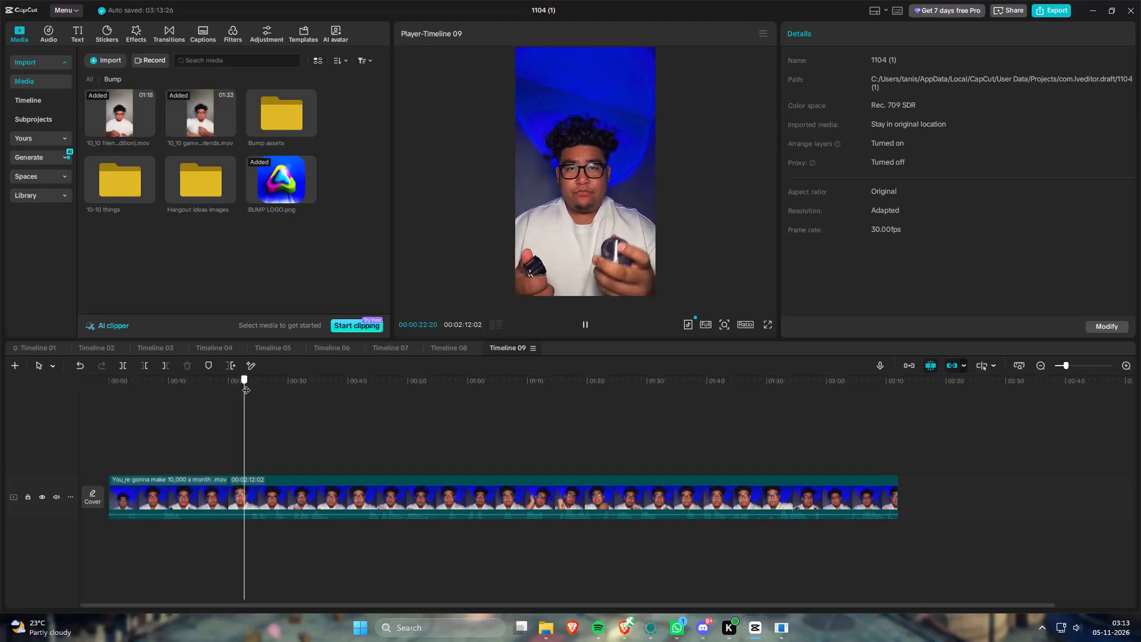
Compare the raw takes in Timeline 09 from about 0:22 to 0:37 with the opening seconds of the edited video in Timeline 03.
{"action": "key", "text": "space"}
{"action": "key", "text": "space"}
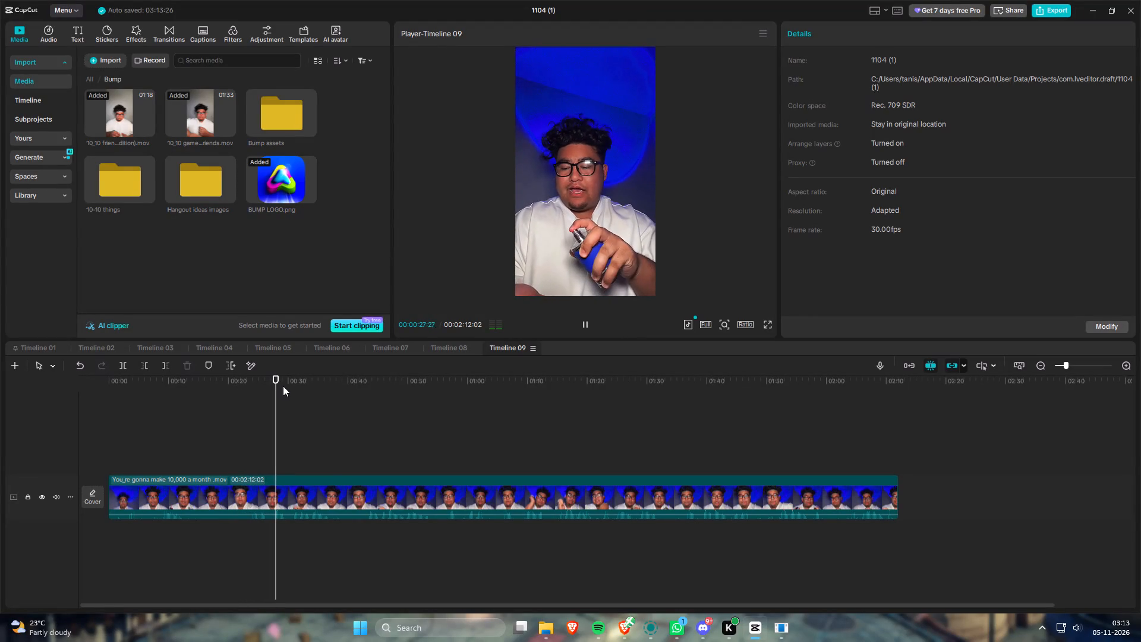
{"action": "key", "text": "space"}
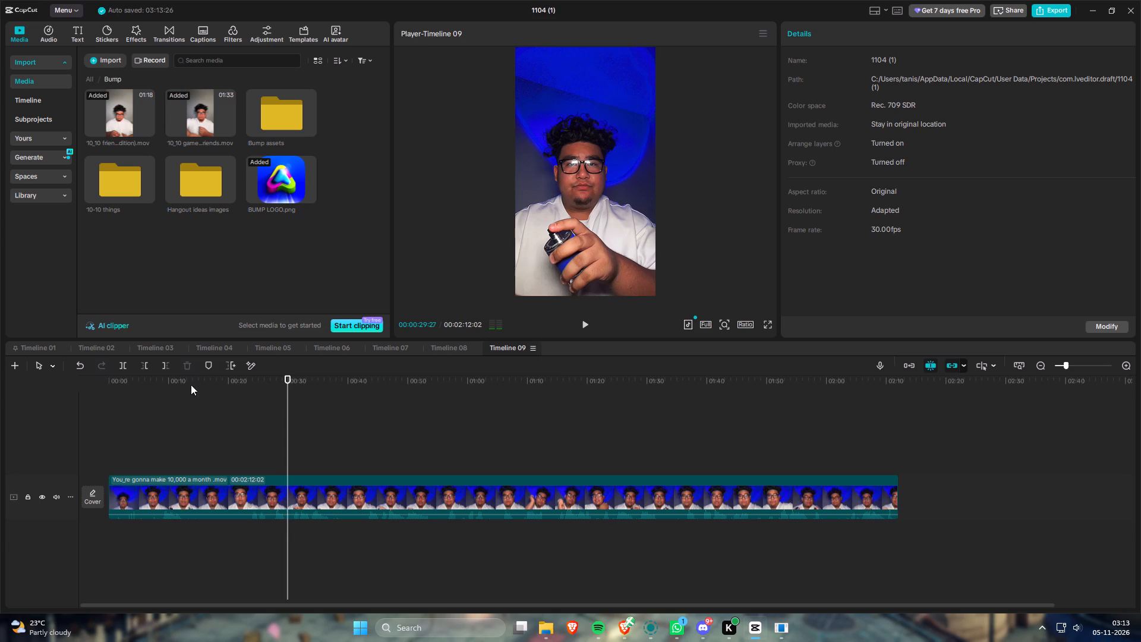
{"action": "left_click", "coordinate": [157, 347]}
{"action": "key", "text": "space"}
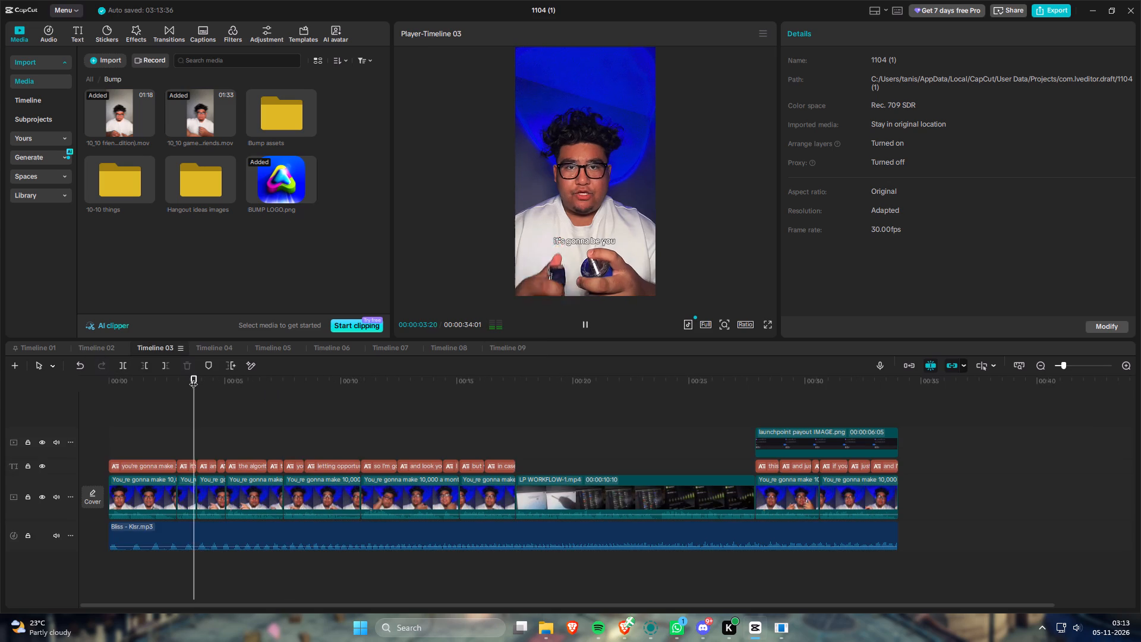
{"action": "key", "text": "space"}
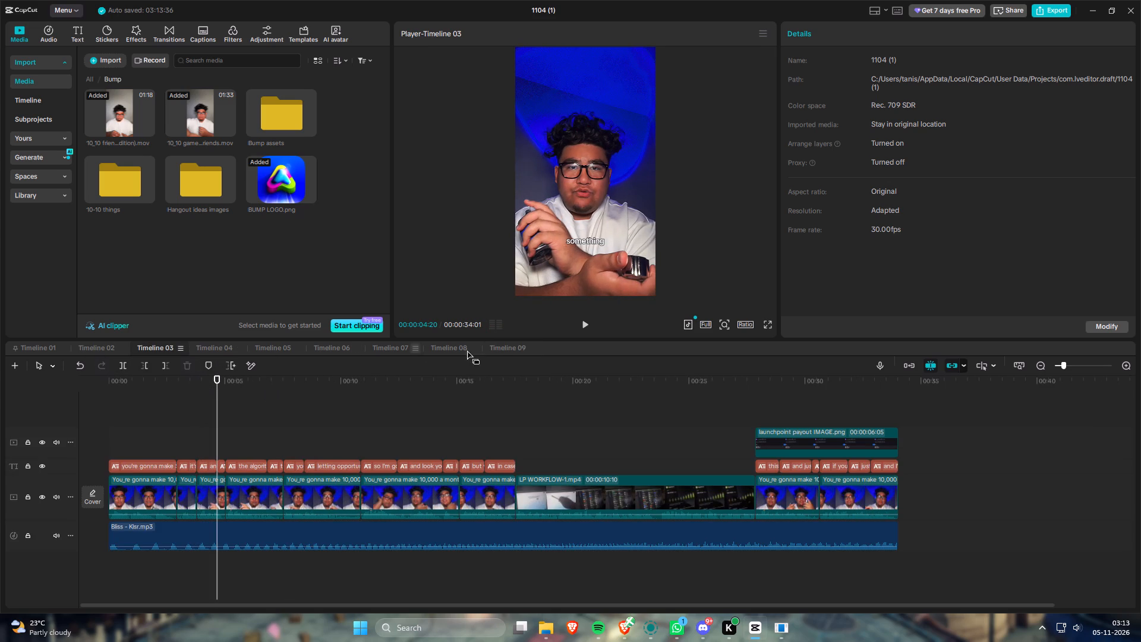
{"action": "left_click", "coordinate": [494, 347]}
{"action": "left_click", "coordinate": [275, 378]}
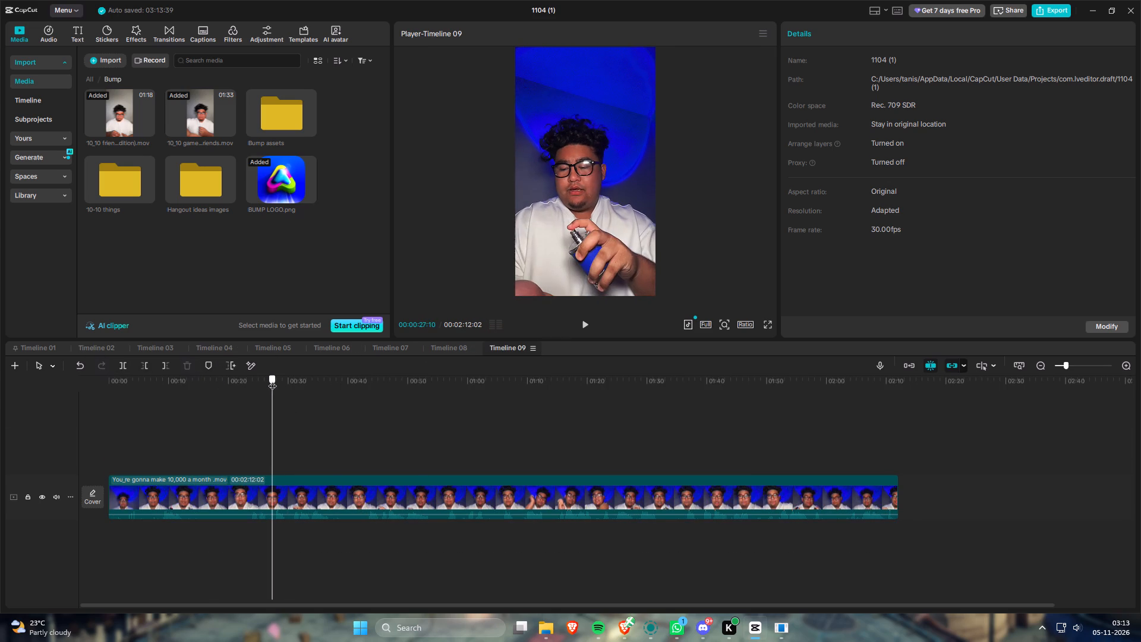
{"action": "key", "text": "space"}
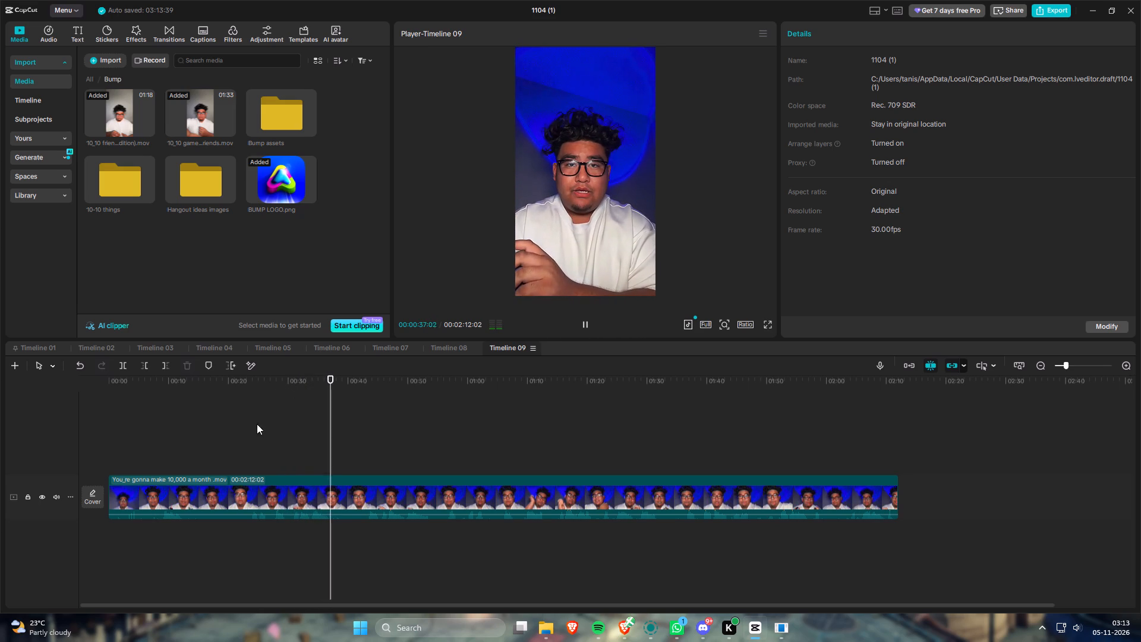
{"action": "key", "text": "space"}
Trim away the raw footage before the opening line at about 9:07 in Timeline 09 and close the resulting gap.
{"action": "left_click_drag", "start_coordinate": [214, 424], "coordinate": [256, 430]}
{"action": "left_click", "coordinate": [157, 382]}
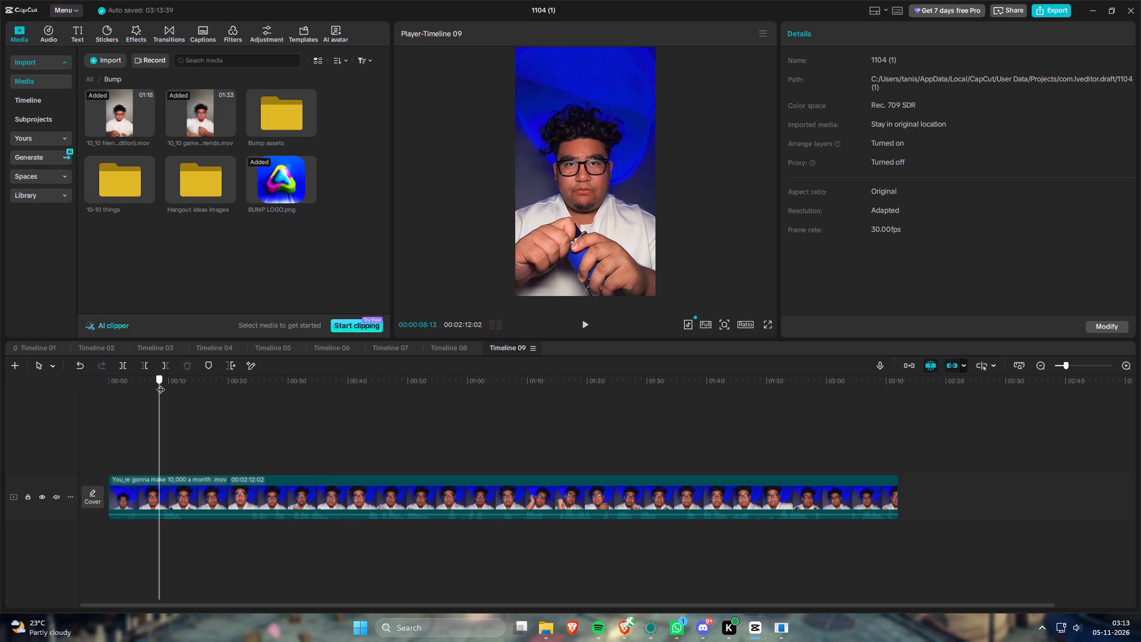
{"action": "left_click_drag", "start_coordinate": [231, 425], "coordinate": [270, 436]}
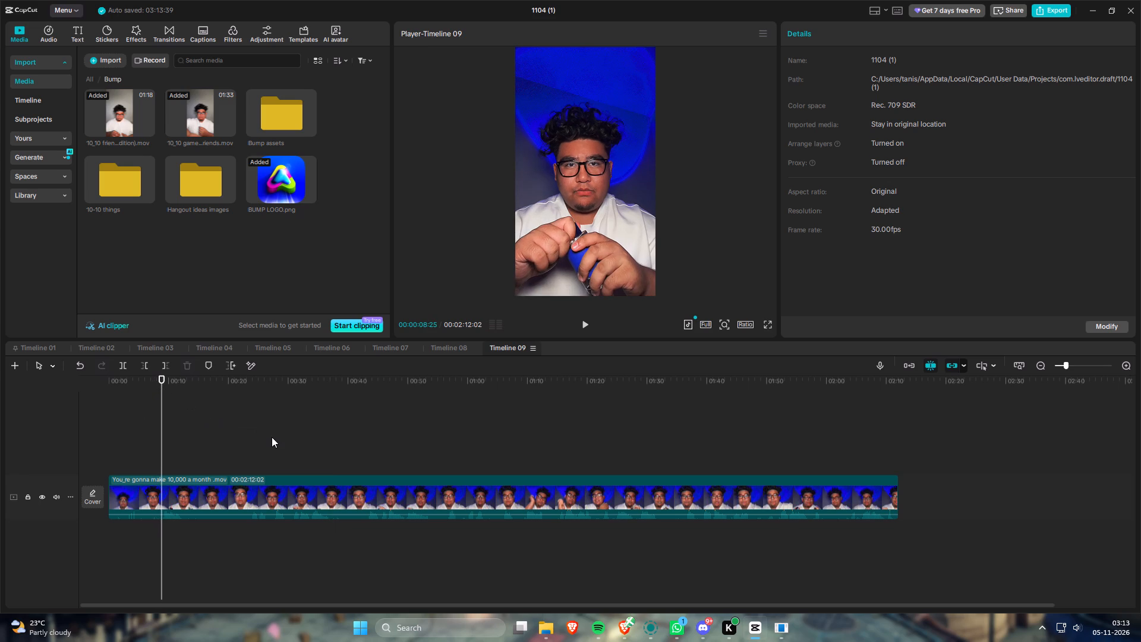
{"action": "left_click_drag", "start_coordinate": [219, 431], "coordinate": [242, 432]}
{"action": "left_click", "coordinate": [148, 394]}
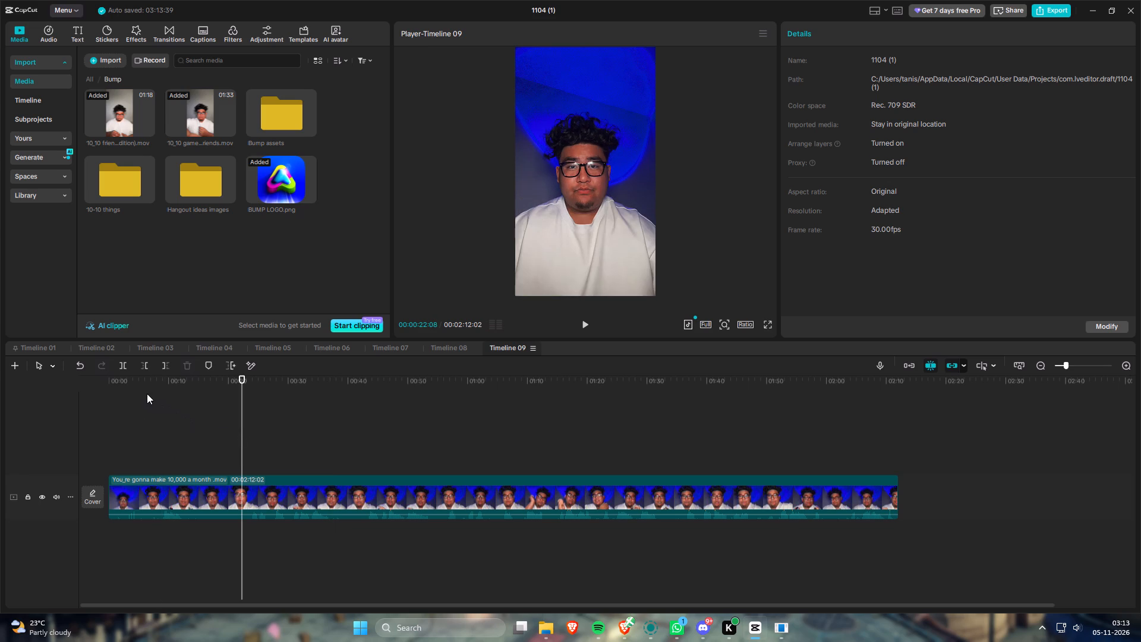
{"action": "left_click", "coordinate": [160, 386]}
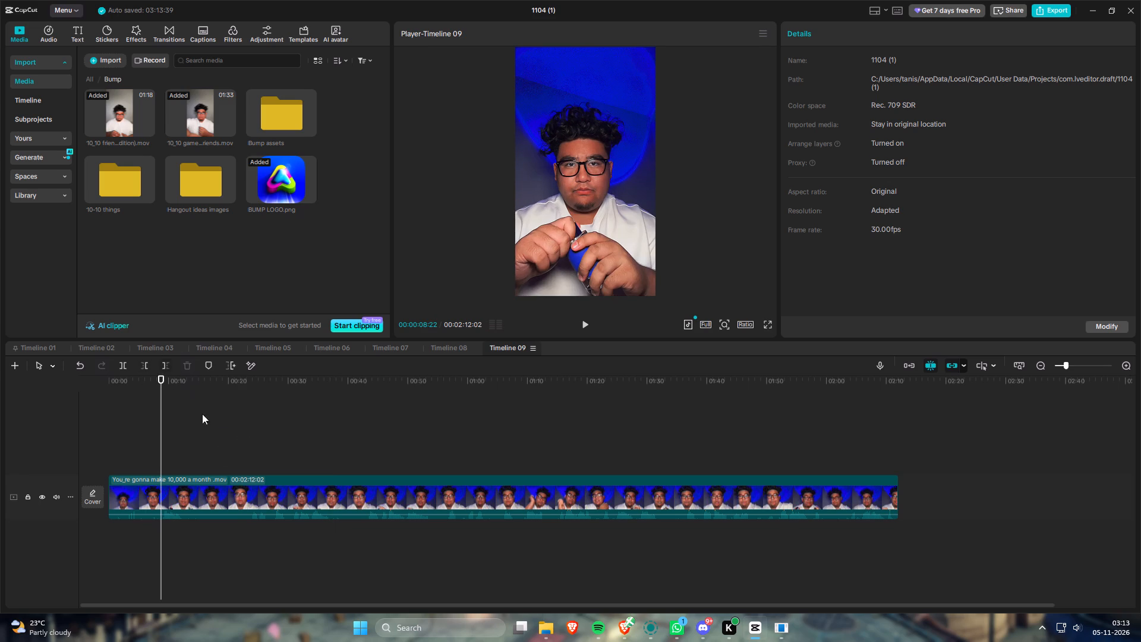
{"action": "left_click_drag", "start_coordinate": [225, 455], "coordinate": [270, 465]}
{"action": "type", "text": "==="}
{"action": "key", "text": "equal"}
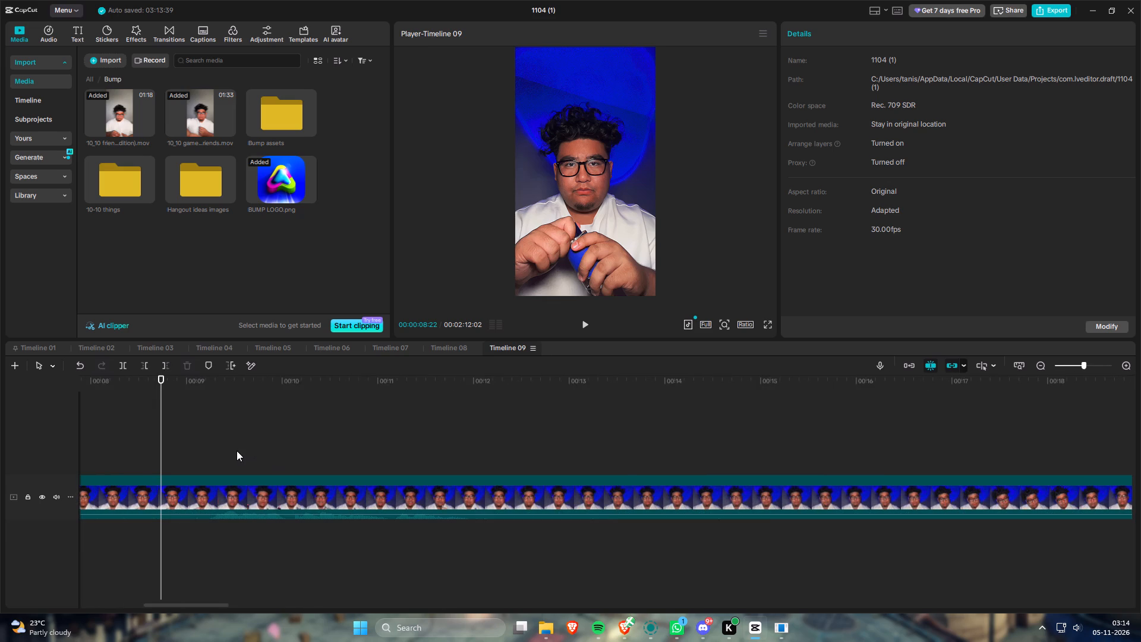
{"action": "key", "text": "equal"}
{"action": "left_click_drag", "start_coordinate": [245, 376], "coordinate": [259, 383]}
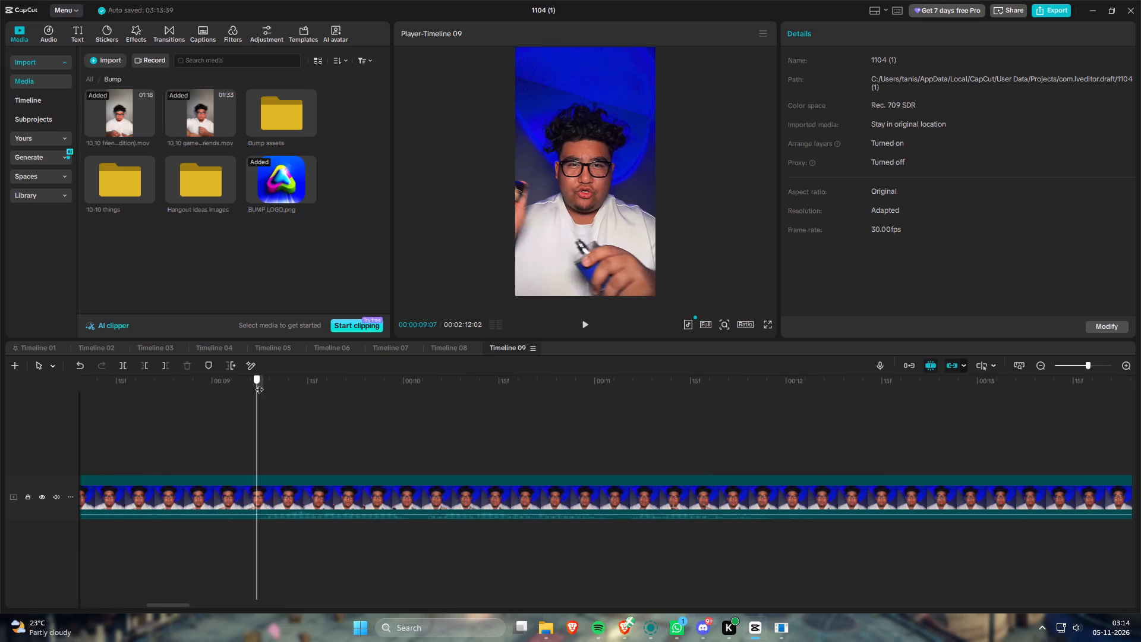
{"action": "left_click_drag", "start_coordinate": [259, 383], "coordinate": [259, 384]}
{"action": "type", "text": "q"}
{"action": "key", "text": "space"}
{"action": "right_click", "coordinate": [231, 497]}
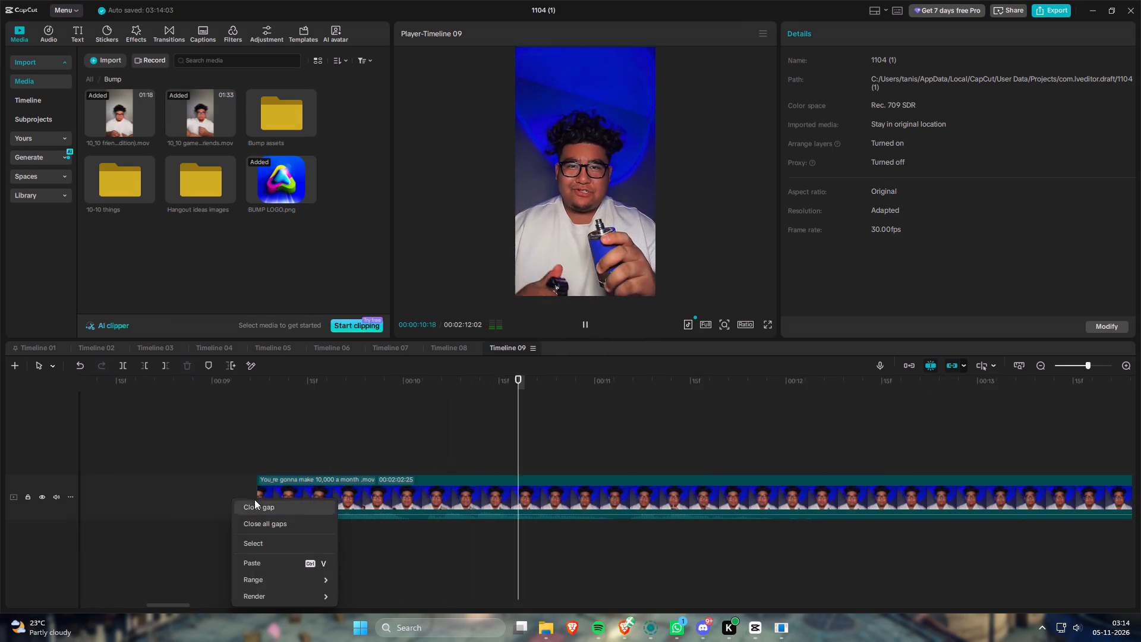
{"action": "left_click", "coordinate": [256, 501]}
{"action": "key", "text": "space"}
Play the trimmed footage from the beginning and split it after the opening line, at about 2:20.
{"action": "scroll", "coordinate": [223, 461], "scroll_direction": "up", "scroll_amount": 13}
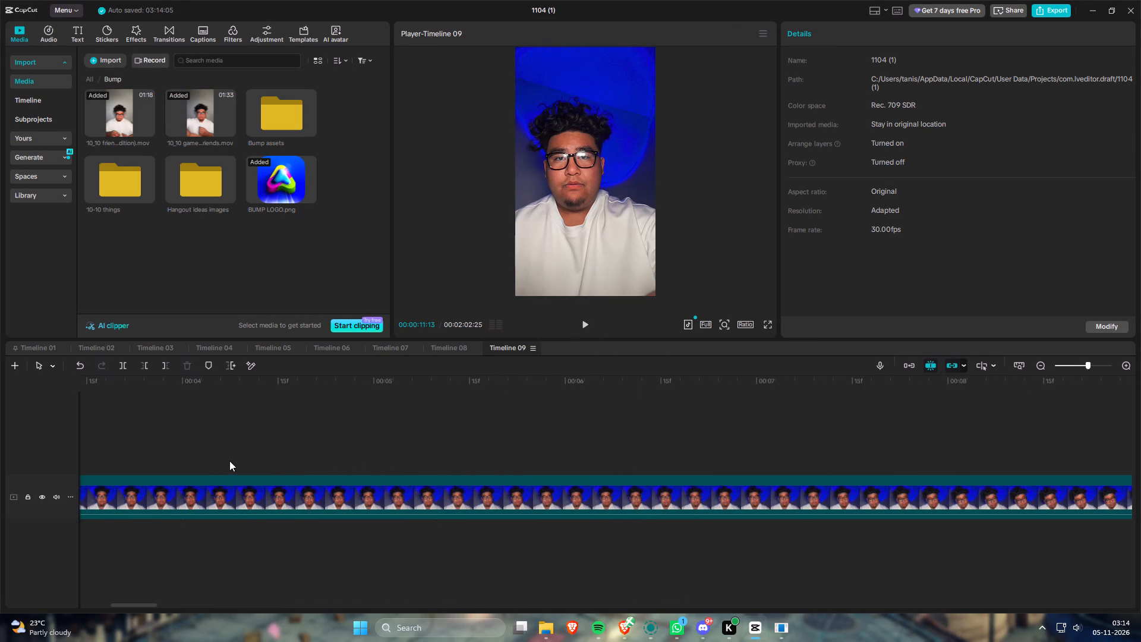
{"action": "key", "text": "Up"}
{"action": "key", "text": "space"}
{"action": "scroll", "coordinate": [319, 481], "scroll_direction": "down", "scroll_amount": 2}
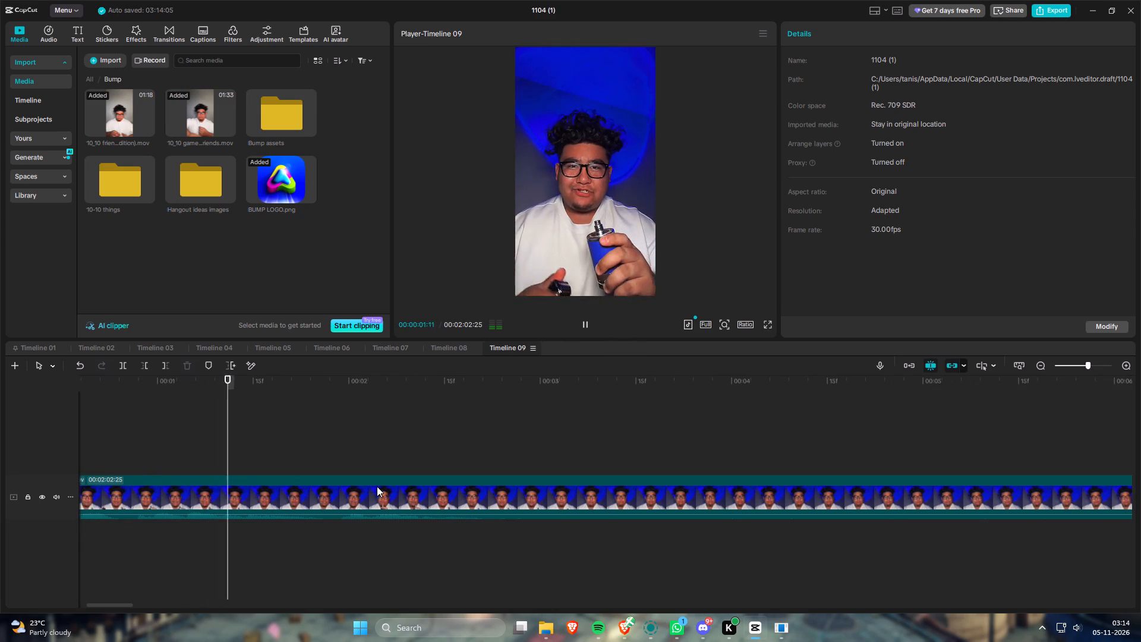
{"action": "key", "text": "space"}
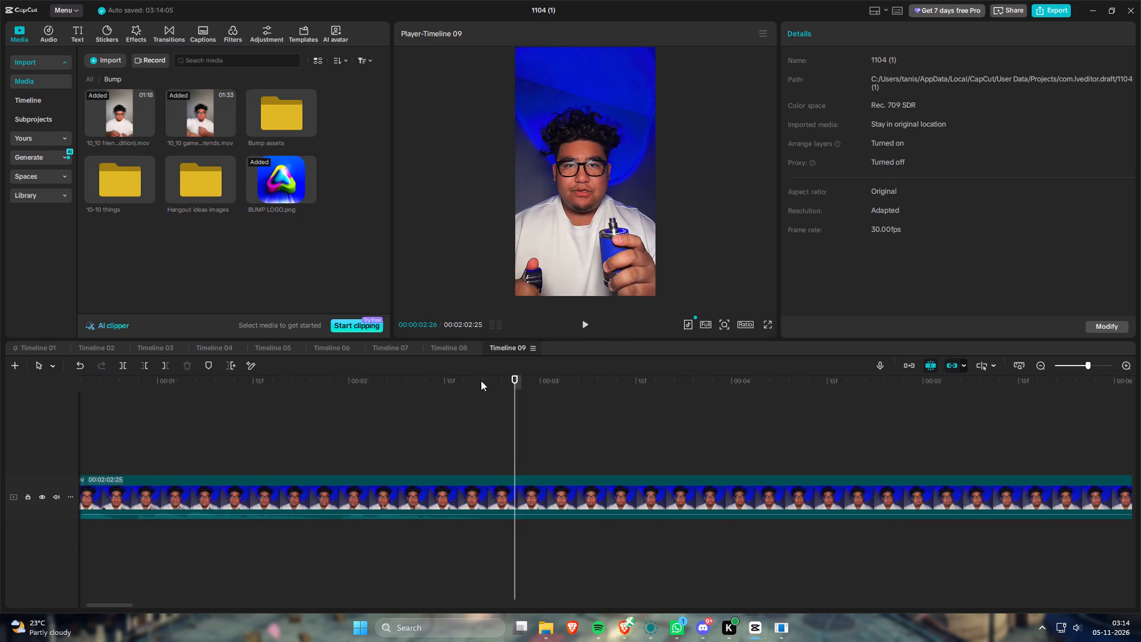
{"action": "left_click", "coordinate": [481, 380]}
{"action": "key", "text": "s"}
Locate the next usable line past the split and trim the second clip's start to about 15:28.
{"action": "left_click_drag", "start_coordinate": [430, 380], "coordinate": [367, 383]}
{"action": "key", "text": "space"}
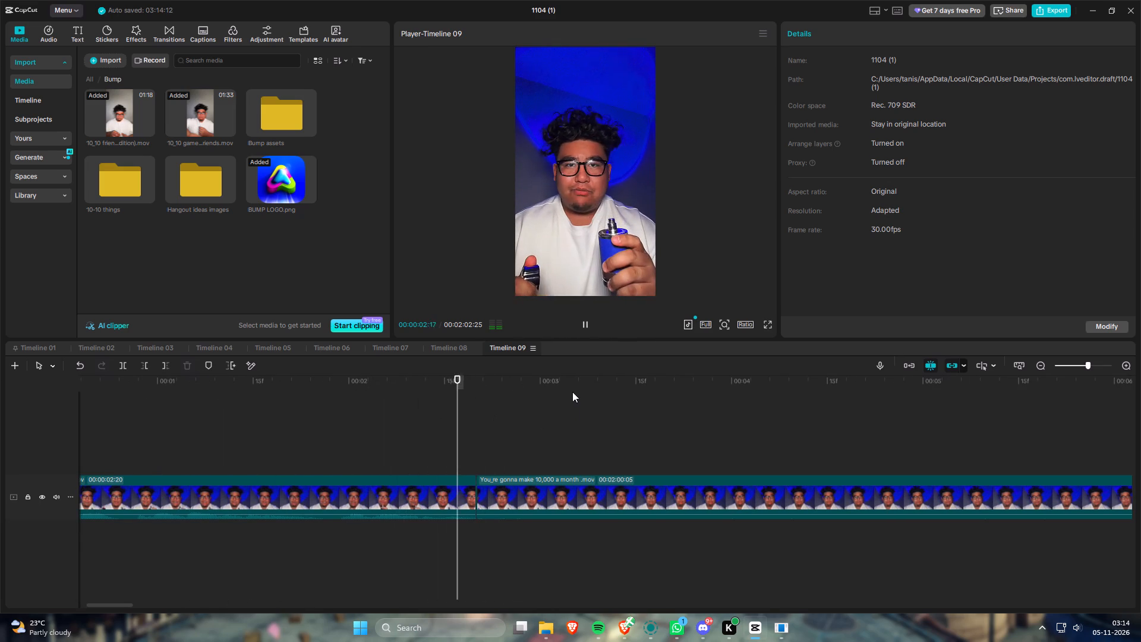
{"action": "scroll", "coordinate": [556, 411], "scroll_direction": "down", "scroll_amount": 8}
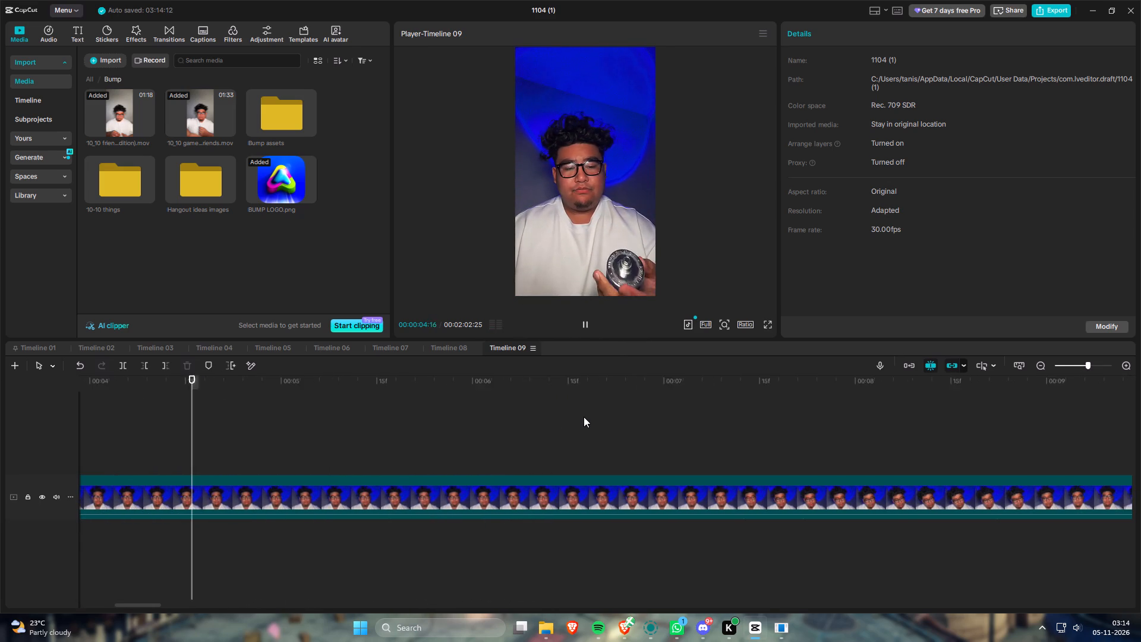
{"action": "scroll", "coordinate": [584, 417], "scroll_direction": "down", "scroll_amount": 11}
{"action": "key", "text": "space"}
{"action": "scroll", "coordinate": [586, 421], "scroll_direction": "down", "scroll_amount": 7}
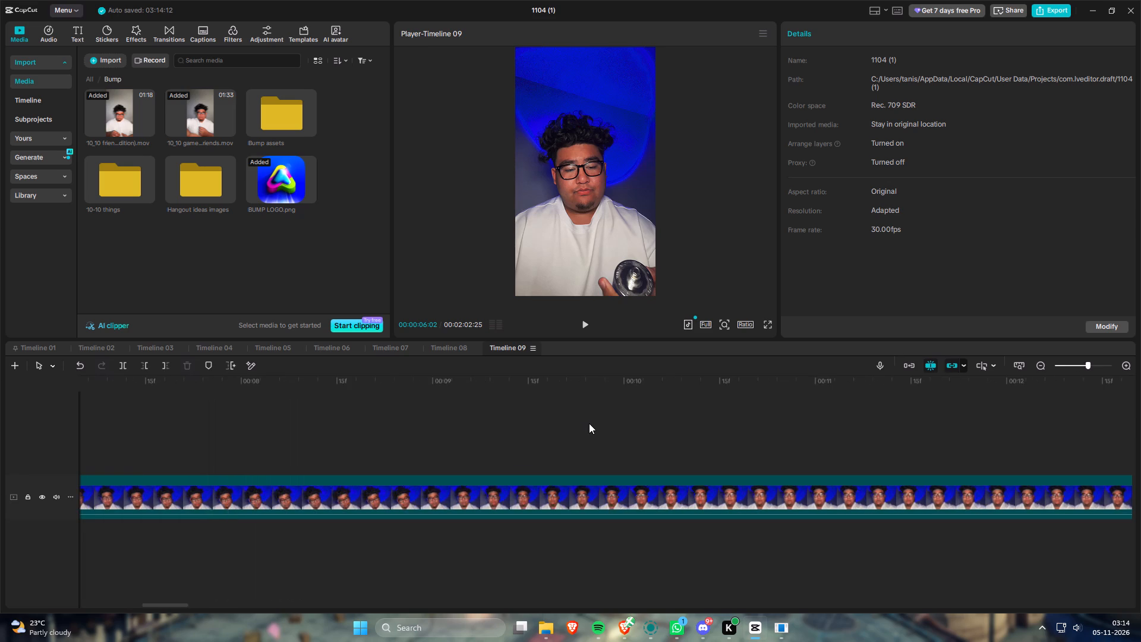
{"action": "scroll", "coordinate": [589, 423], "scroll_direction": "down", "scroll_amount": 16}
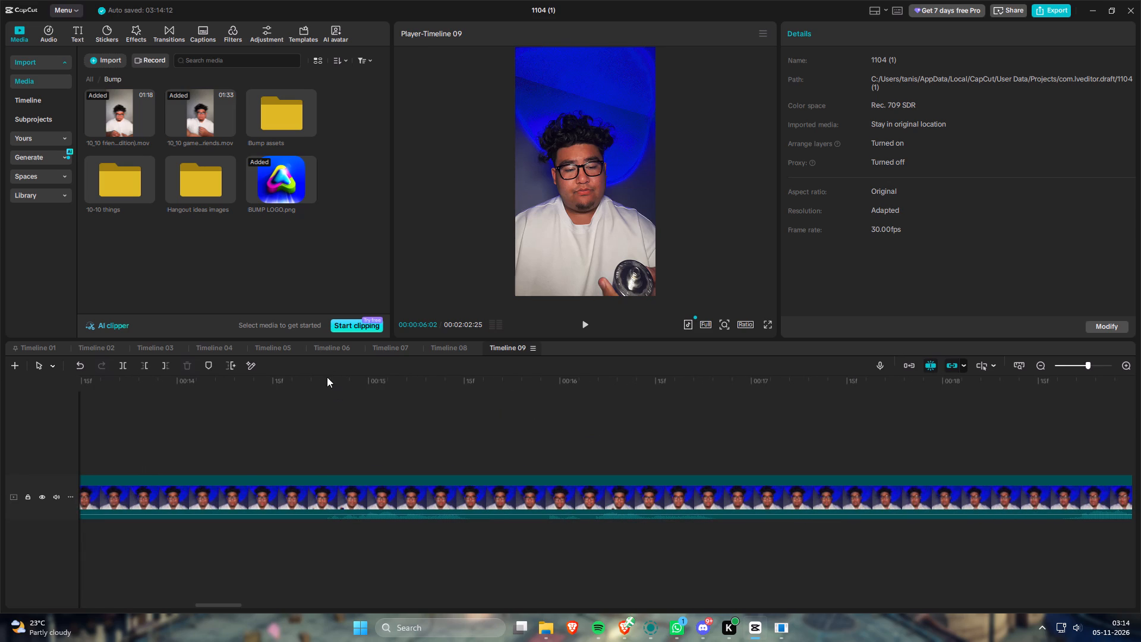
{"action": "left_click", "coordinate": [327, 382]}
{"action": "key", "text": "space"}
{"action": "key", "text": "space"}
{"action": "key", "text": "space"}
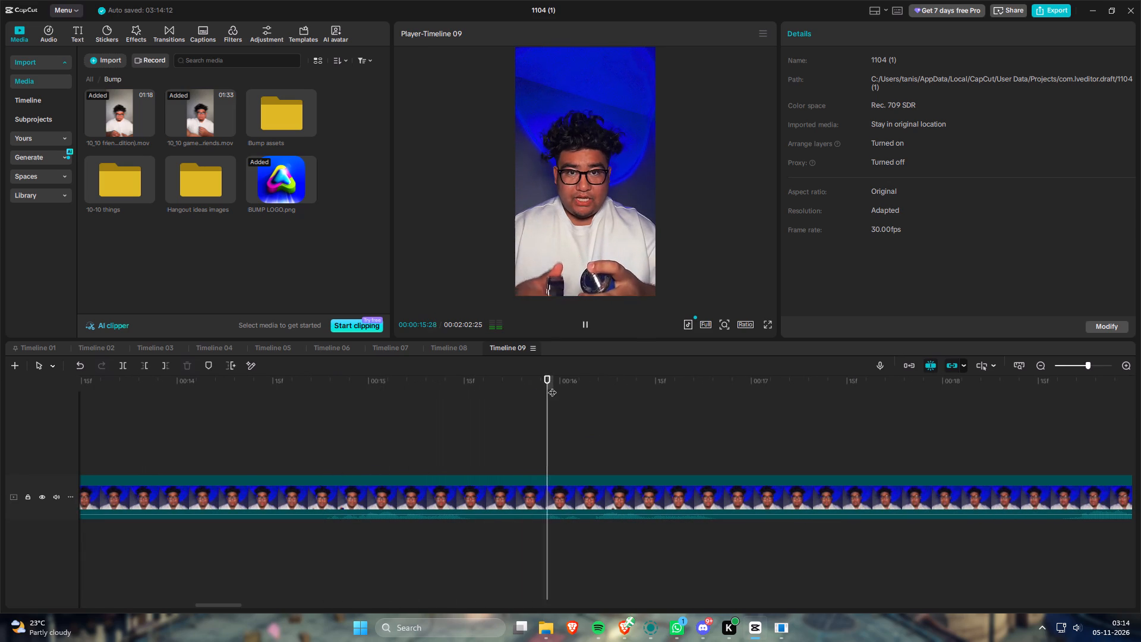
{"action": "key", "text": "space"}
{"action": "left_click", "coordinate": [553, 386]}
{"action": "key", "text": "q"}
Play the second clip from around its trimmed start to about 17:15 to find the next cut point.
{"action": "key", "text": "space"}
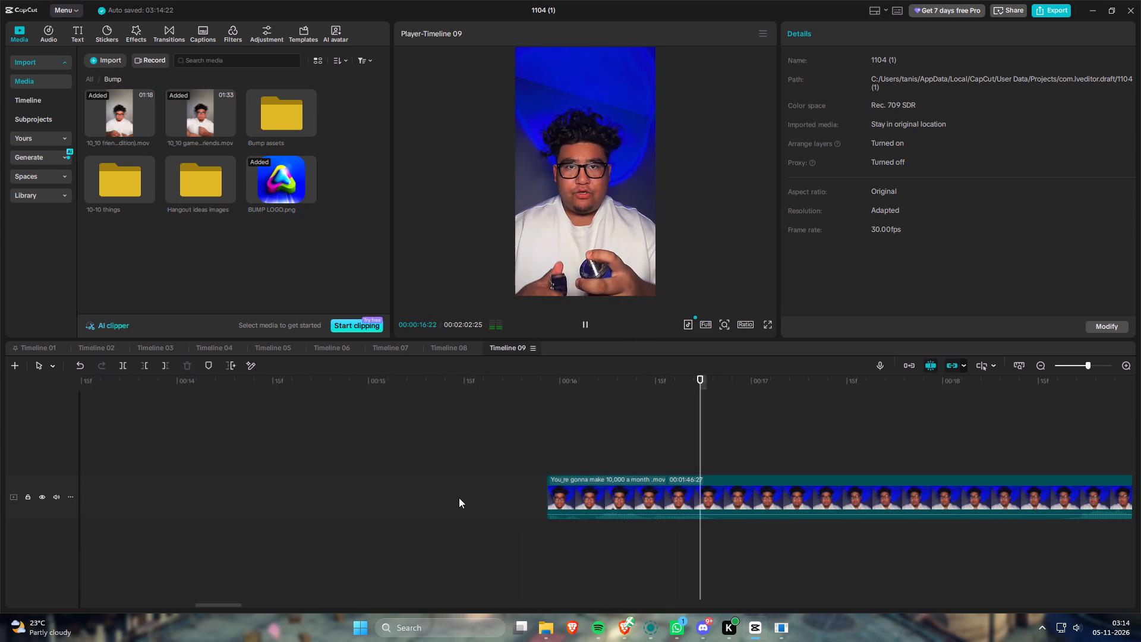
{"action": "scroll", "coordinate": [469, 484], "scroll_direction": "down", "scroll_amount": 2}
{"action": "key", "text": "space"}
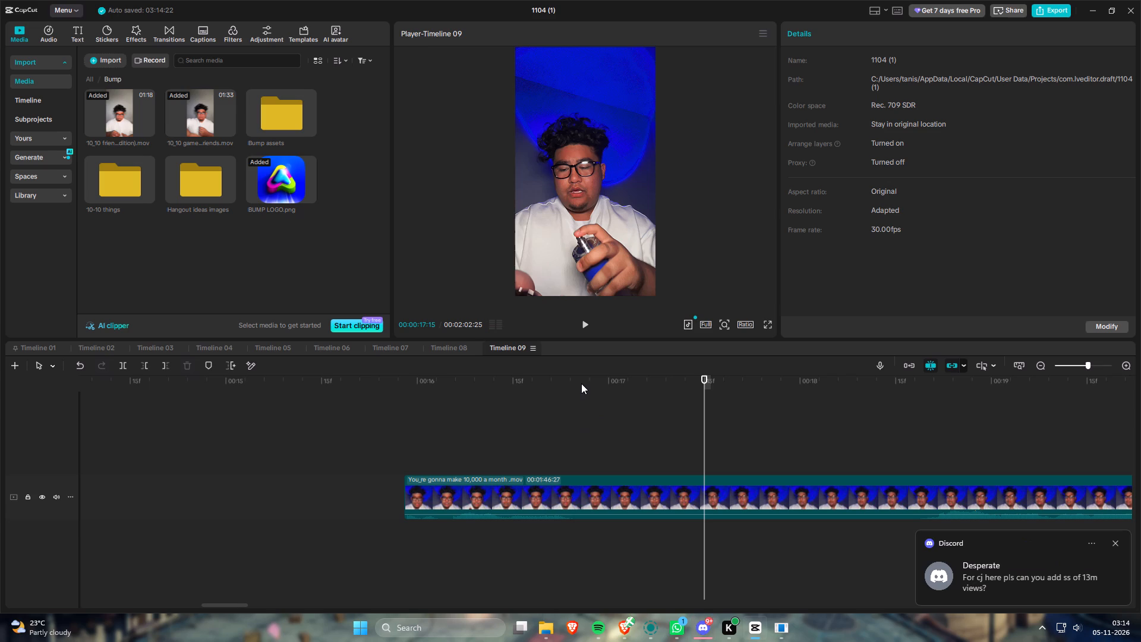
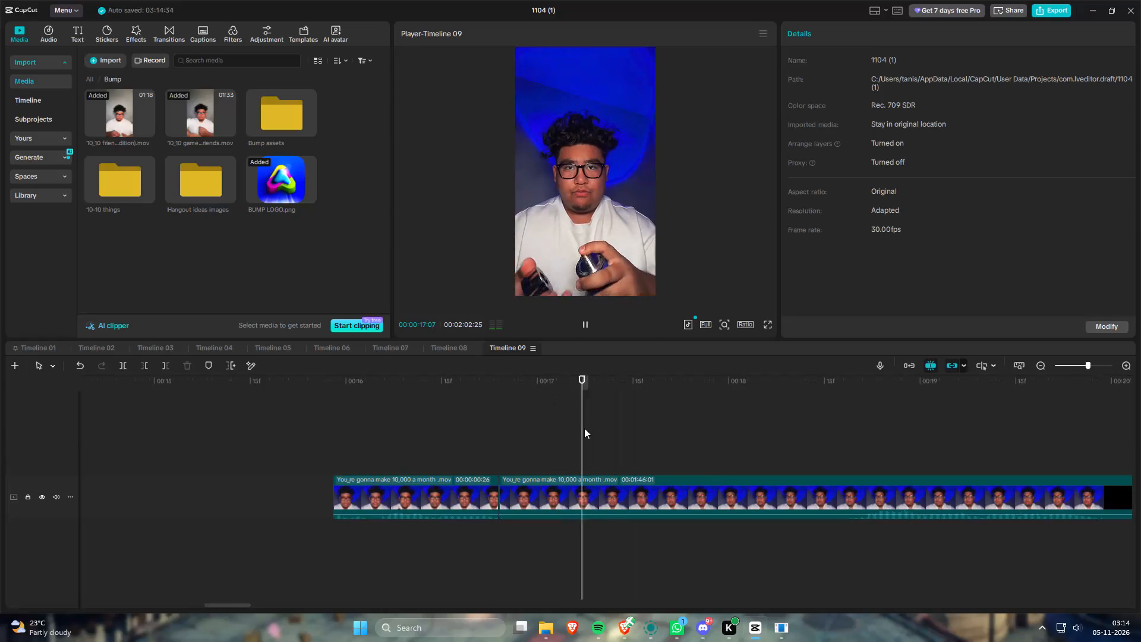
Find the start of the next line and trim the remaining footage's start to about 18:21.
{"action": "scroll", "coordinate": [588, 408], "scroll_direction": "down", "scroll_amount": 6}
{"action": "key", "text": "space"}
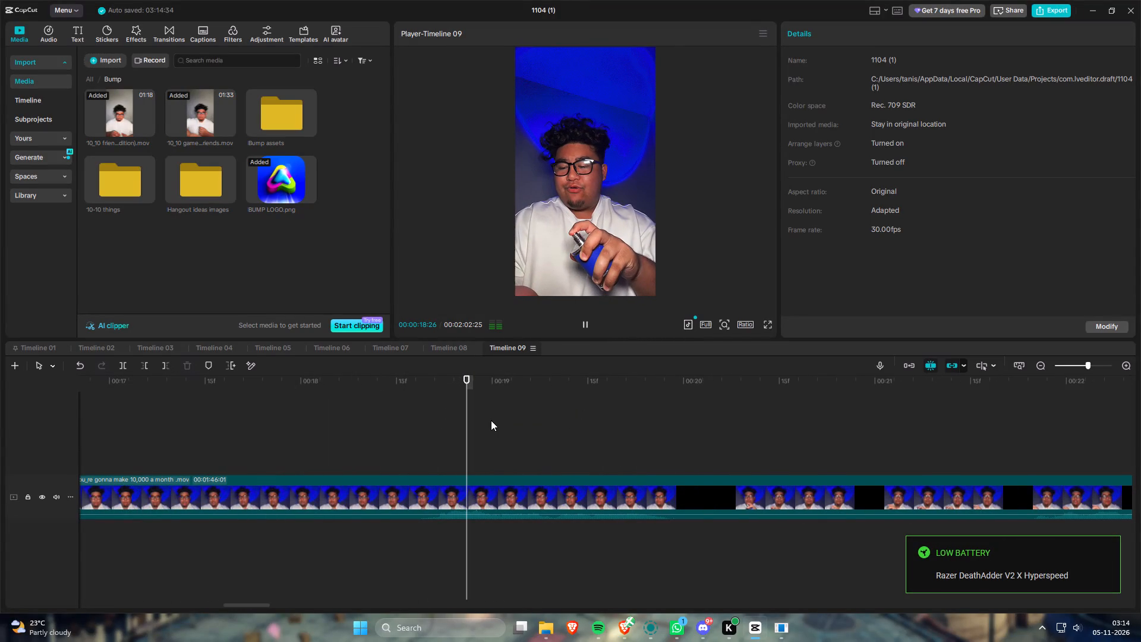
{"action": "left_click_drag", "start_coordinate": [410, 387], "coordinate": [434, 394]}
{"action": "type", "text": "q"}
Play the trimmed clip and split it at about 19:28, where the line ends.
{"action": "key", "text": "space"}
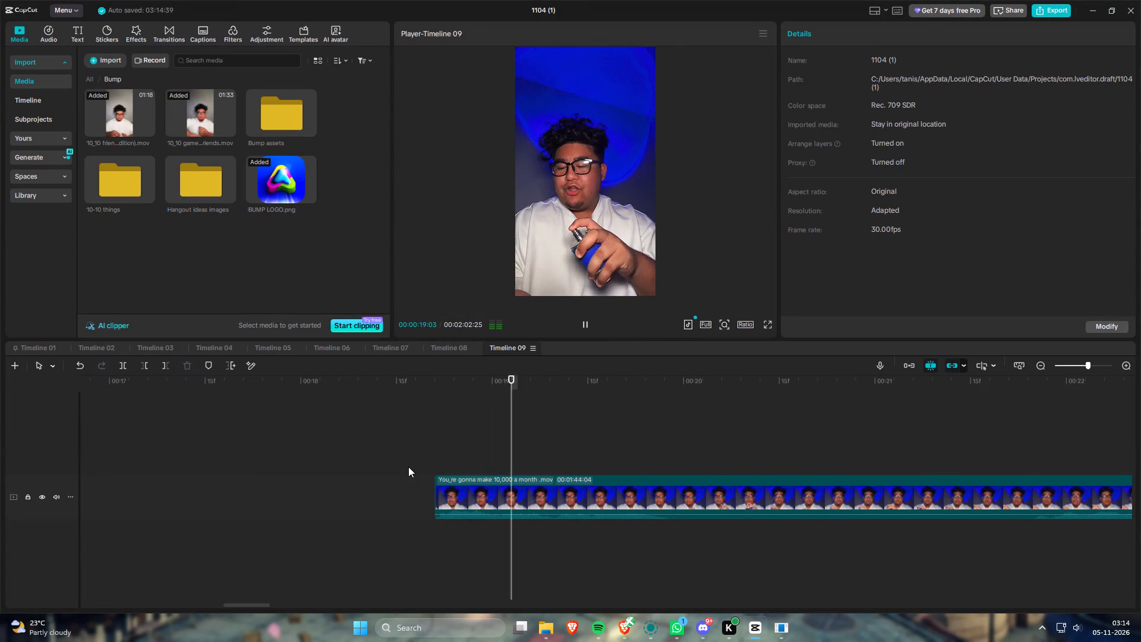
{"action": "scroll", "coordinate": [426, 470], "scroll_direction": "down", "scroll_amount": 2}
{"action": "key", "text": "space"}
{"action": "left_click", "coordinate": [529, 386]}
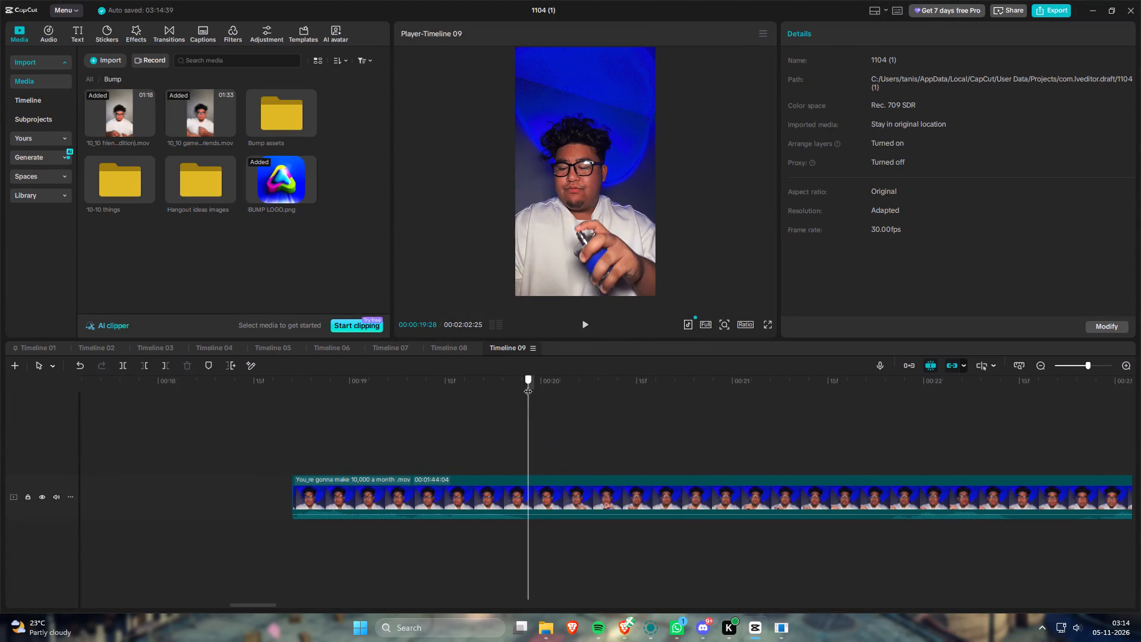
{"action": "key", "text": "s"}
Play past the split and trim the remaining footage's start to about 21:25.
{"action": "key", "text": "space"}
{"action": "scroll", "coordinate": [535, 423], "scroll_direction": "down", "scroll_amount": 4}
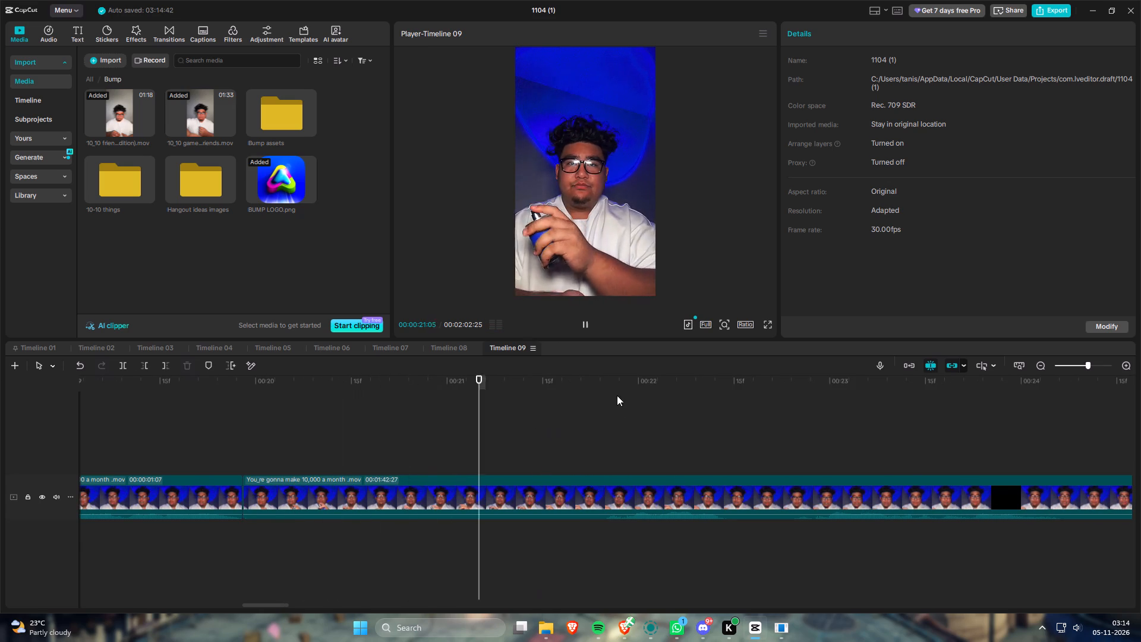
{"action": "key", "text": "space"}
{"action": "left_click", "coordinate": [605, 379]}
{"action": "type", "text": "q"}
Play the remaining footage and trim its start further, to about 22:25.
{"action": "key", "text": "space"}
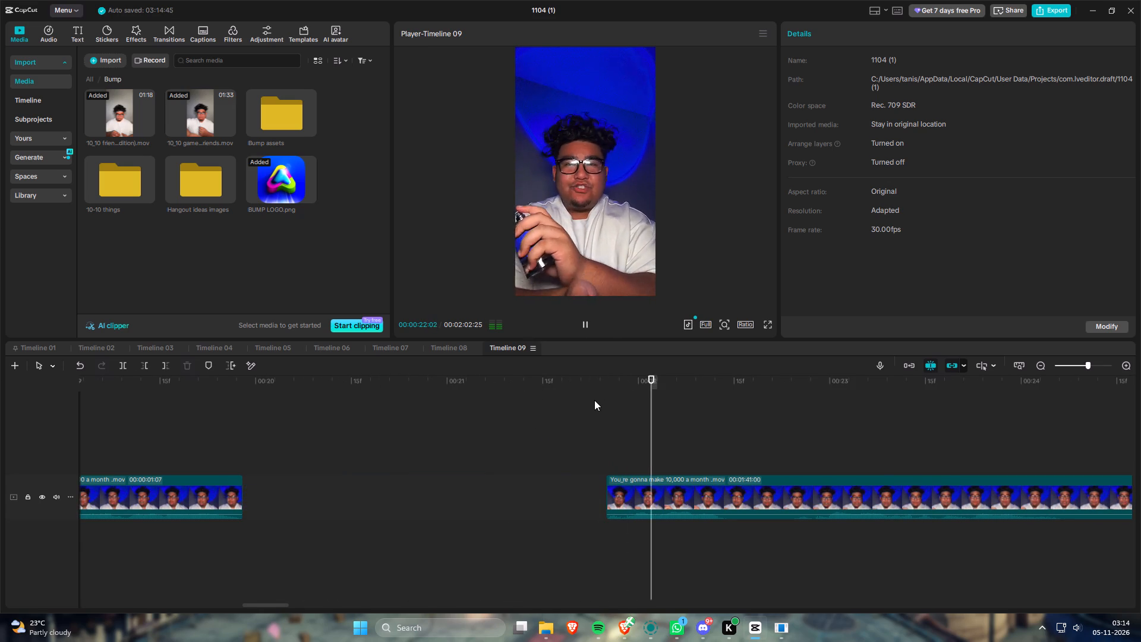
{"action": "scroll", "coordinate": [595, 403], "scroll_direction": "down", "scroll_amount": 2}
{"action": "key", "text": "space"}
{"action": "left_click_drag", "start_coordinate": [680, 381], "coordinate": [659, 389]}
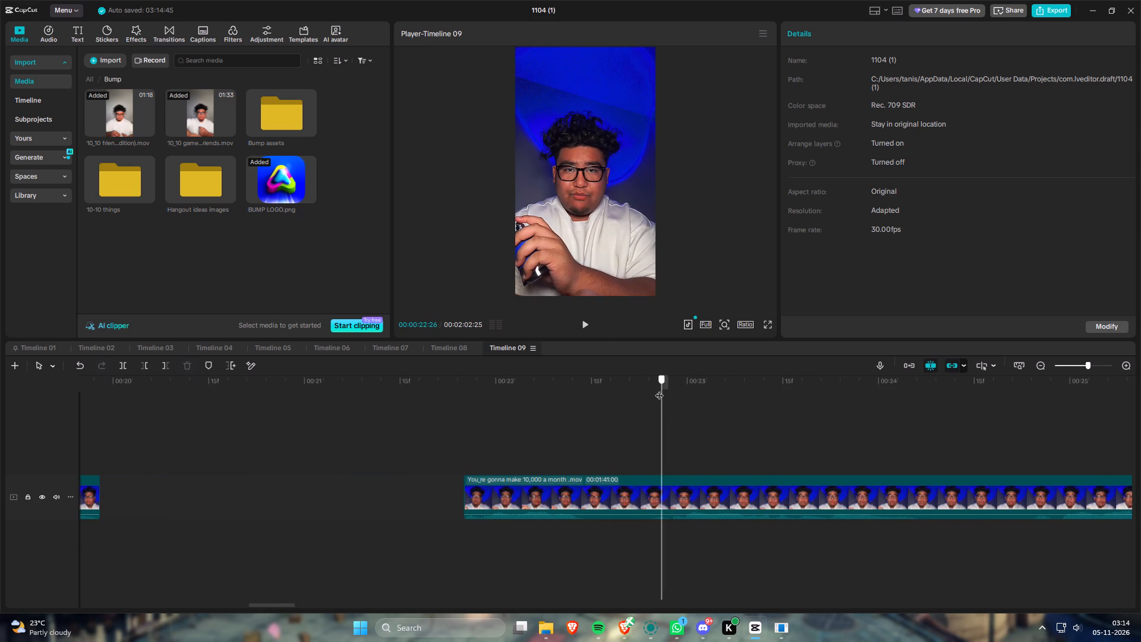
{"action": "left_click_drag", "start_coordinate": [659, 389], "coordinate": [653, 392]}
{"action": "key", "text": "space"}
{"action": "left_click", "coordinate": [655, 388]}
{"action": "type", "text": "q"}
Play the clip from its trimmed start and split it after the line, at about 24:06.
{"action": "key", "text": "space"}
{"action": "scroll", "coordinate": [632, 418], "scroll_direction": "down", "scroll_amount": 3}
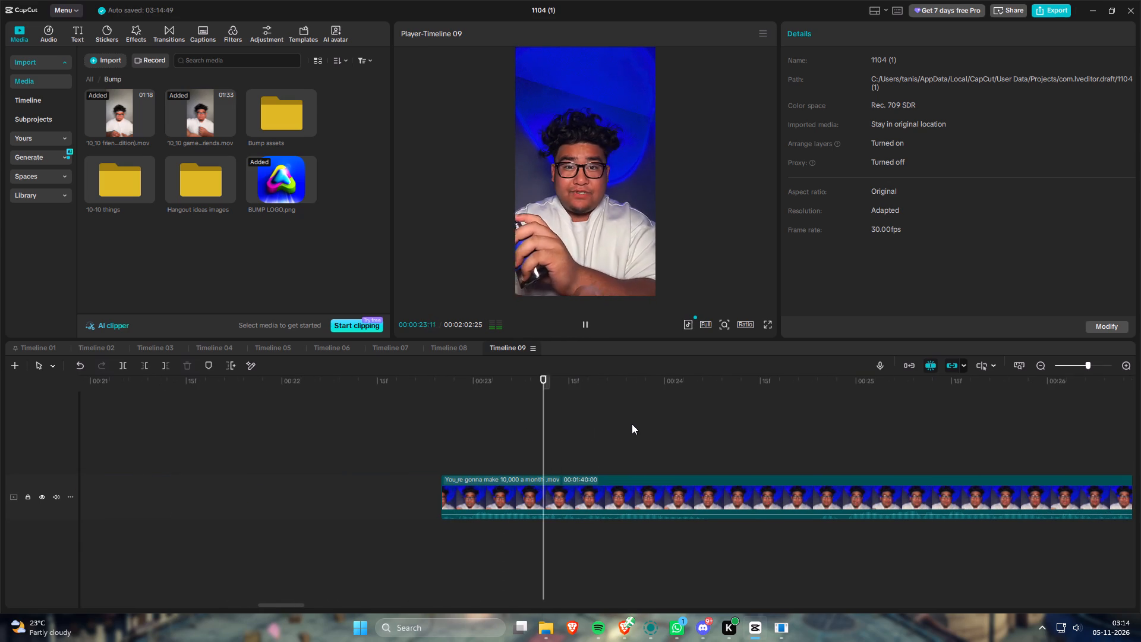
{"action": "scroll", "coordinate": [663, 423], "scroll_direction": "down", "scroll_amount": 1}
{"action": "key", "text": "space"}
{"action": "left_click_drag", "start_coordinate": [641, 382], "coordinate": [630, 386]}
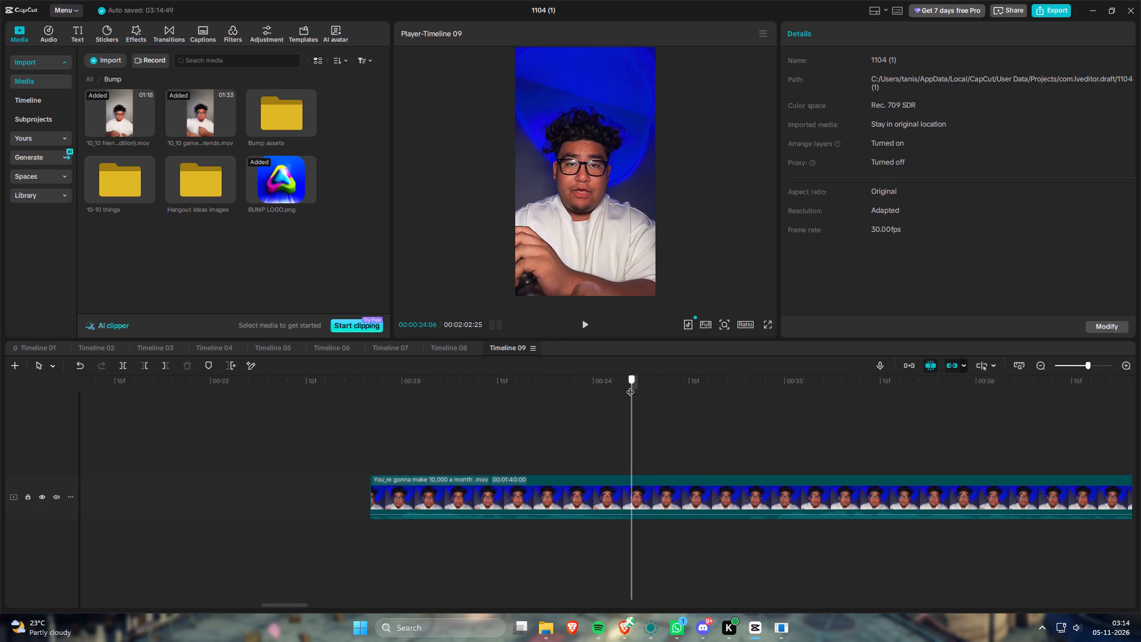
{"action": "left_click_drag", "start_coordinate": [630, 386], "coordinate": [630, 391]}
{"action": "type", "text": "s"}
Trim one frame off the end of the clip before the split, ending it at 24:05.
{"action": "key", "text": "space"}
{"action": "key", "text": "space"}
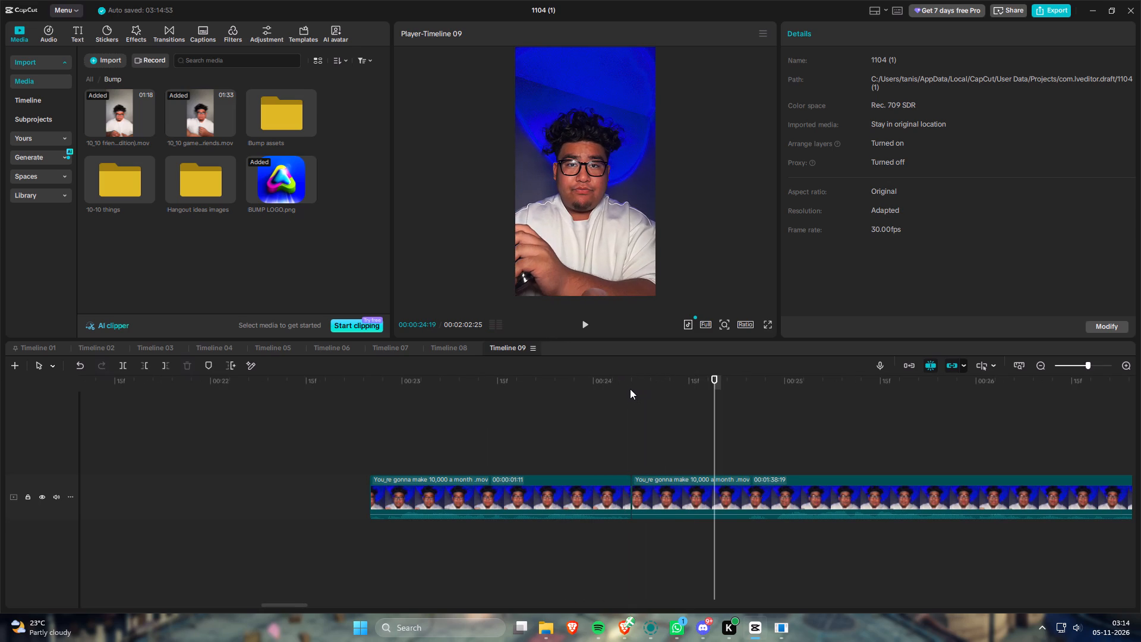
{"action": "key", "text": "Up"}
{"action": "key", "text": "Left"}
{"action": "key", "text": "w"}
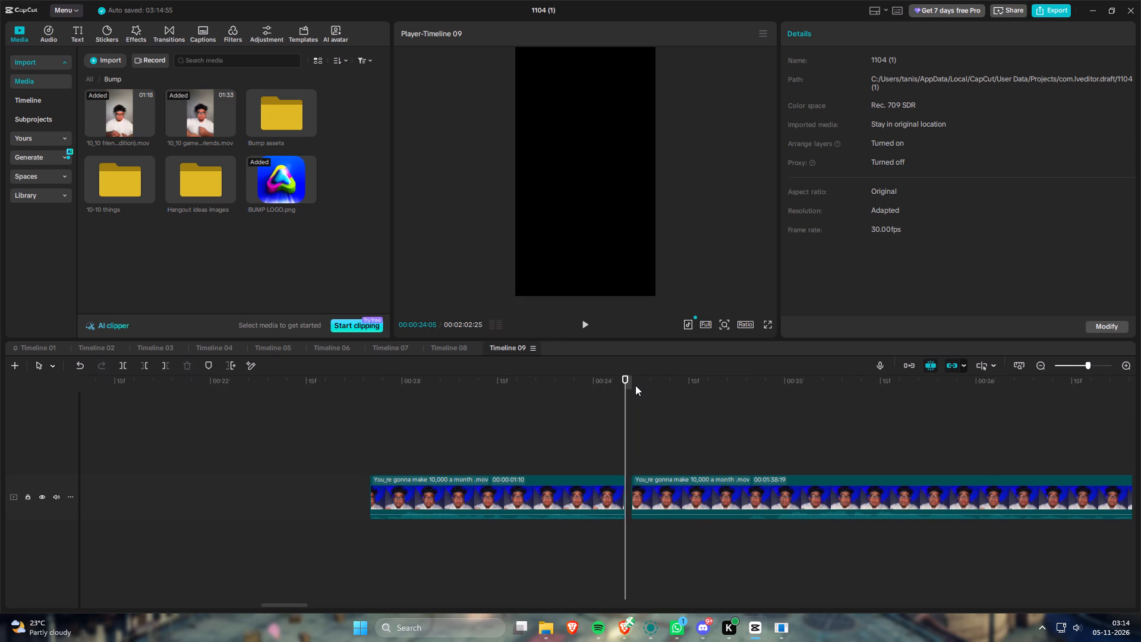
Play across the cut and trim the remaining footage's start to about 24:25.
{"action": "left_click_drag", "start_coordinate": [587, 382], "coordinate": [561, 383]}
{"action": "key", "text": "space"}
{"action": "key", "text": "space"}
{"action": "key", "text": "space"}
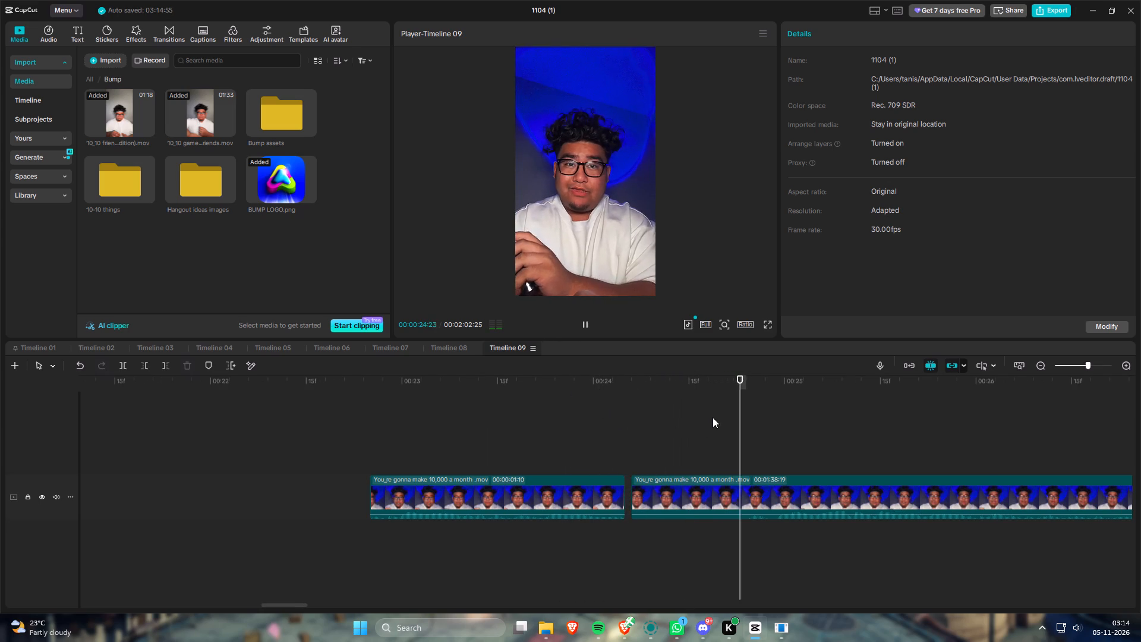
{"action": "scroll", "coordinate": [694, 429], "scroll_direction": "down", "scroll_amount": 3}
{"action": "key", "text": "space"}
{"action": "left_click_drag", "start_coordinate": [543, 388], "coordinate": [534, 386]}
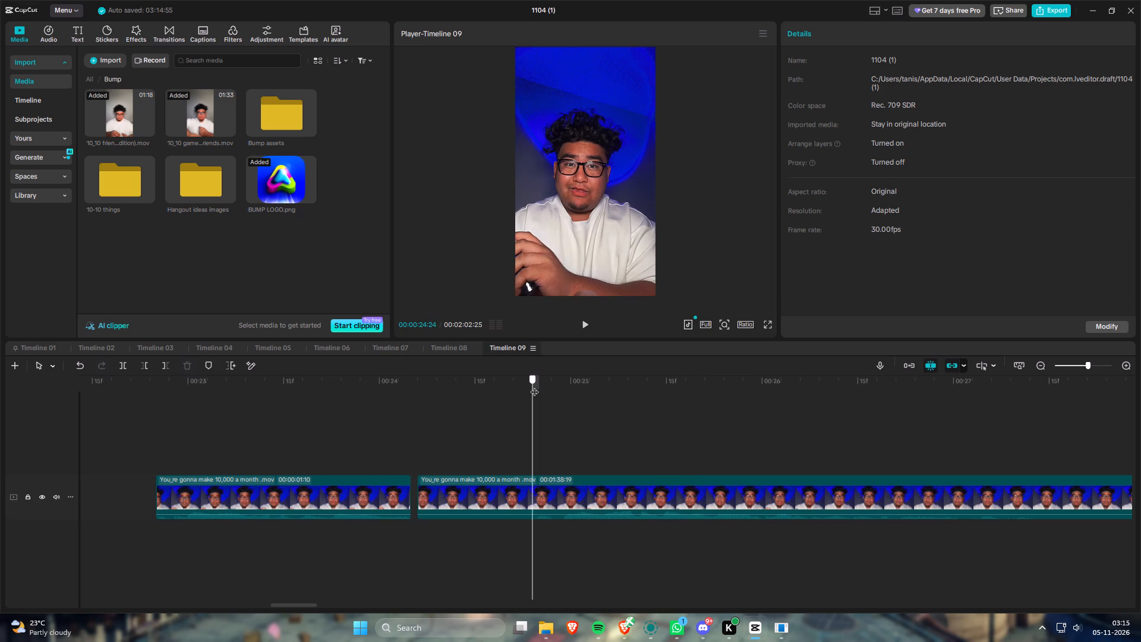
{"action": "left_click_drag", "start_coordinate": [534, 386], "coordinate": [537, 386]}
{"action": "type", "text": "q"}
Play on to check for usable lines and trim the remaining footage's start to about 34:08.
{"action": "key", "text": "space"}
{"action": "scroll", "coordinate": [536, 417], "scroll_direction": "down", "scroll_amount": 5}
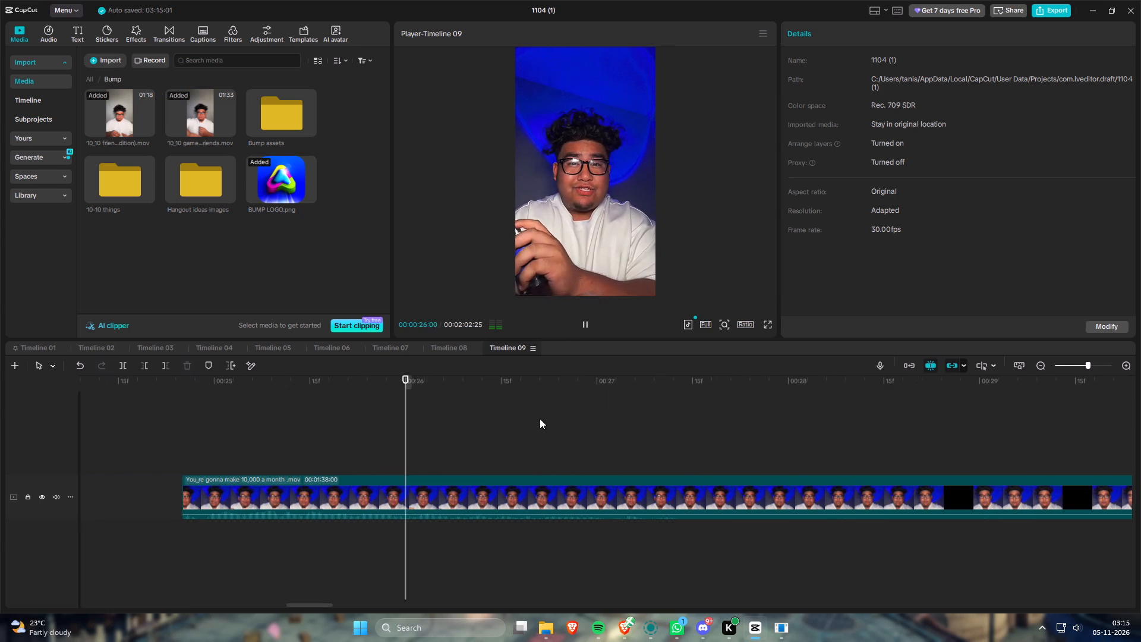
{"action": "scroll", "coordinate": [560, 422], "scroll_direction": "down", "scroll_amount": 3}
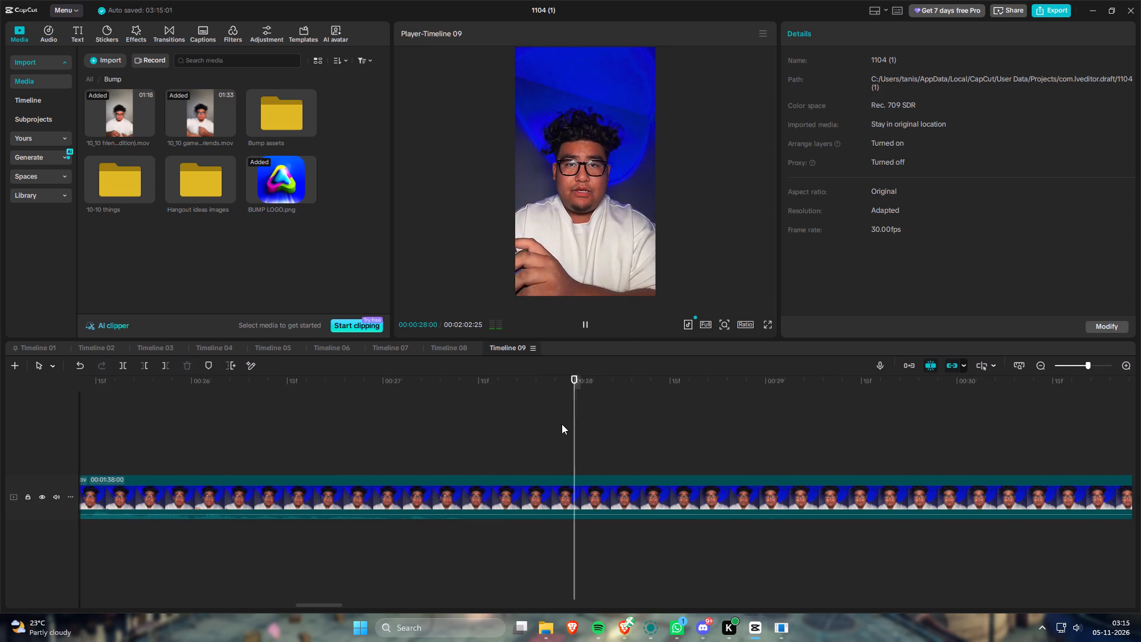
{"action": "scroll", "coordinate": [562, 424], "scroll_direction": "down", "scroll_amount": 9}
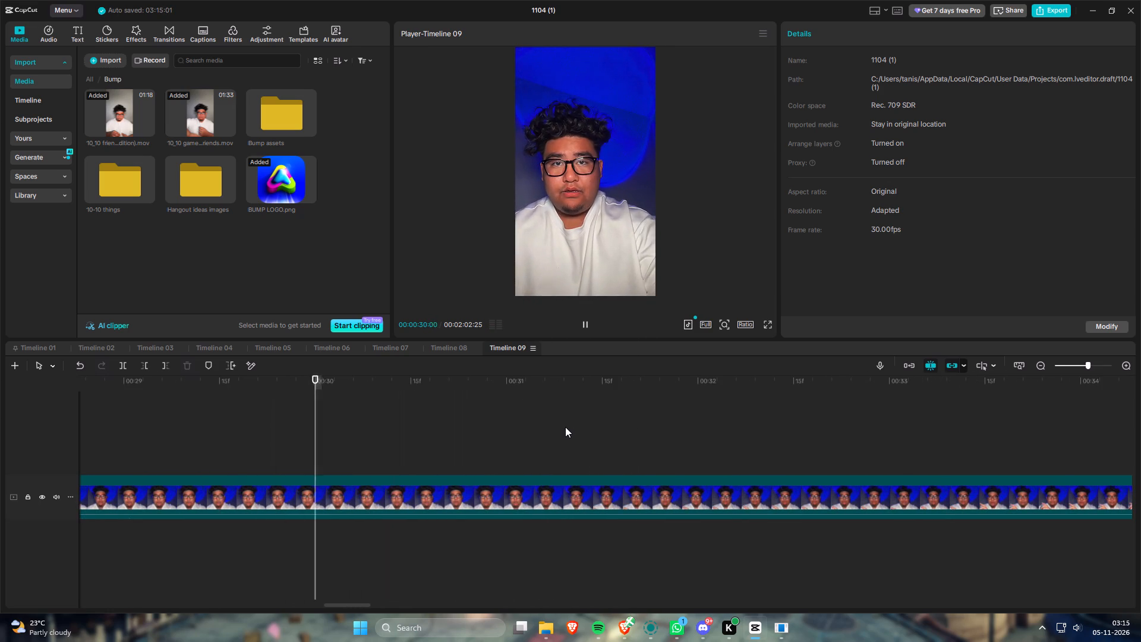
{"action": "key", "text": "space"}
{"action": "scroll", "coordinate": [566, 427], "scroll_direction": "down", "scroll_amount": 11}
{"action": "scroll", "coordinate": [570, 430], "scroll_direction": "up", "scroll_amount": 2}
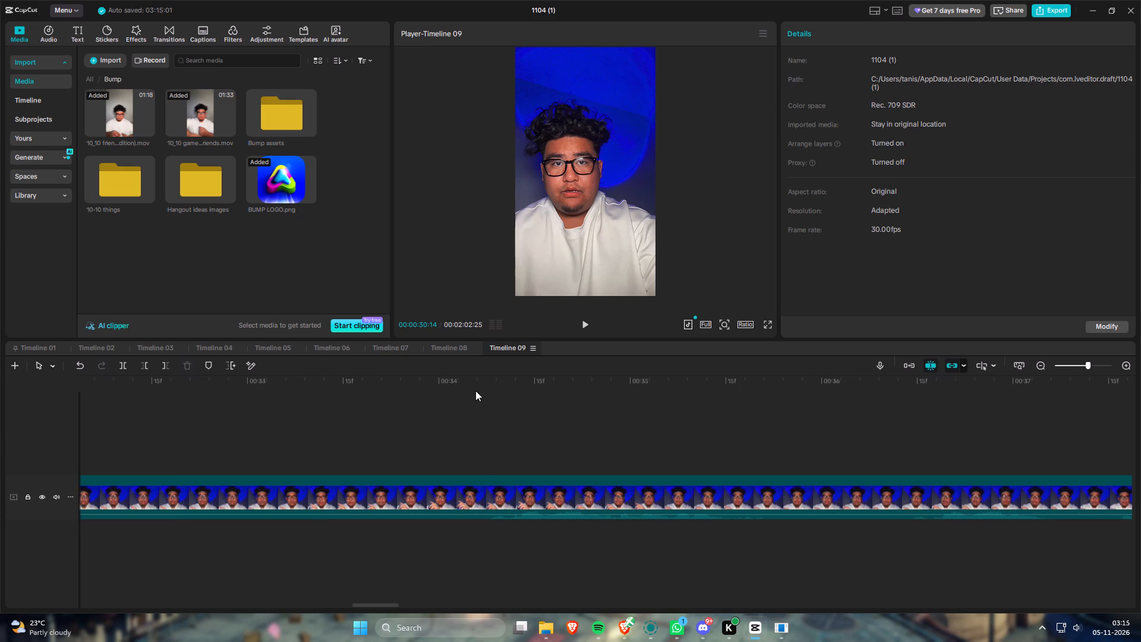
{"action": "left_click_drag", "start_coordinate": [481, 381], "coordinate": [490, 383]}
{"action": "key", "text": "q"}
Play the remaining footage from its trimmed start to about 36:15.
{"action": "key", "text": "space"}
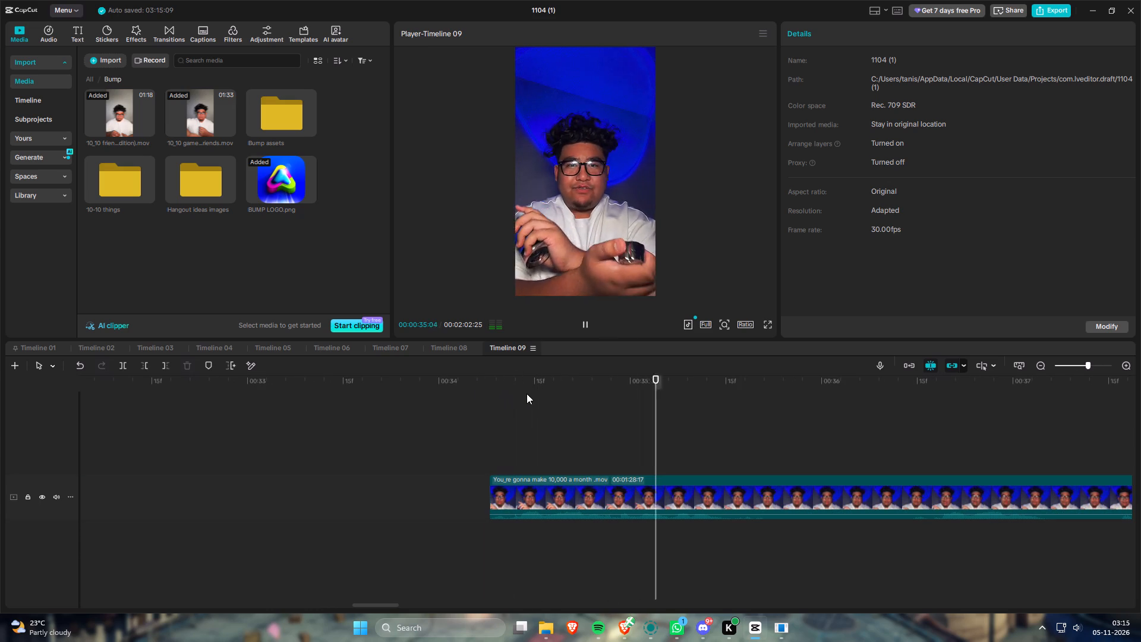
{"action": "scroll", "coordinate": [538, 396], "scroll_direction": "down", "scroll_amount": 1}
{"action": "key", "text": "space"}
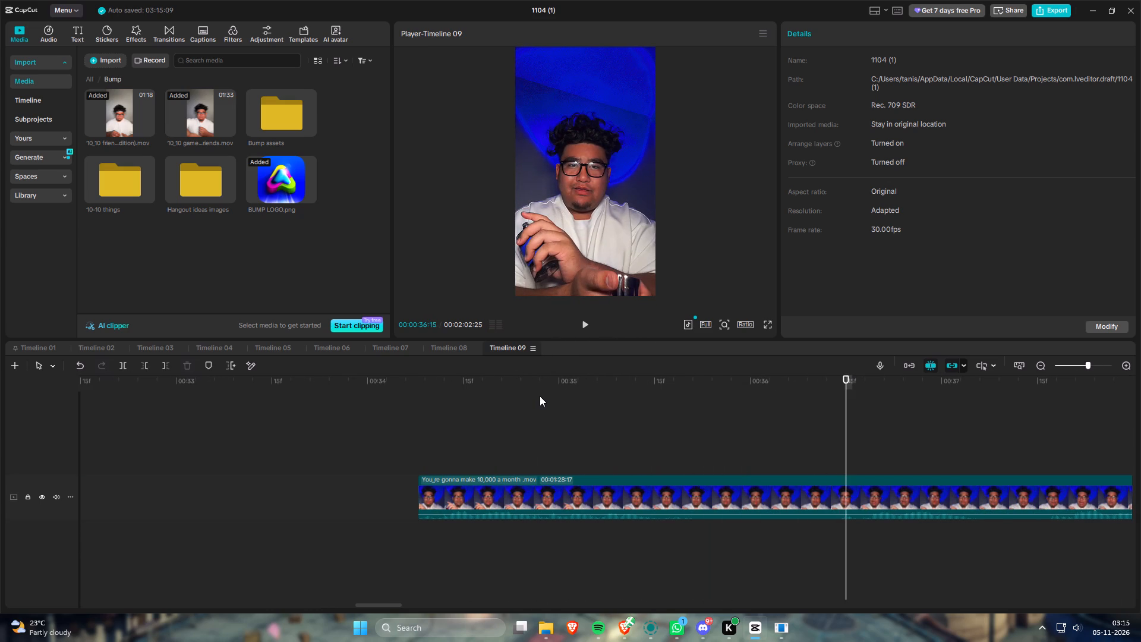
Go back through the cuts and replay the short clip starting at 18:21 to check its line.
{"action": "key", "text": "Up"}
{"action": "key", "text": "Up"}
{"action": "key", "text": "Up"}
{"action": "key", "text": "Up"}
{"action": "key", "text": "space"}
{"action": "key", "text": "Up"}
{"action": "key", "text": "Up"}
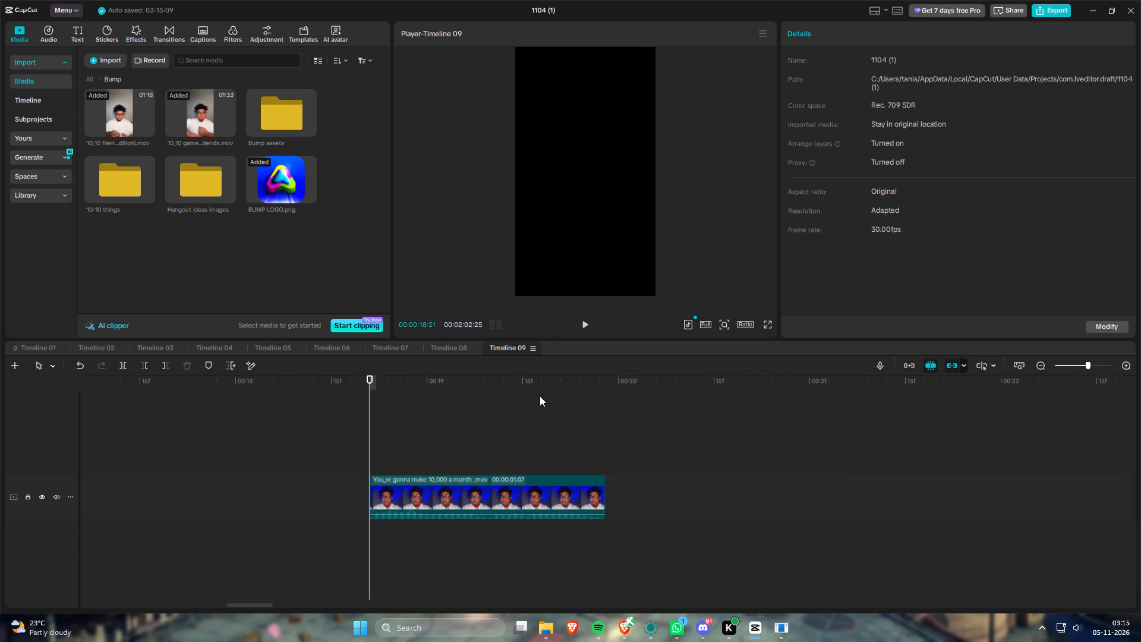
{"action": "key", "text": "space"}
{"action": "key", "text": "Down"}
{"action": "key", "text": "space"}
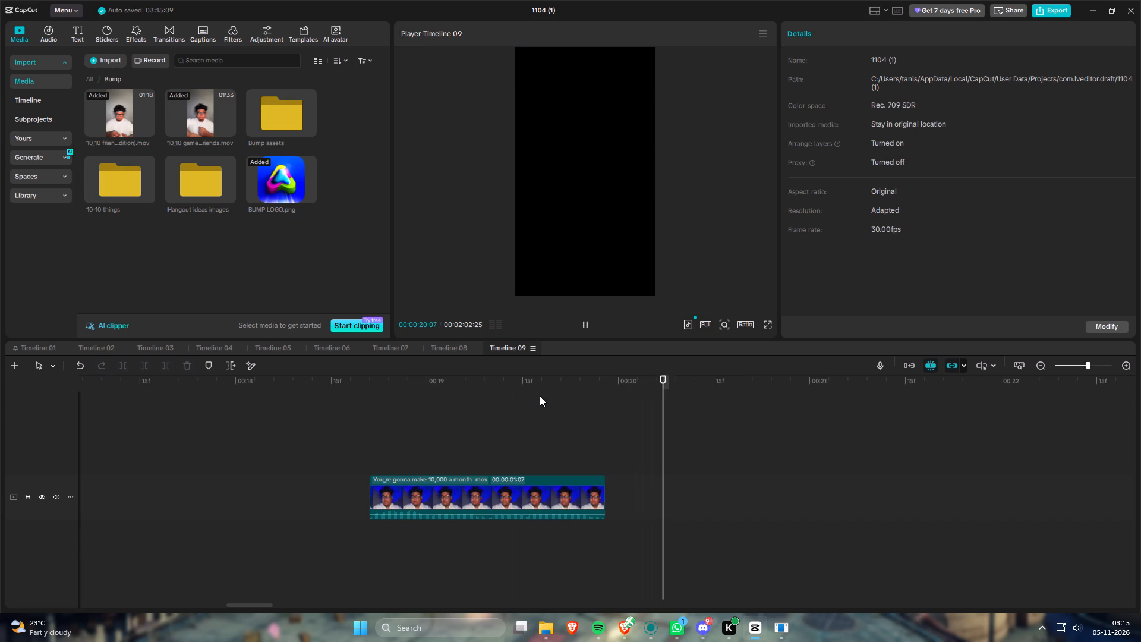
{"action": "key", "text": "space"}
{"action": "key", "text": "Up"}
{"action": "key", "text": "Up"}
{"action": "key", "text": "space"}
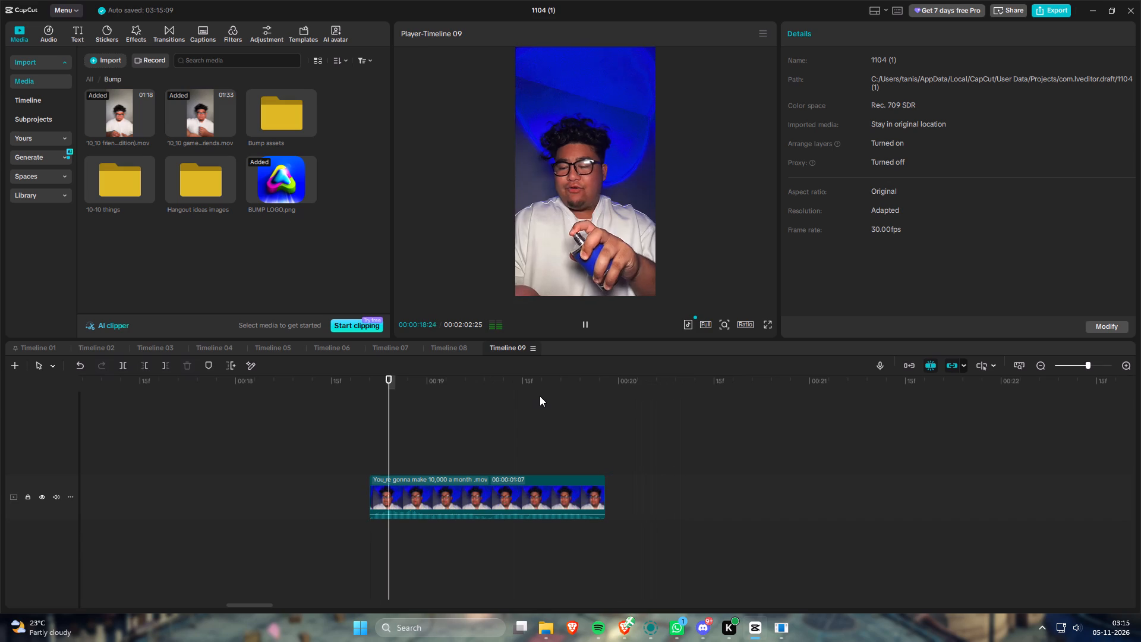
{"action": "key", "text": "Down"}
{"action": "key", "text": "space"}
Replay the short clip between 22:25 and 24:05 several times to check its start and end.
{"action": "key", "text": "Down"}
{"action": "key", "text": "space"}
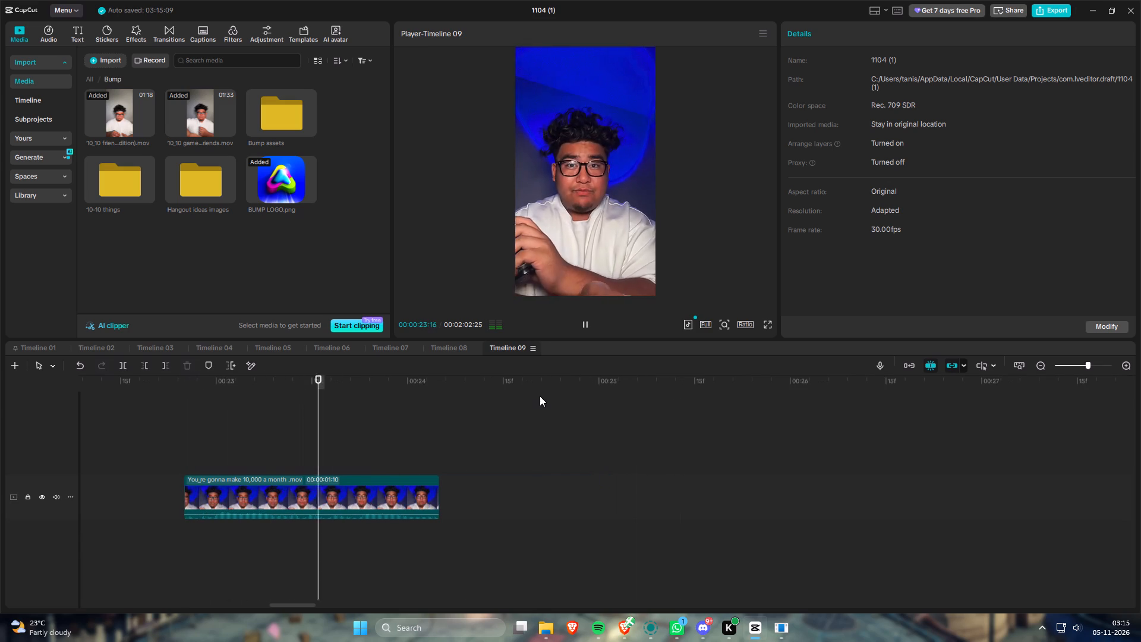
{"action": "key", "text": "space"}
{"action": "key", "text": "Up"}
{"action": "key", "text": "Up"}
{"action": "key", "text": "space"}
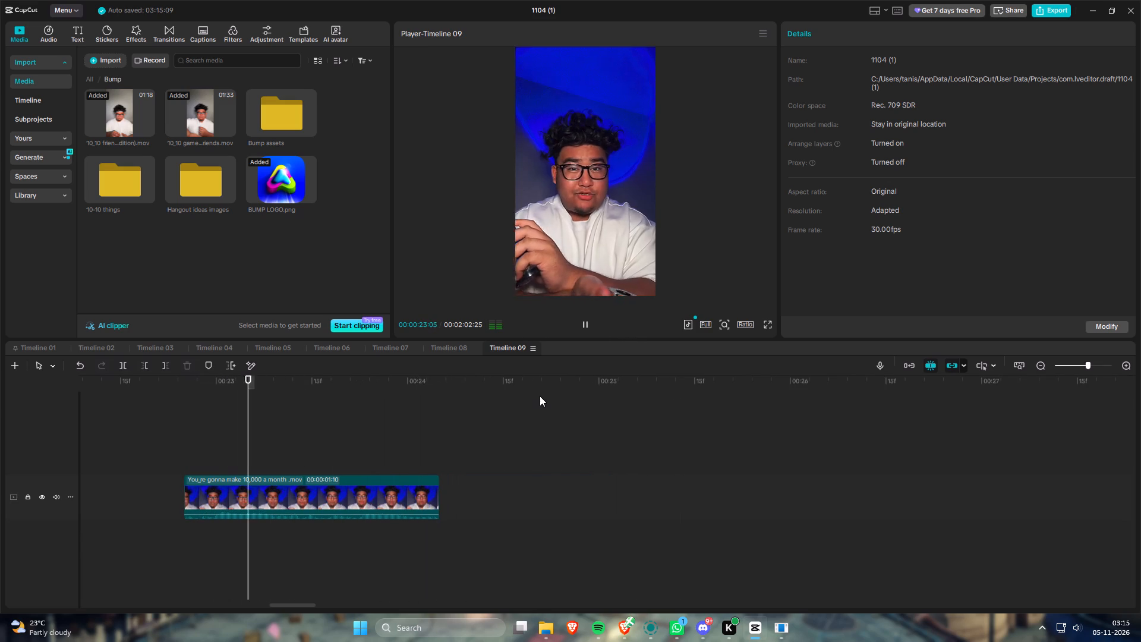
{"action": "key", "text": "space"}
{"action": "key", "text": "Up"}
{"action": "key", "text": "Up"}
{"action": "key", "text": "space"}
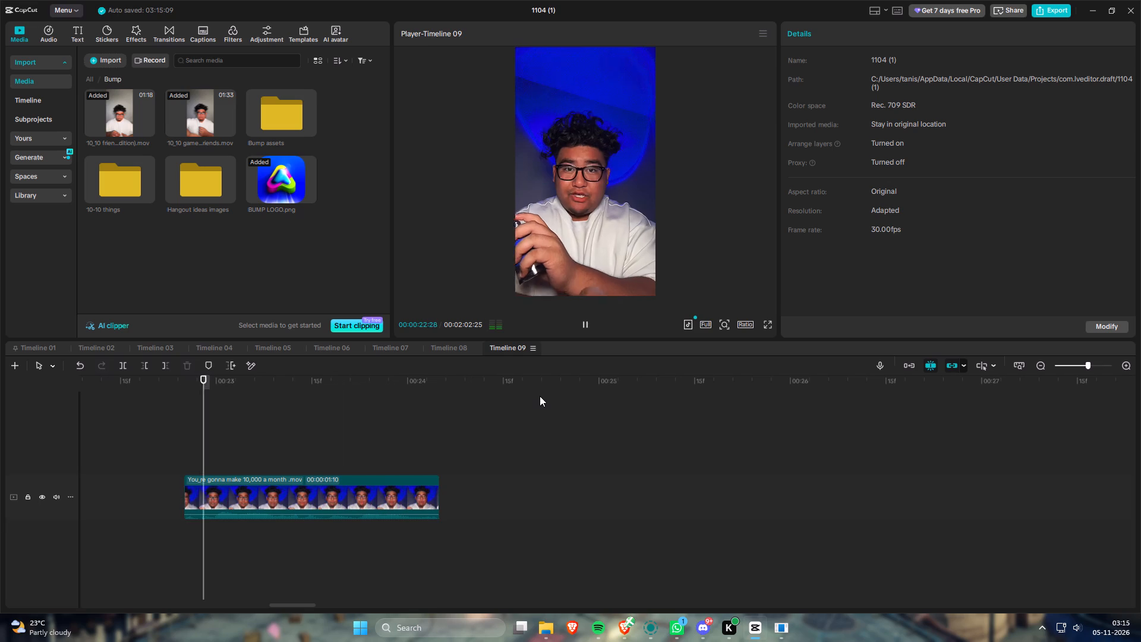
{"action": "key", "text": "space"}
{"action": "key", "text": "Down"}
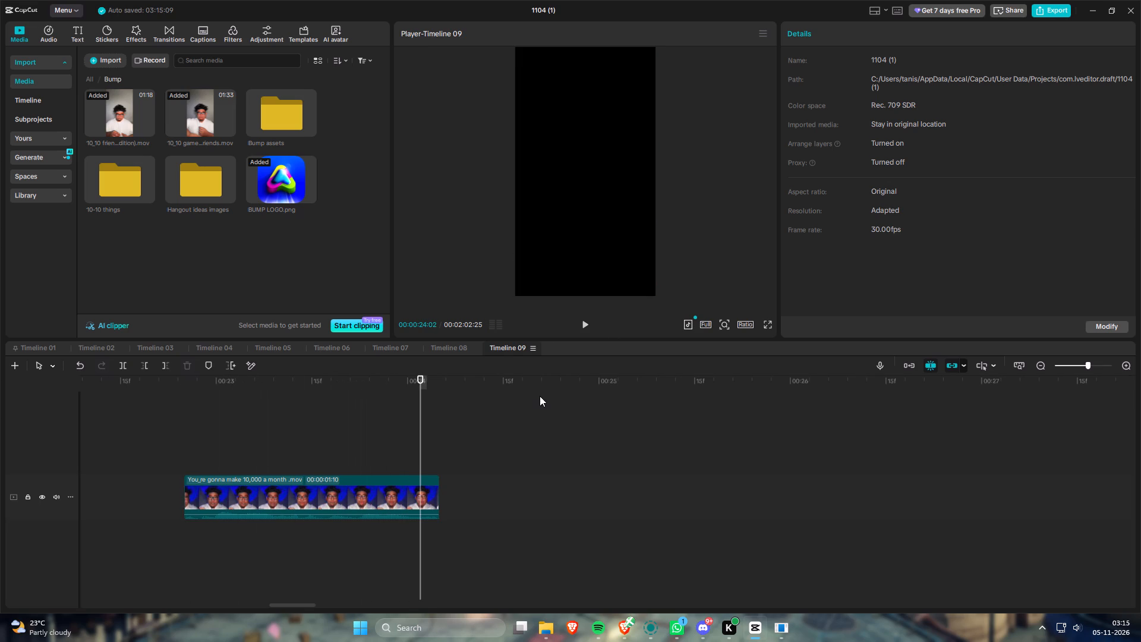
Replay the remaining footage from 34:08 to about 35:12 to find the next cut point.
{"action": "key", "text": "space"}
{"action": "key", "text": "Down"}
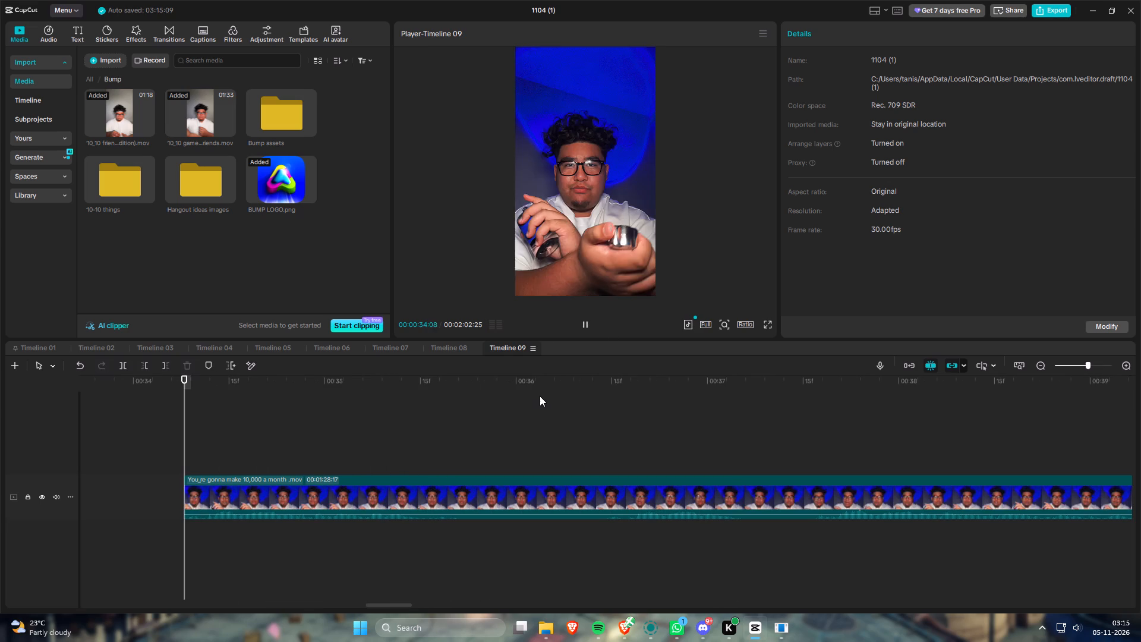
{"action": "key", "text": "space"}
{"action": "key", "text": "space"}
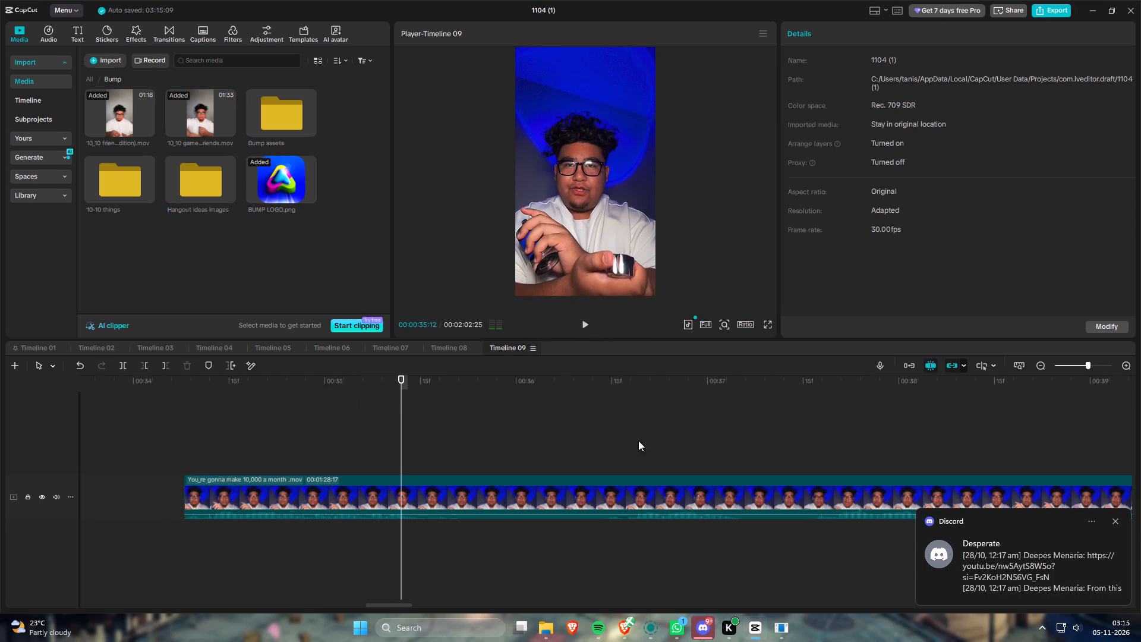
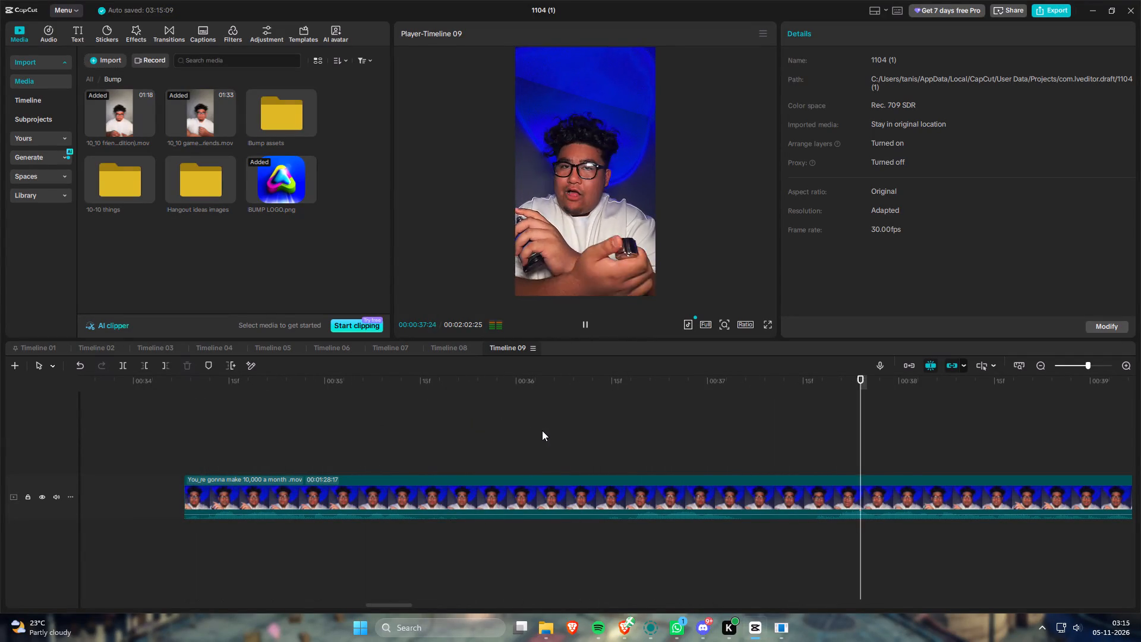
Replay the remaining footage from 34:08 and split it at the end of the line, at about 35:21.
{"action": "key", "text": "space"}
{"action": "left_click_drag", "start_coordinate": [266, 387], "coordinate": [383, 405]}
{"action": "key", "text": "space"}
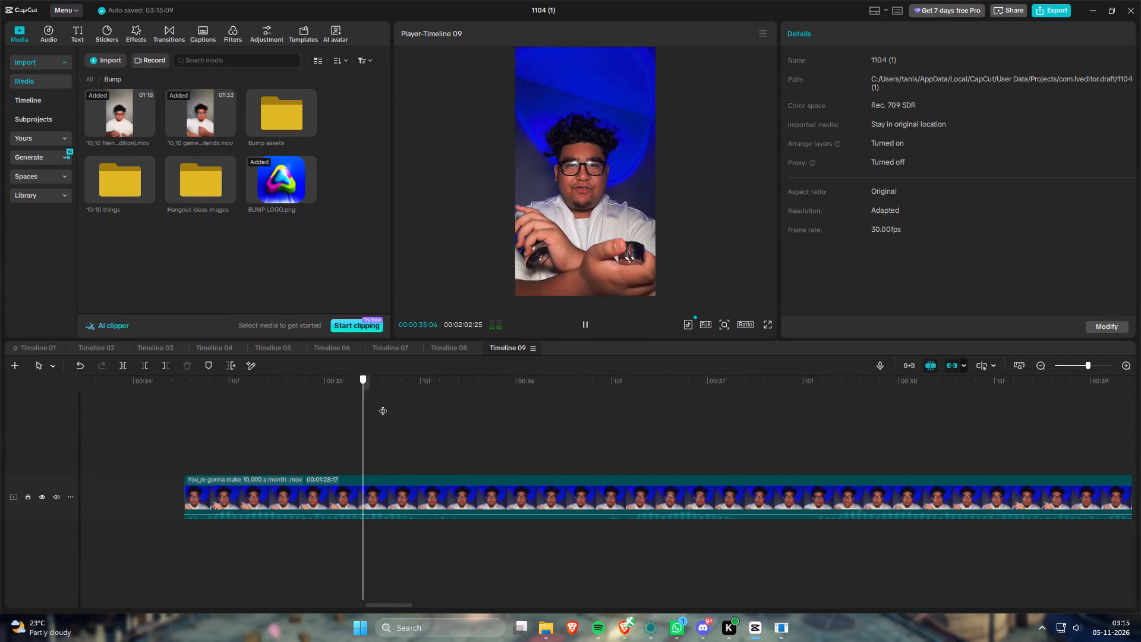
{"action": "left_click_drag", "start_coordinate": [383, 405], "coordinate": [398, 407]}
{"action": "key", "text": "space"}
{"action": "key", "text": "space"}
{"action": "key", "text": "space"}
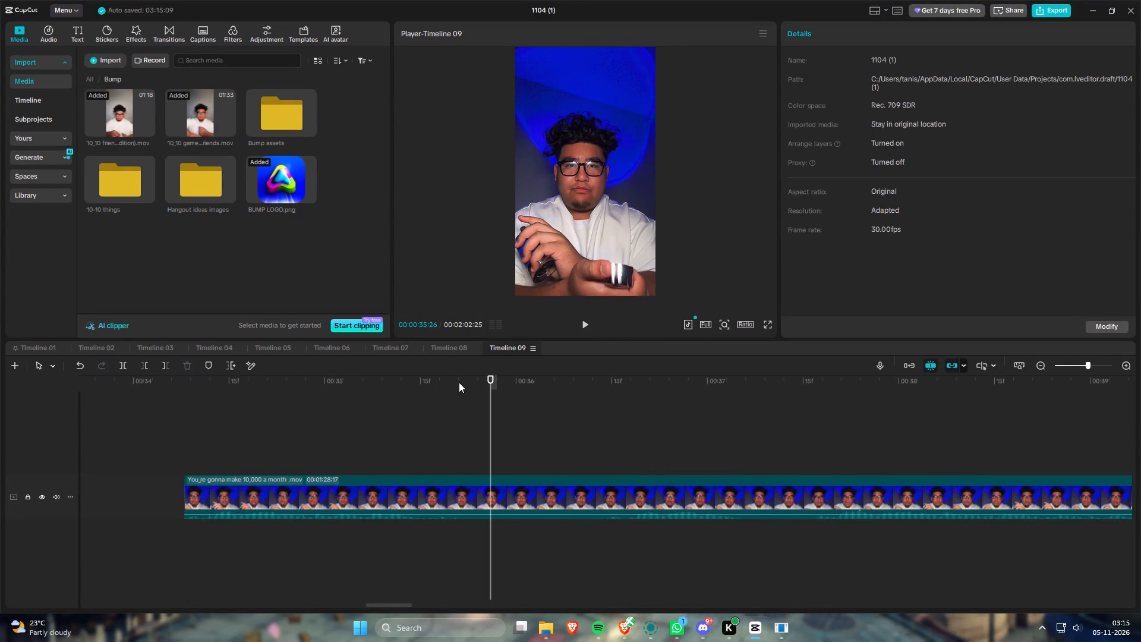
{"action": "left_click", "coordinate": [459, 382]}
{"action": "key", "text": "s"}
Play on past the 35:21 cut and trim the start of the remaining footage to about 37:17.
{"action": "key", "text": "space"}
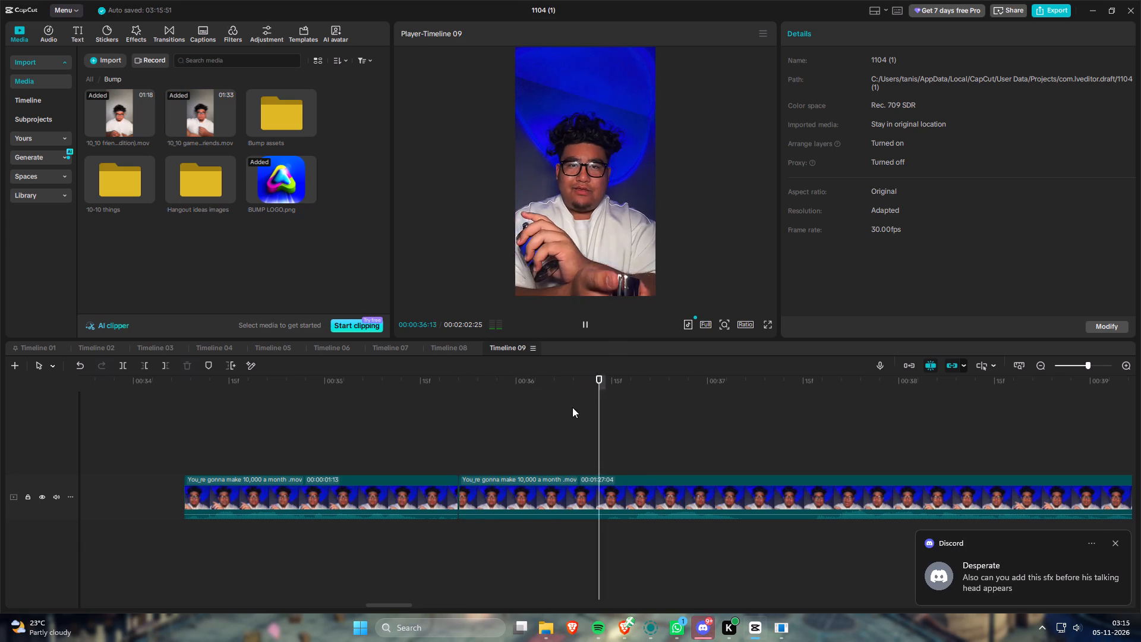
{"action": "scroll", "coordinate": [573, 413], "scroll_direction": "down", "scroll_amount": 2}
{"action": "key", "text": "space"}
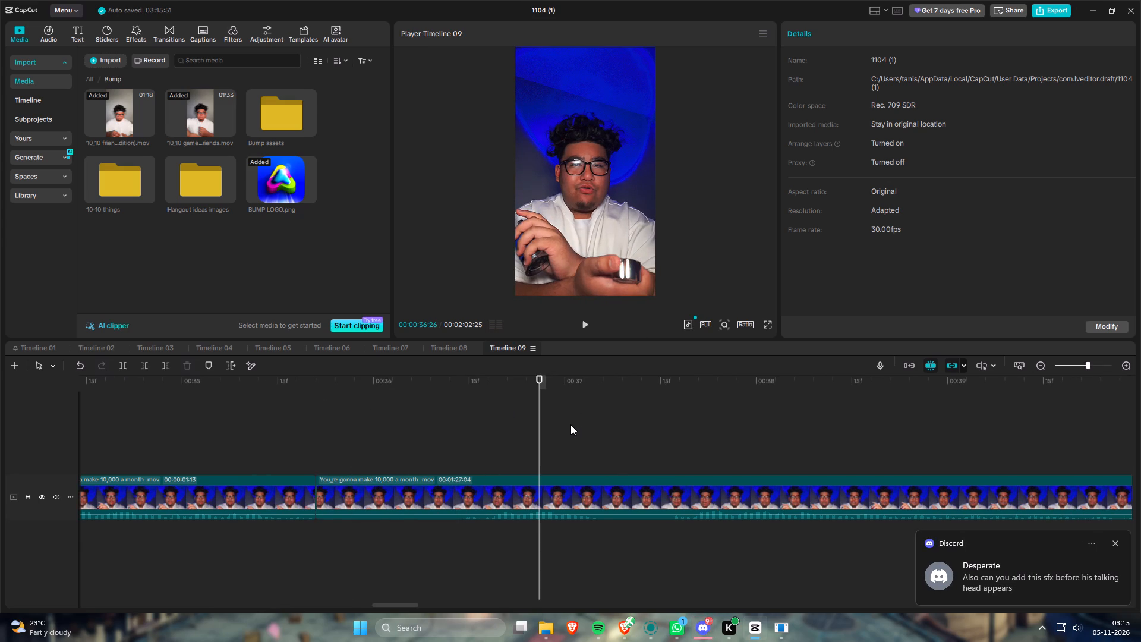
{"action": "key", "text": "space"}
{"action": "key", "text": "space"}
{"action": "key", "text": "space"}
{"action": "key", "text": "space"}
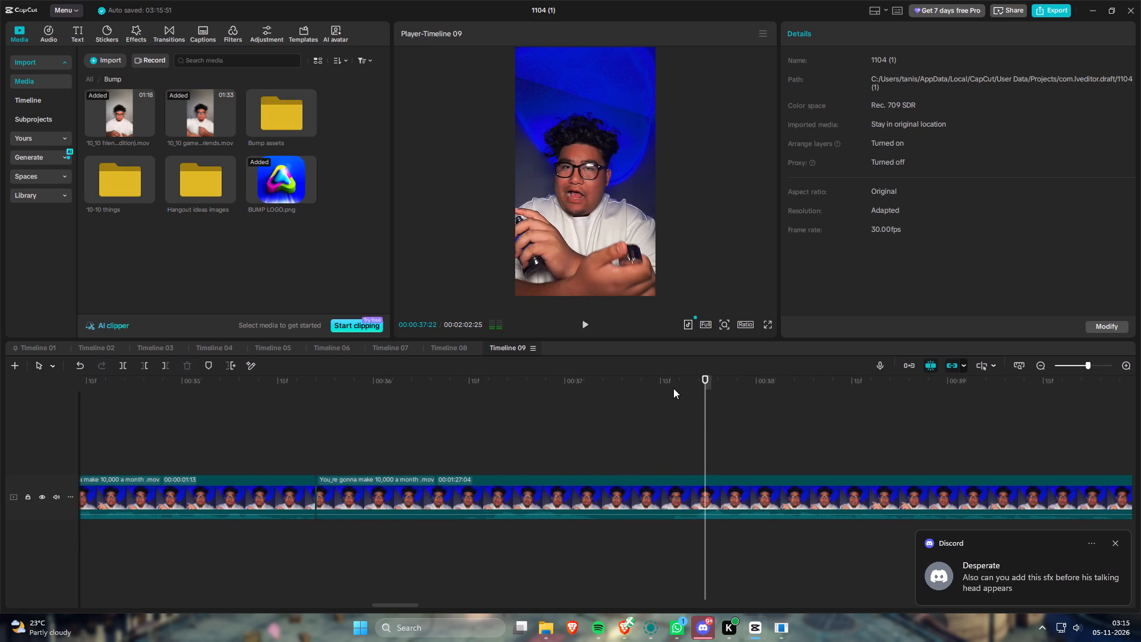
{"action": "left_click", "coordinate": [675, 386]}
{"action": "key", "text": "q"}
Play the line starting at 37:17 and split the footage after it at about 40:00.
{"action": "key", "text": "space"}
{"action": "scroll", "coordinate": [592, 417], "scroll_direction": "down", "scroll_amount": 3}
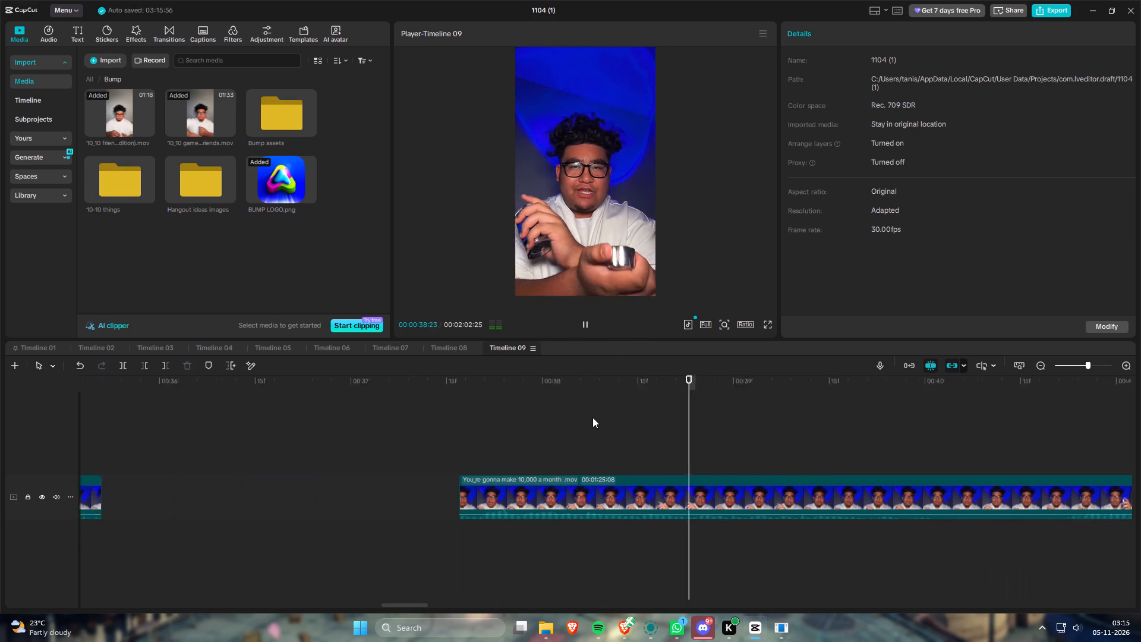
{"action": "scroll", "coordinate": [592, 417], "scroll_direction": "down", "scroll_amount": 5}
{"action": "key", "text": "space"}
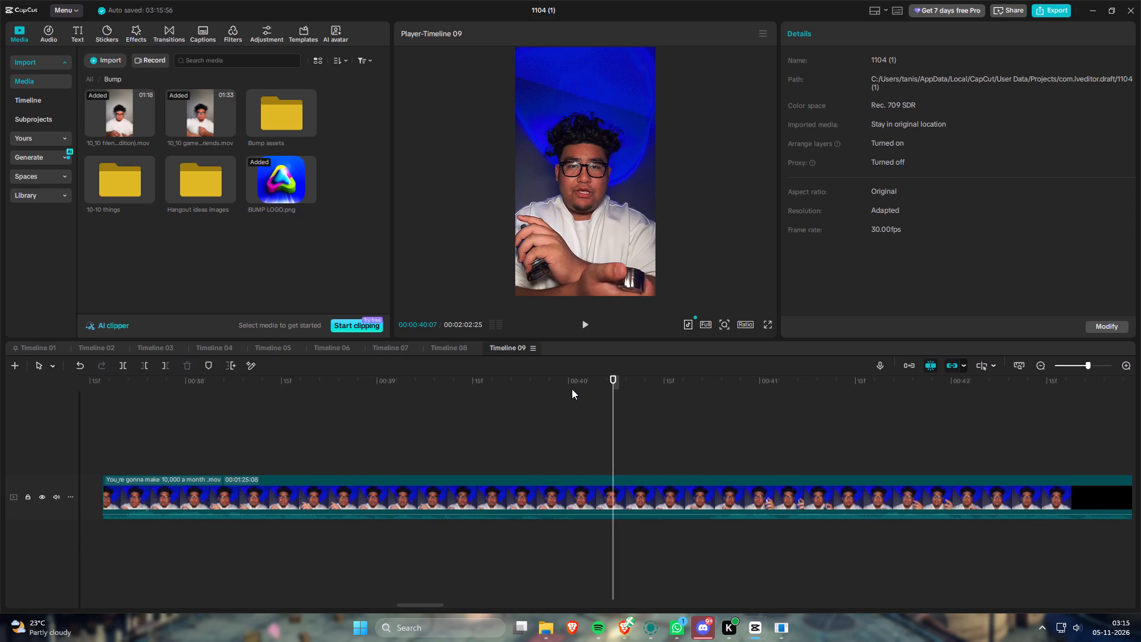
{"action": "left_click", "coordinate": [572, 389]}
{"action": "type", "text": "s"}
Play on past the 40:00 cut and trim the start of the remaining footage to about 40:23.
{"action": "key", "text": "space"}
{"action": "scroll", "coordinate": [569, 391], "scroll_direction": "down", "scroll_amount": 1}
{"action": "key", "text": "space"}
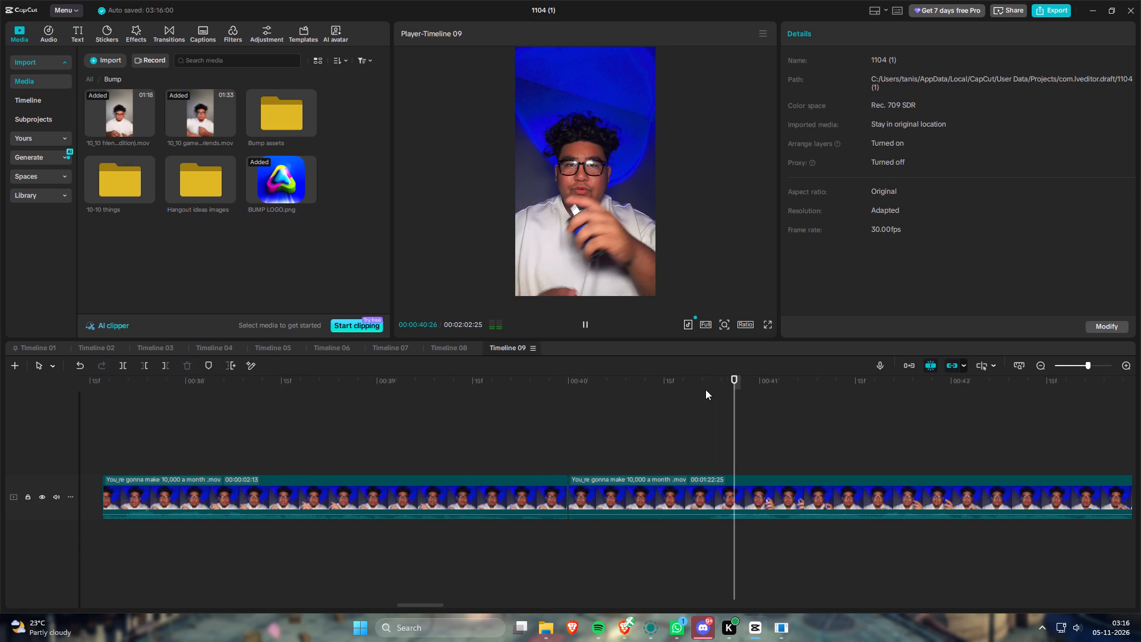
{"action": "left_click", "coordinate": [713, 384]}
{"action": "key", "text": "q"}
Play the line starting at 40:23 and split the footage after it at about 44:01.
{"action": "key", "text": "space"}
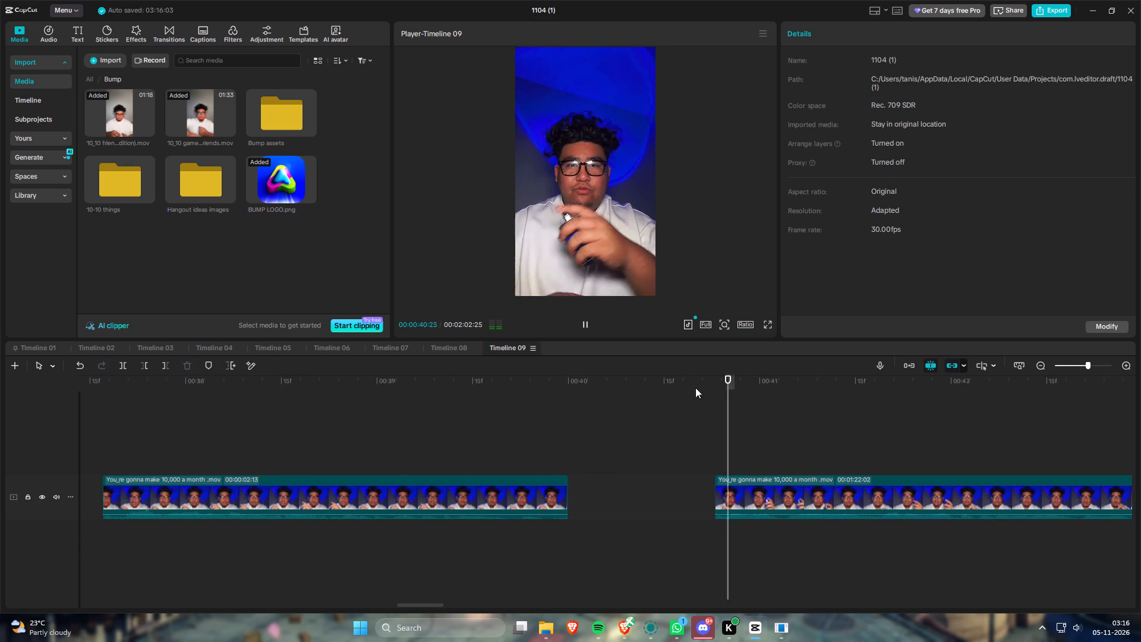
{"action": "scroll", "coordinate": [663, 412], "scroll_direction": "down", "scroll_amount": 1}
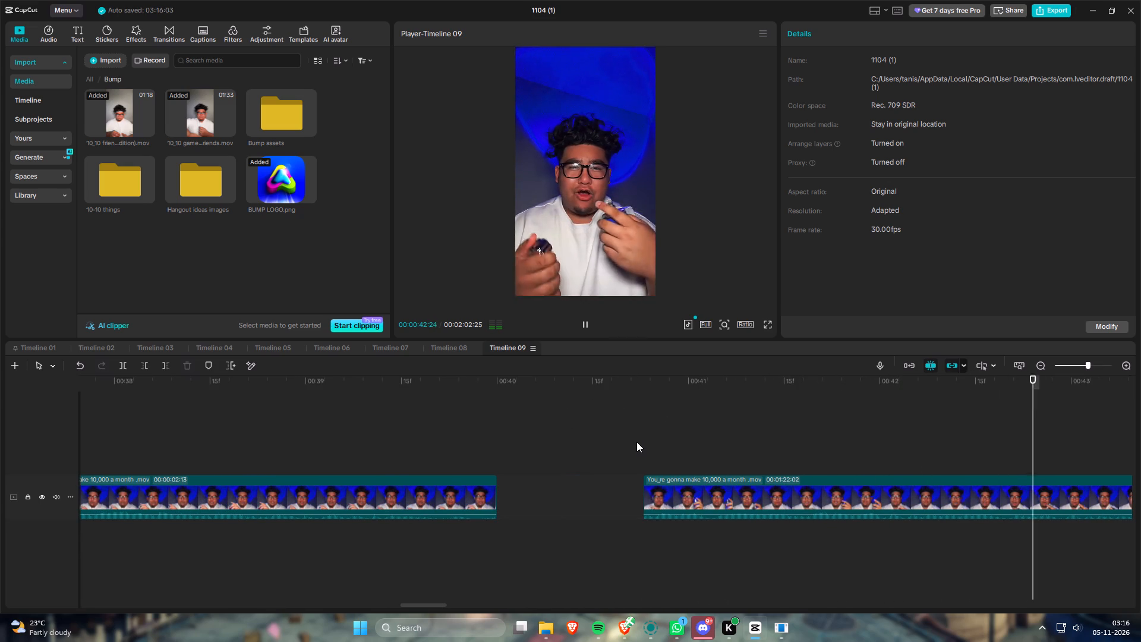
{"action": "key", "text": "space"}
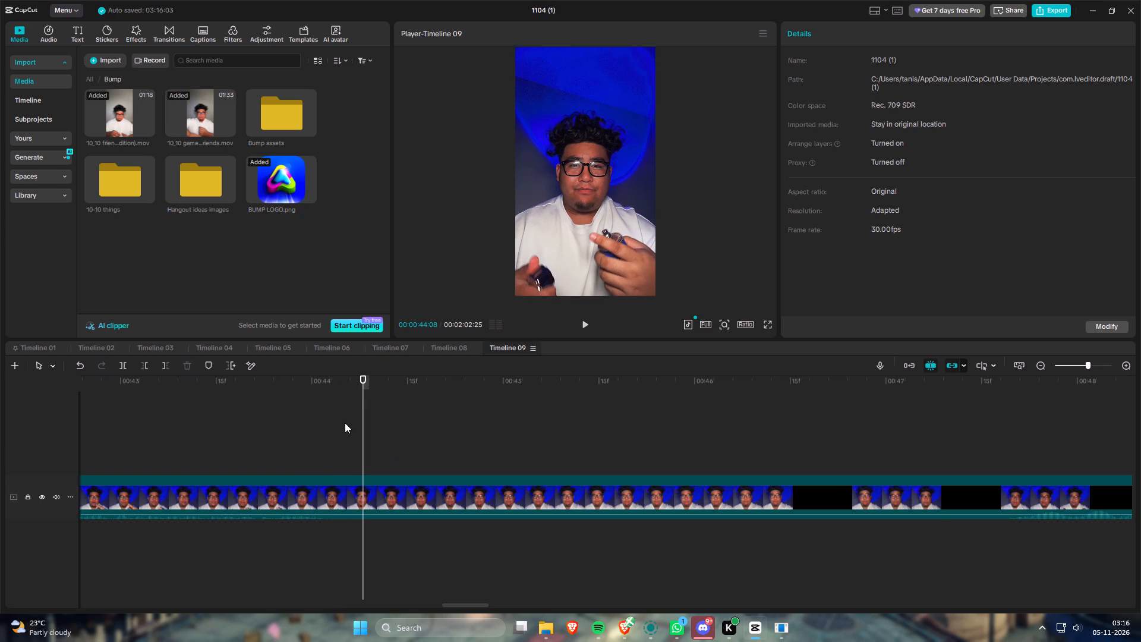
{"action": "left_click_drag", "start_coordinate": [327, 386], "coordinate": [320, 386]}
{"action": "key", "text": "s"}
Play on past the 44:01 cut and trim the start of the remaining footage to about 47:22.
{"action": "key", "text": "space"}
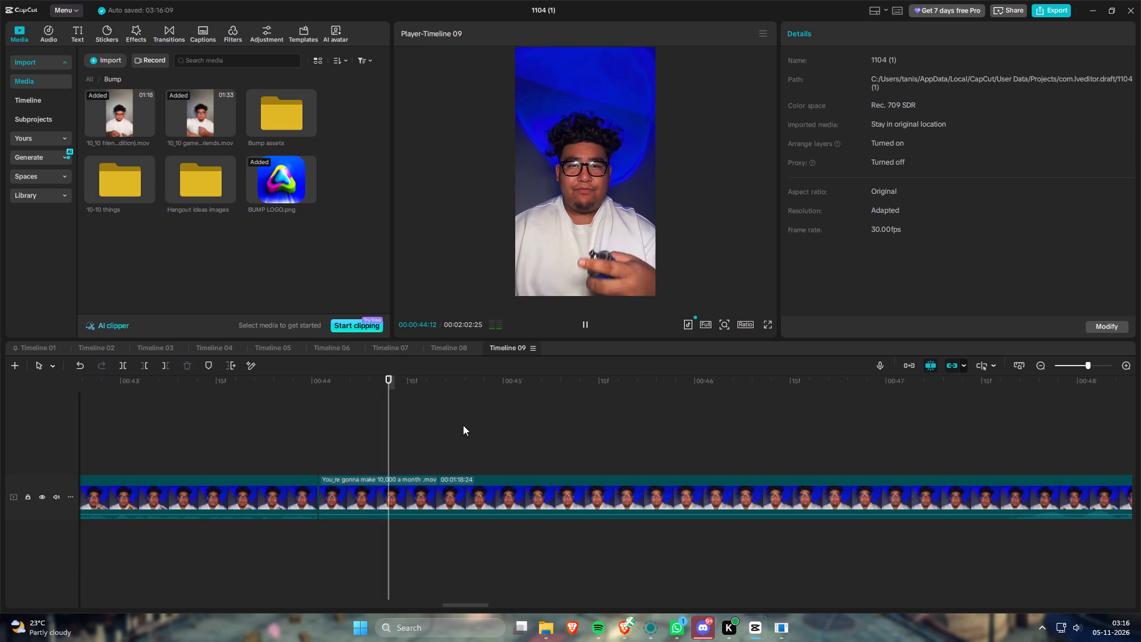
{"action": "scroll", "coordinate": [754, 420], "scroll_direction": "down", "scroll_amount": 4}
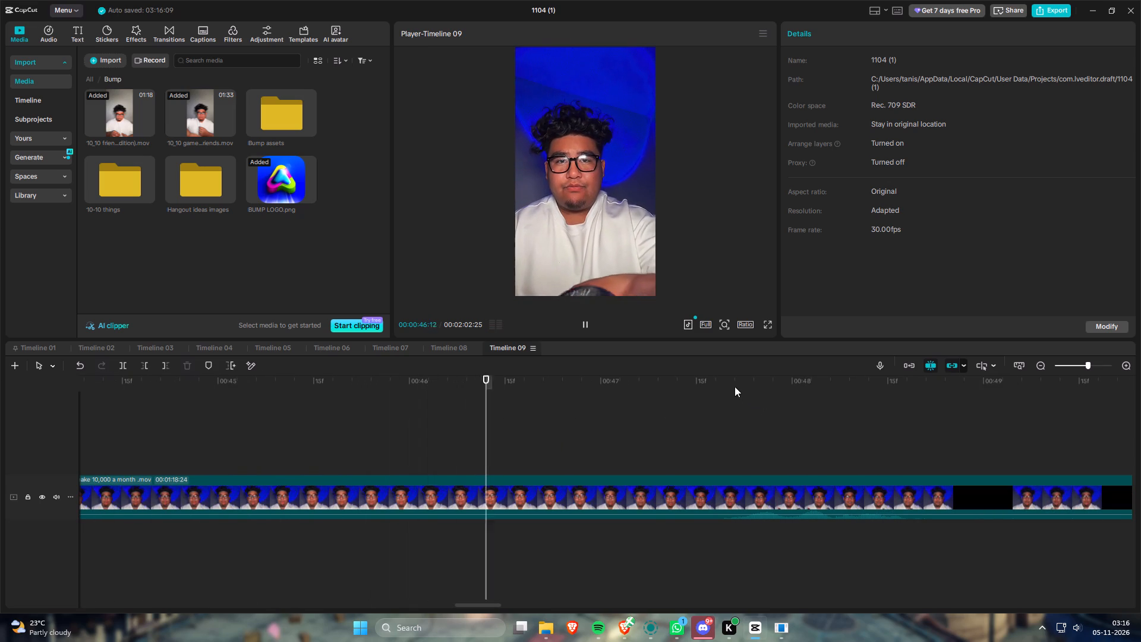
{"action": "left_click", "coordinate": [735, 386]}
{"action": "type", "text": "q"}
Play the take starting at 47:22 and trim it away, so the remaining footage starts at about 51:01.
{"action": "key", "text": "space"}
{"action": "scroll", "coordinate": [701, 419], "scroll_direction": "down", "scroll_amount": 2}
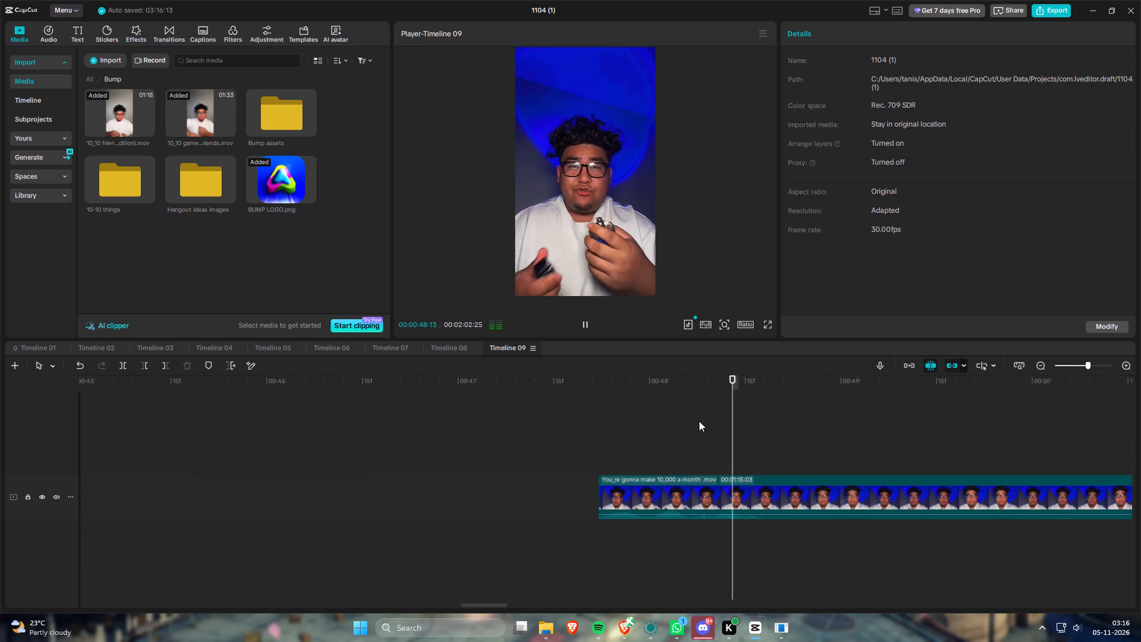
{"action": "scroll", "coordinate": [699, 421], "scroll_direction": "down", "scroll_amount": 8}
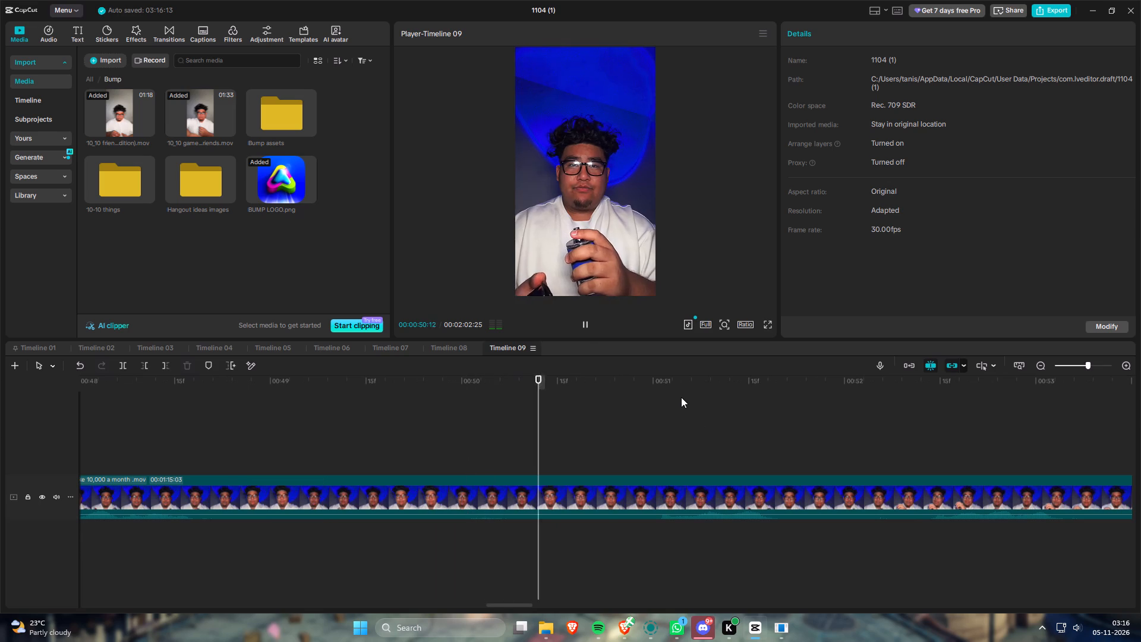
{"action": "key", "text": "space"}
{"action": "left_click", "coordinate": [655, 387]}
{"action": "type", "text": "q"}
Play the take starting at 51:01 and trim it away, so the remaining footage starts at about 56:27.
{"action": "key", "text": "space"}
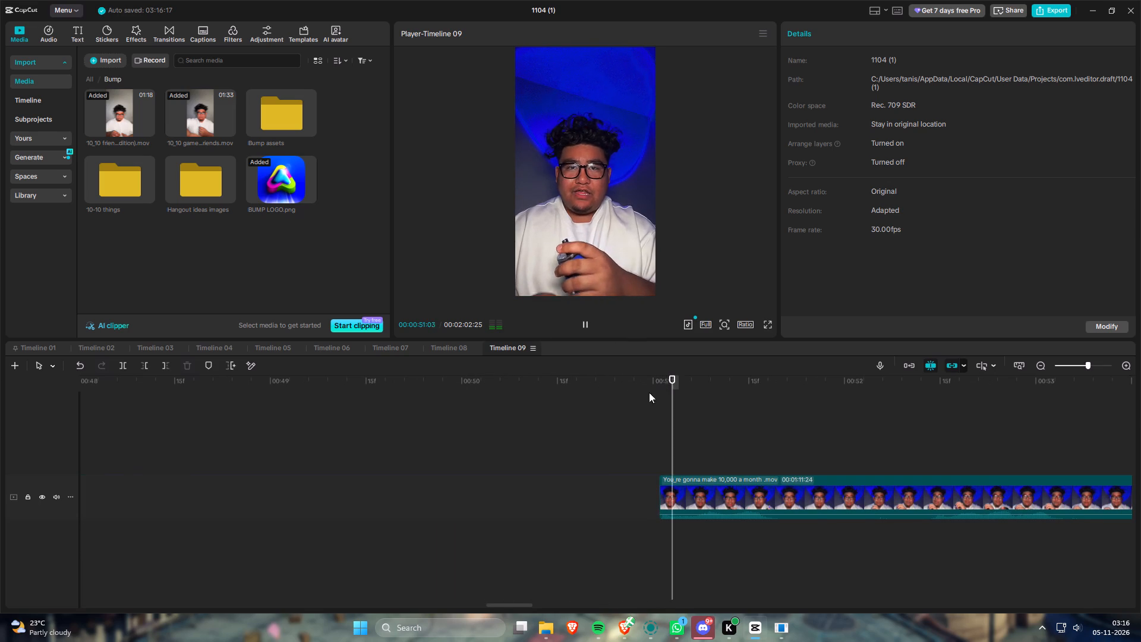
{"action": "scroll", "coordinate": [647, 401], "scroll_direction": "down", "scroll_amount": 4}
{"action": "key", "text": "space"}
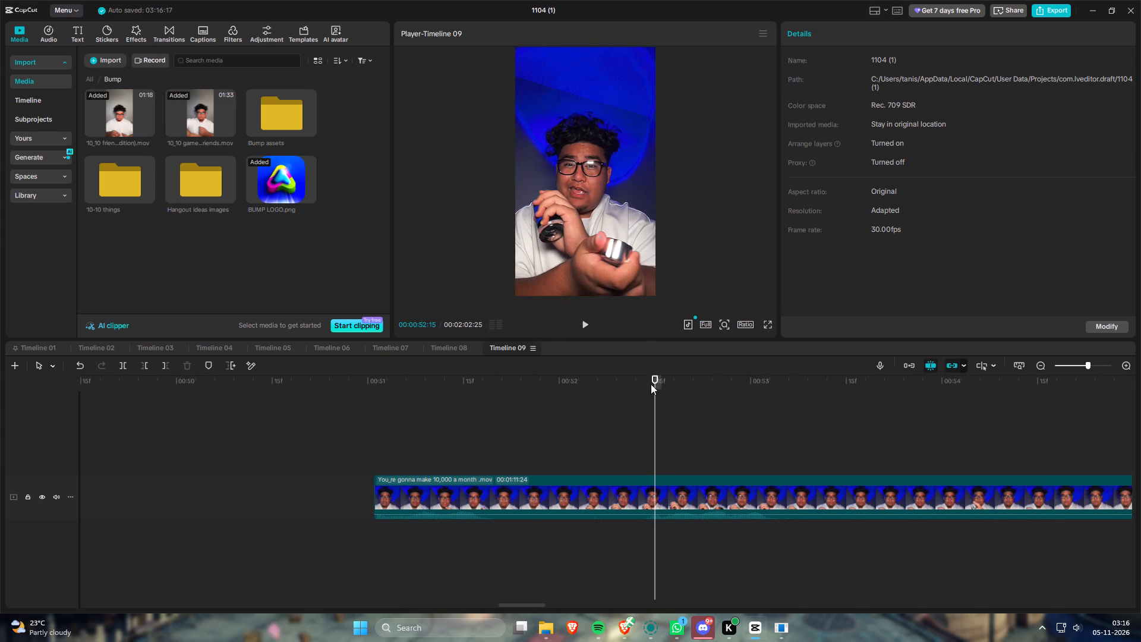
{"action": "left_click", "coordinate": [650, 379]}
{"action": "key", "text": "space"}
{"action": "scroll", "coordinate": [660, 386], "scroll_direction": "down", "scroll_amount": 9}
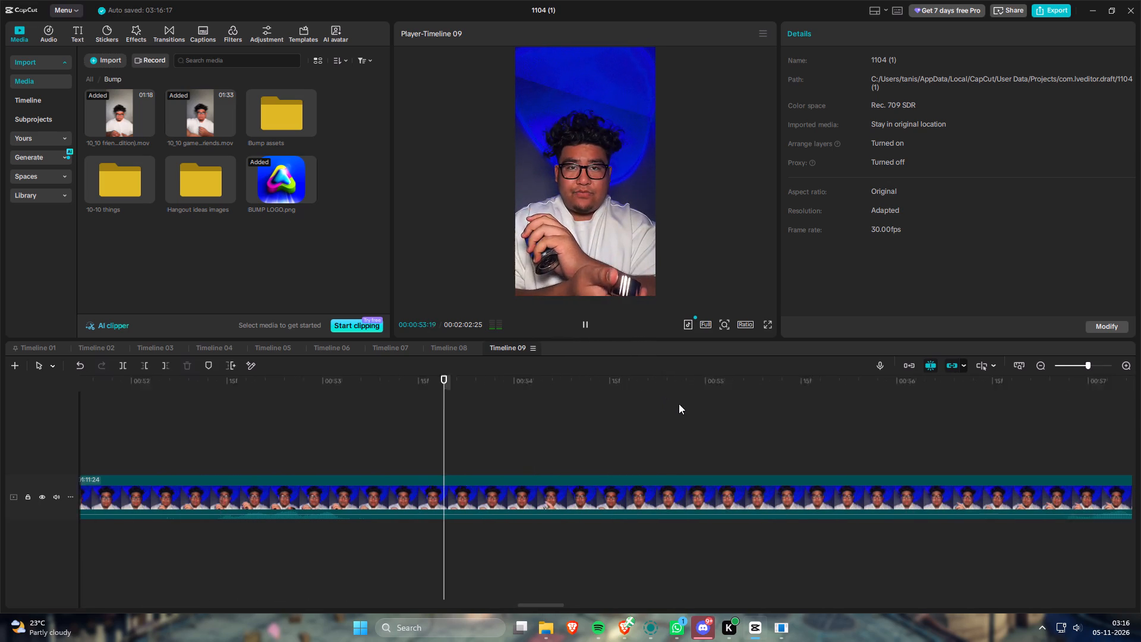
{"action": "scroll", "coordinate": [679, 404], "scroll_direction": "down", "scroll_amount": 2}
{"action": "left_click_drag", "start_coordinate": [917, 386], "coordinate": [926, 388]}
{"action": "key", "text": "q"}
Play the remaining footage from 56:27 to about 57:14 to check the start of the line.
{"action": "key", "text": "space"}
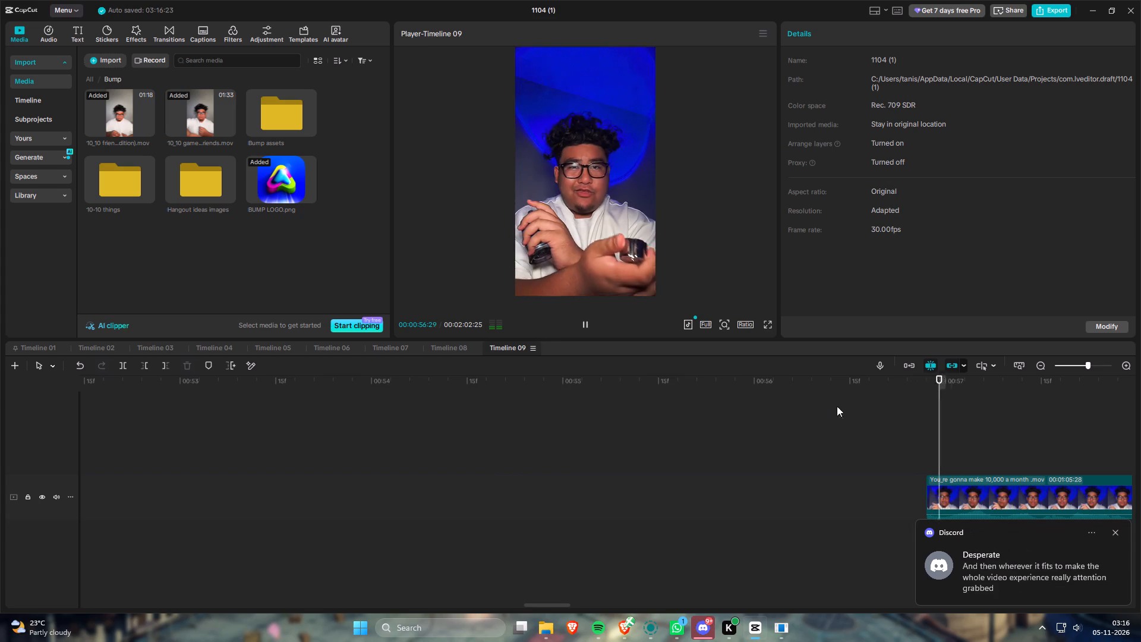
{"action": "scroll", "coordinate": [807, 415], "scroll_direction": "down", "scroll_amount": 3}
{"action": "key", "text": "space"}
{"action": "scroll", "coordinate": [801, 418], "scroll_direction": "down", "scroll_amount": 3}
{"action": "scroll", "coordinate": [717, 417], "scroll_direction": "down", "scroll_amount": 1}
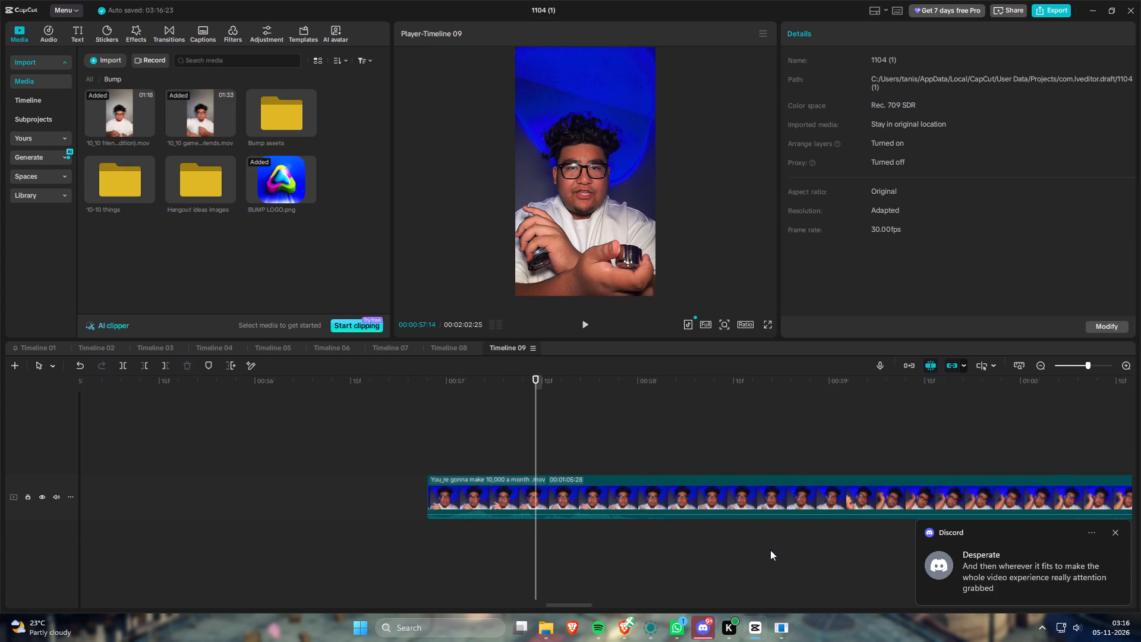
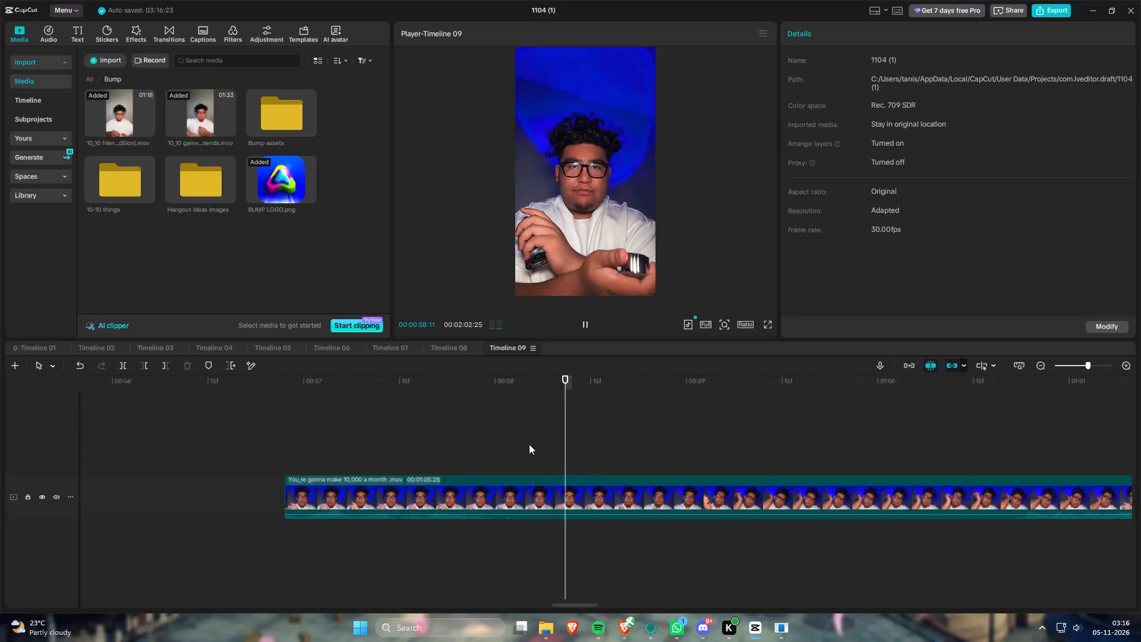
Replay the line that starts at 56:27 and split the clip where it ends, at about 58:04.
{"action": "key", "text": "space"}
{"action": "left_click_drag", "start_coordinate": [427, 393], "coordinate": [302, 402]}
{"action": "left_click", "coordinate": [294, 384]}
{"action": "key", "text": "space"}
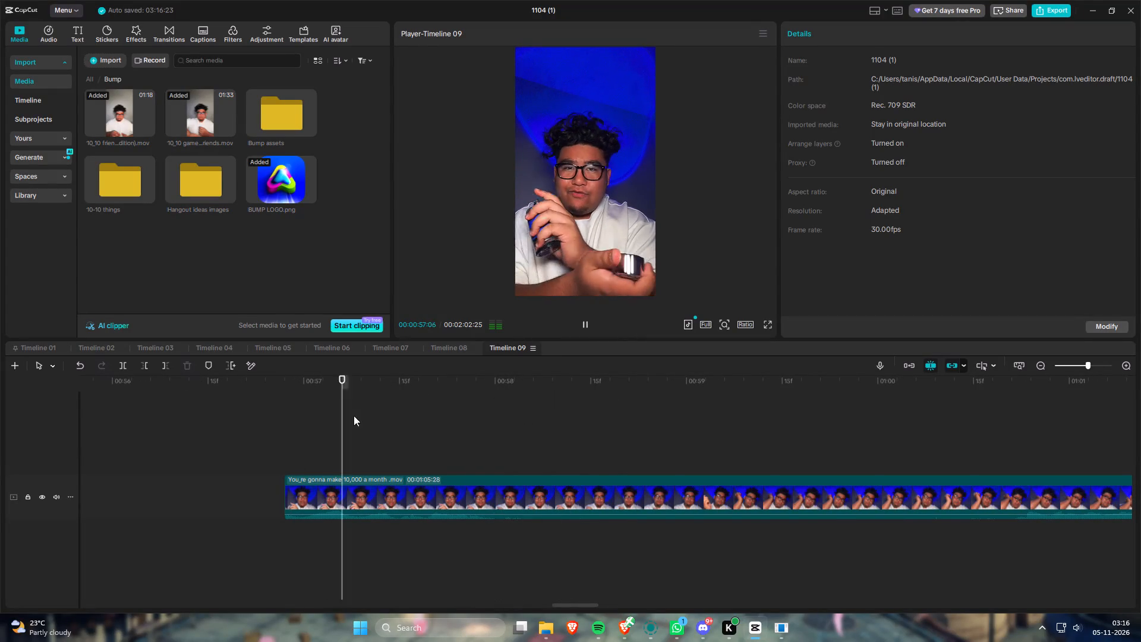
{"action": "key", "text": "space"}
{"action": "left_click_drag", "start_coordinate": [534, 383], "coordinate": [529, 383]}
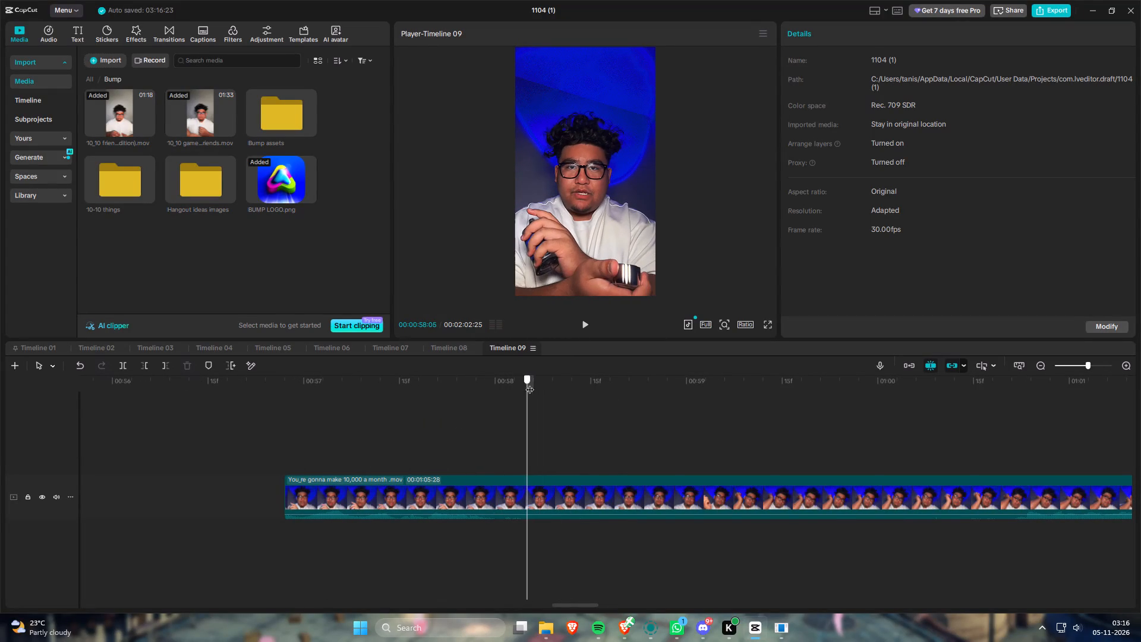
{"action": "left_click_drag", "start_coordinate": [529, 383], "coordinate": [521, 385]}
{"action": "key", "text": "s"}
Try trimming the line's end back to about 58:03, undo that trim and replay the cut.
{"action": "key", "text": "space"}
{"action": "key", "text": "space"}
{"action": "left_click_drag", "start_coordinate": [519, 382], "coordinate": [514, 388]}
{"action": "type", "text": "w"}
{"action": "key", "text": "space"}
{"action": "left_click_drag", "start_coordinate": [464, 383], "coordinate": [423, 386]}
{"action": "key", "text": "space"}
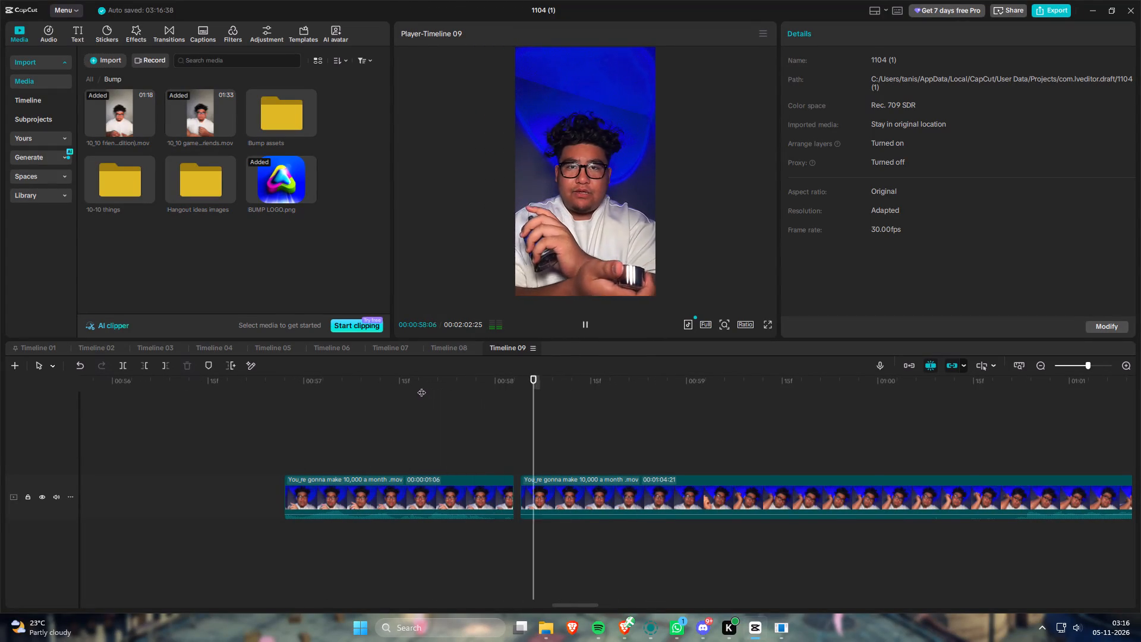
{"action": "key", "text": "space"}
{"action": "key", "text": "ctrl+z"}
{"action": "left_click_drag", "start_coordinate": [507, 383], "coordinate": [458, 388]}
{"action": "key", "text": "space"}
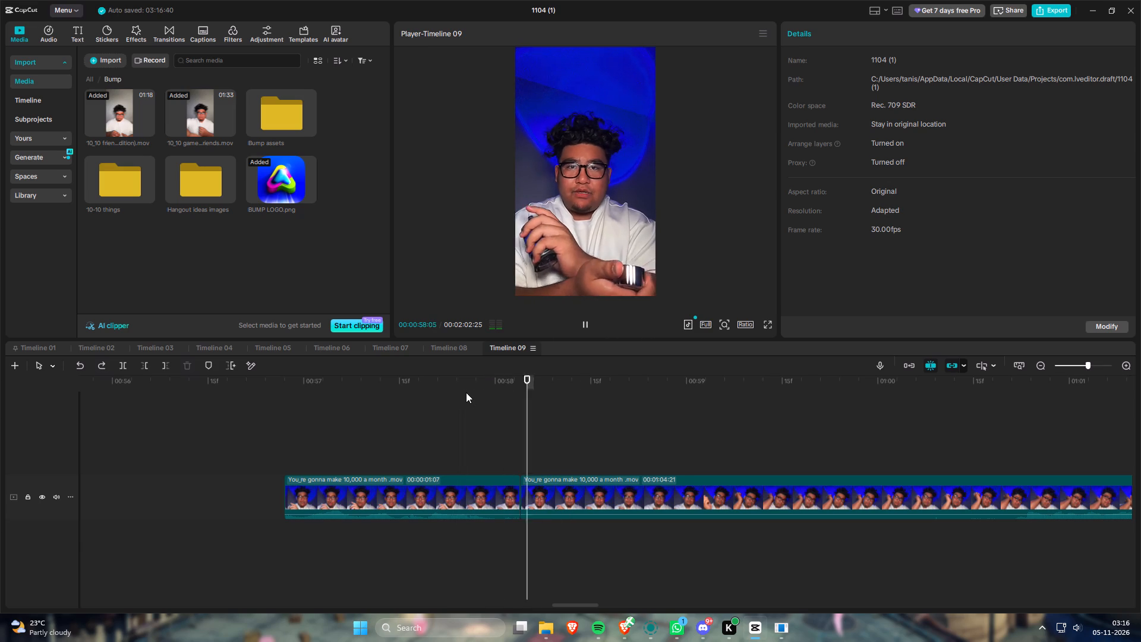
Trim the start of the footage after the 58:04 cut to about 1:00:22.
{"action": "scroll", "coordinate": [472, 394], "scroll_direction": "down", "scroll_amount": 4}
{"action": "left_click", "coordinate": [733, 379]}
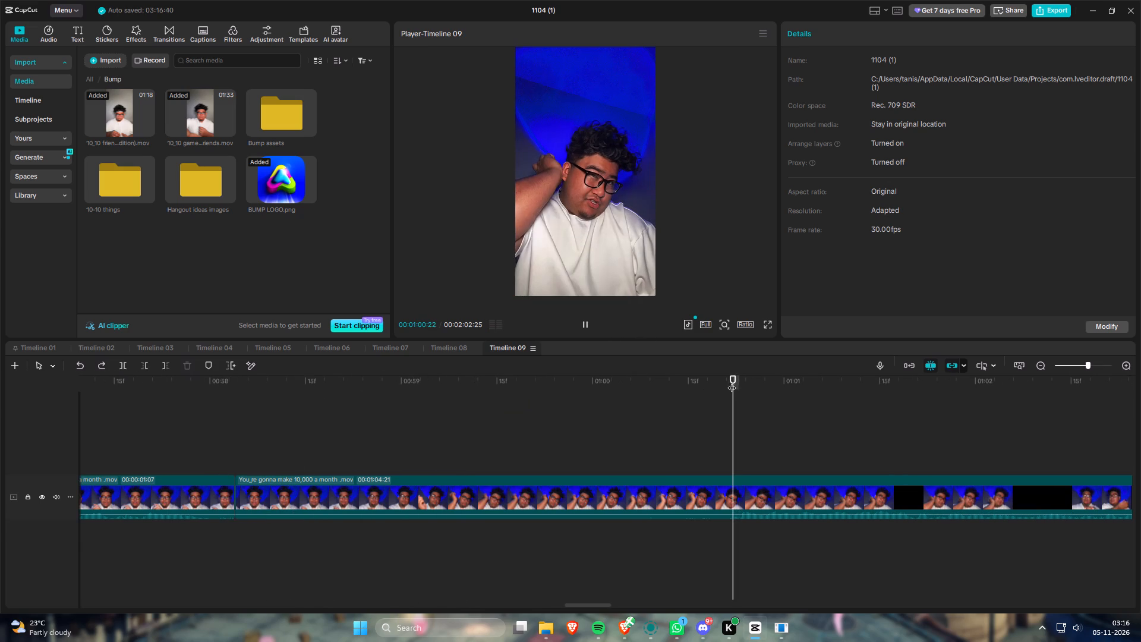
{"action": "key", "text": "q"}
Play the take starting at 1:00:22 and trim it away, so the remaining footage starts at about 1:07:03.
{"action": "key", "text": "space"}
{"action": "scroll", "coordinate": [639, 408], "scroll_direction": "down", "scroll_amount": 7}
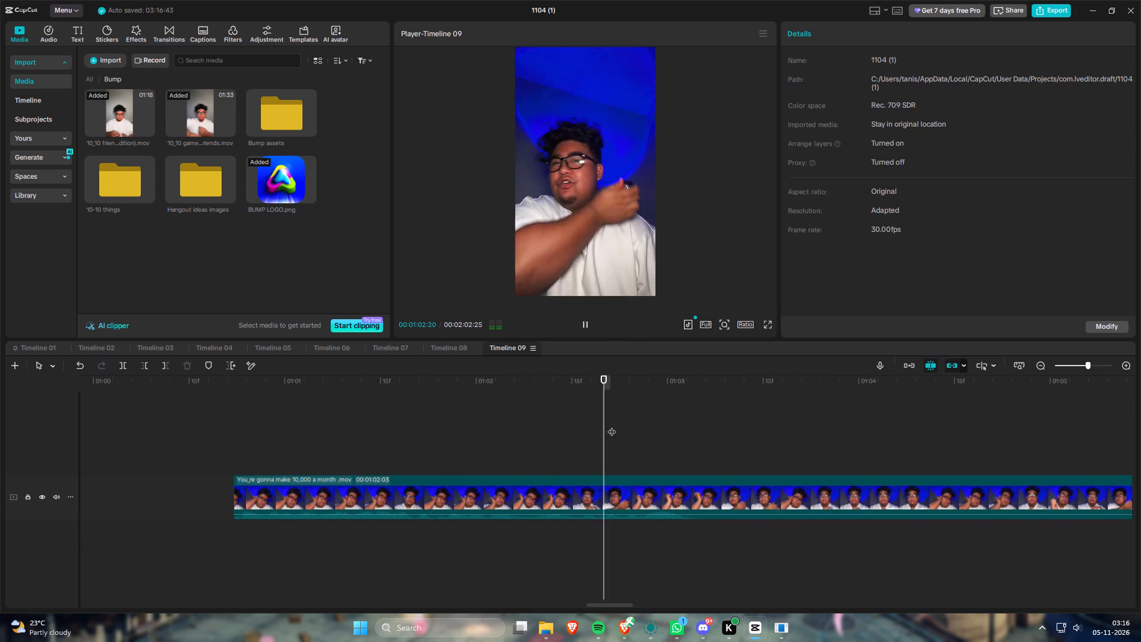
{"action": "scroll", "coordinate": [612, 426], "scroll_direction": "down", "scroll_amount": 6}
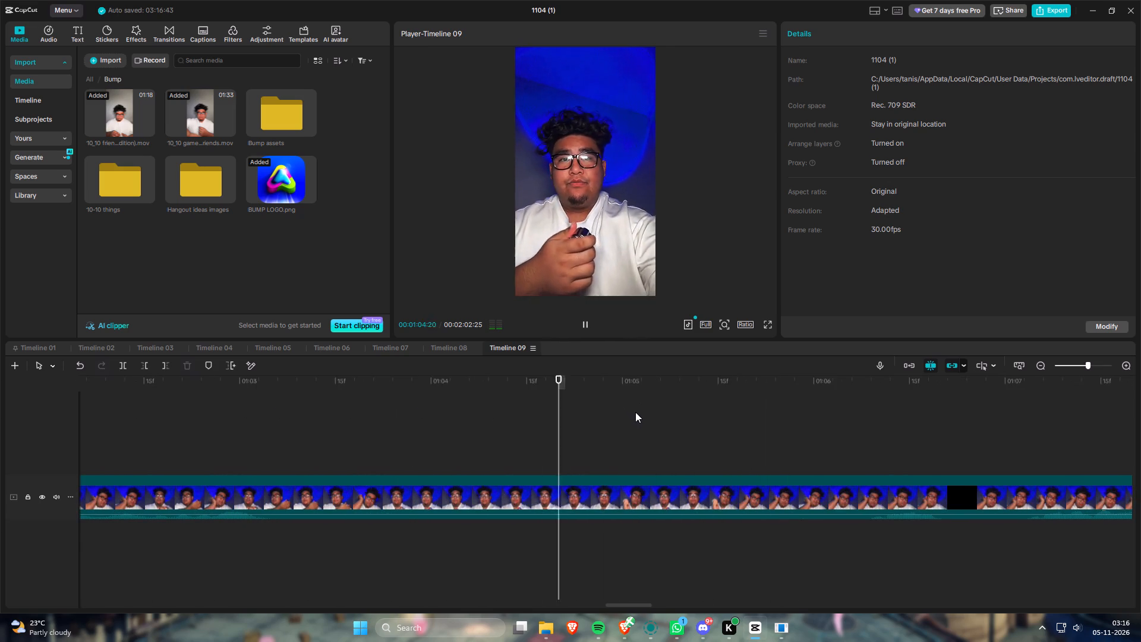
{"action": "scroll", "coordinate": [635, 412], "scroll_direction": "down", "scroll_amount": 2}
{"action": "left_click_drag", "start_coordinate": [711, 382], "coordinate": [723, 386]}
{"action": "key", "text": "space"}
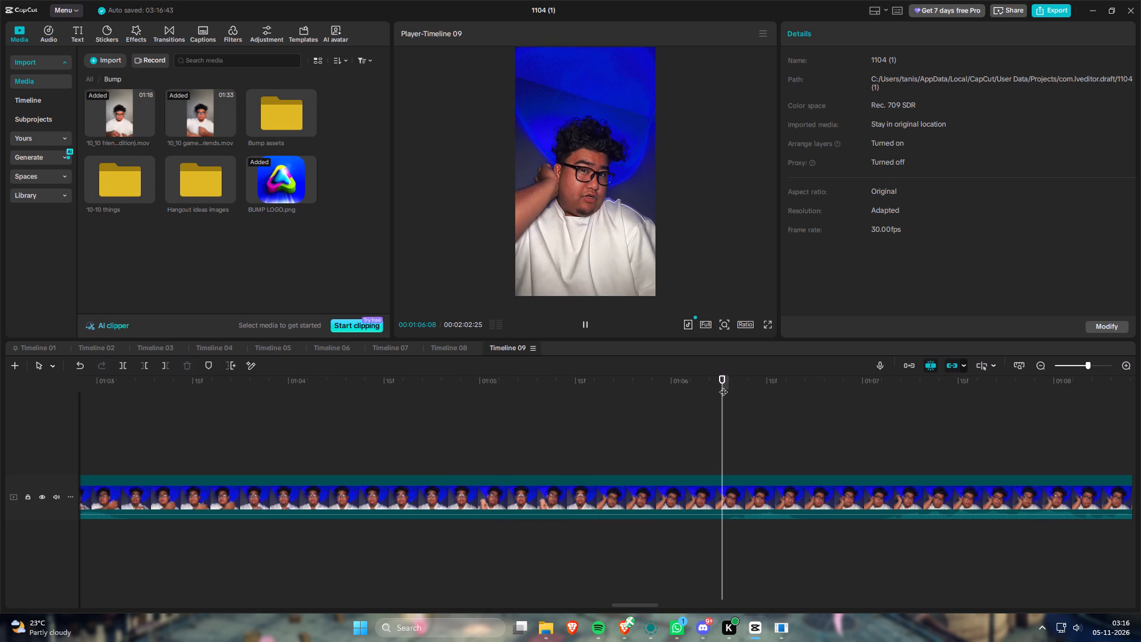
{"action": "key", "text": "space"}
{"action": "scroll", "coordinate": [668, 420], "scroll_direction": "down", "scroll_amount": 2}
{"action": "scroll", "coordinate": [716, 418], "scroll_direction": "down", "scroll_amount": 2}
{"action": "key", "text": "space"}
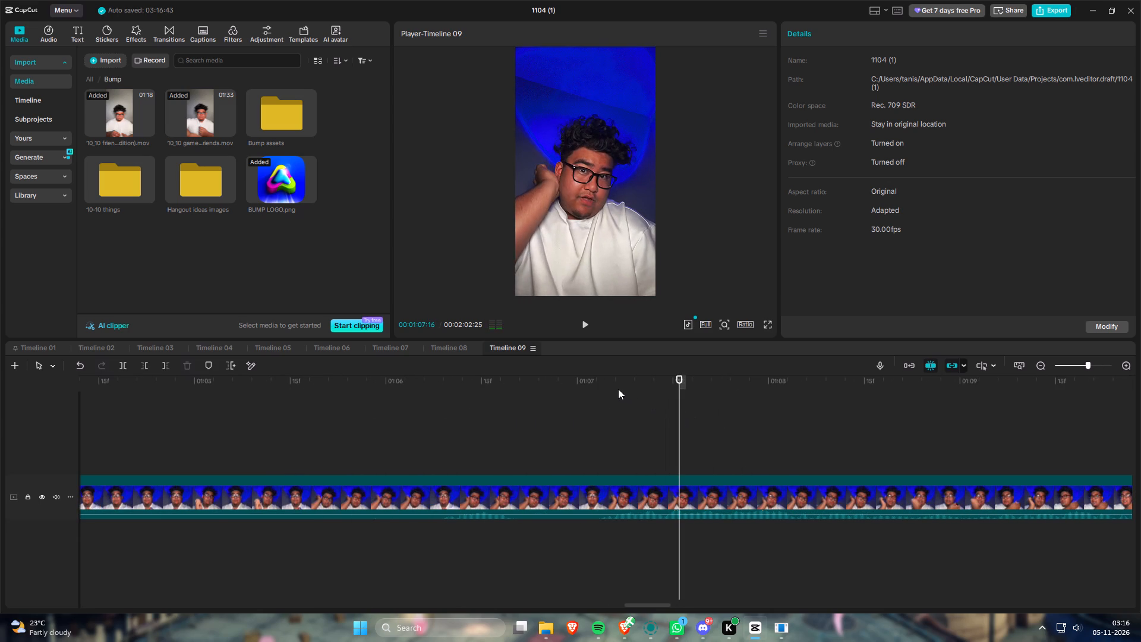
{"action": "left_click_drag", "start_coordinate": [610, 386], "coordinate": [599, 388]}
{"action": "key", "text": "q"}
Check the start of the remaining footage and trim one more frame off it, to 1:07:04.
{"action": "key", "text": "space"}
{"action": "key", "text": "space"}
{"action": "key", "text": "Up"}
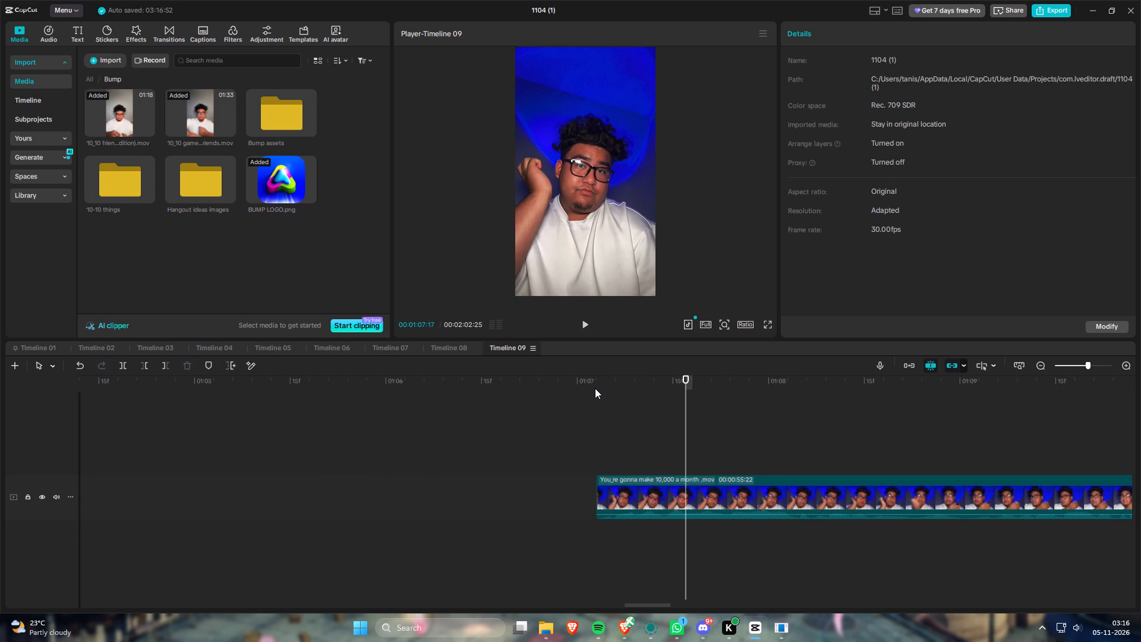
{"action": "key", "text": "Right"}
{"action": "type", "text": "q"}
Play the line starting at 1:07:04 and split the clip where it ends, at about 1:11:10.
{"action": "key", "text": "space"}
{"action": "scroll", "coordinate": [566, 397], "scroll_direction": "down", "scroll_amount": 5}
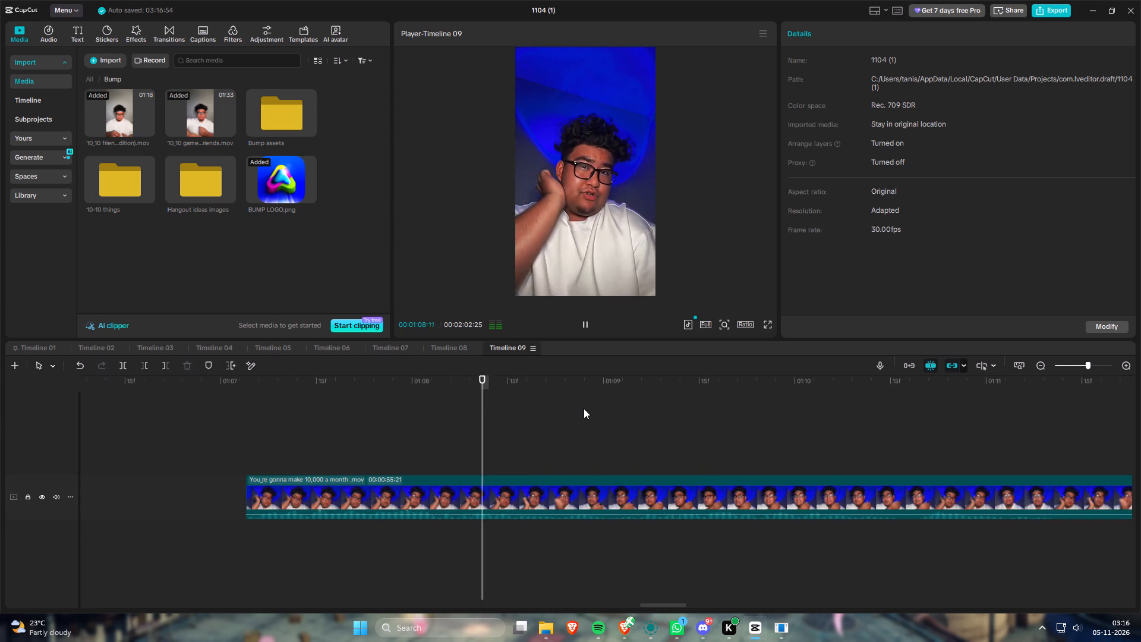
{"action": "scroll", "coordinate": [605, 427], "scroll_direction": "down", "scroll_amount": 4}
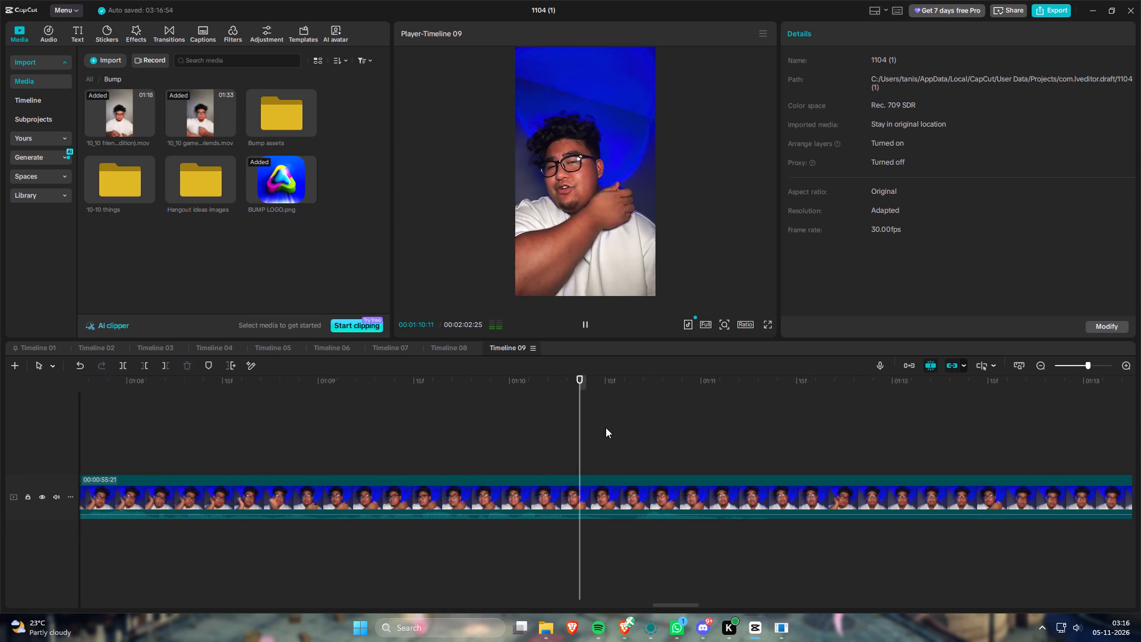
{"action": "scroll", "coordinate": [630, 429], "scroll_direction": "down", "scroll_amount": 1}
{"action": "key", "text": "space"}
{"action": "left_click_drag", "start_coordinate": [701, 384], "coordinate": [697, 383]}
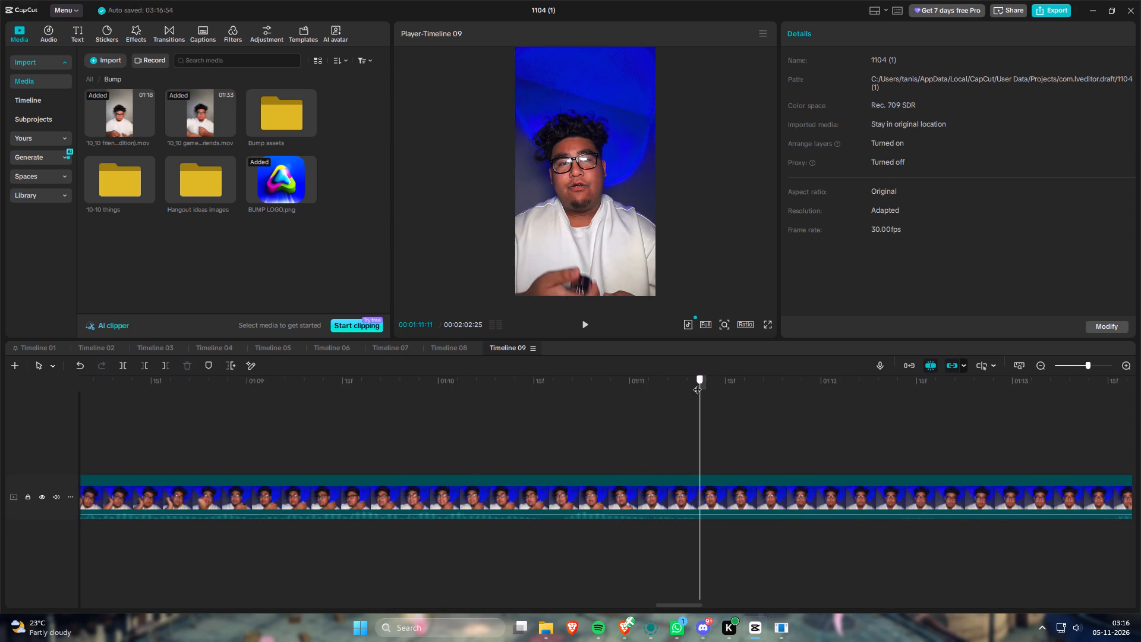
{"action": "left_click_drag", "start_coordinate": [697, 383], "coordinate": [693, 383]}
{"action": "key", "text": "s"}
Play on past the 1:11:10 cut and trim the start of the remaining footage to about 1:13:17.
{"action": "key", "text": "space"}
{"action": "scroll", "coordinate": [614, 424], "scroll_direction": "down", "scroll_amount": 6}
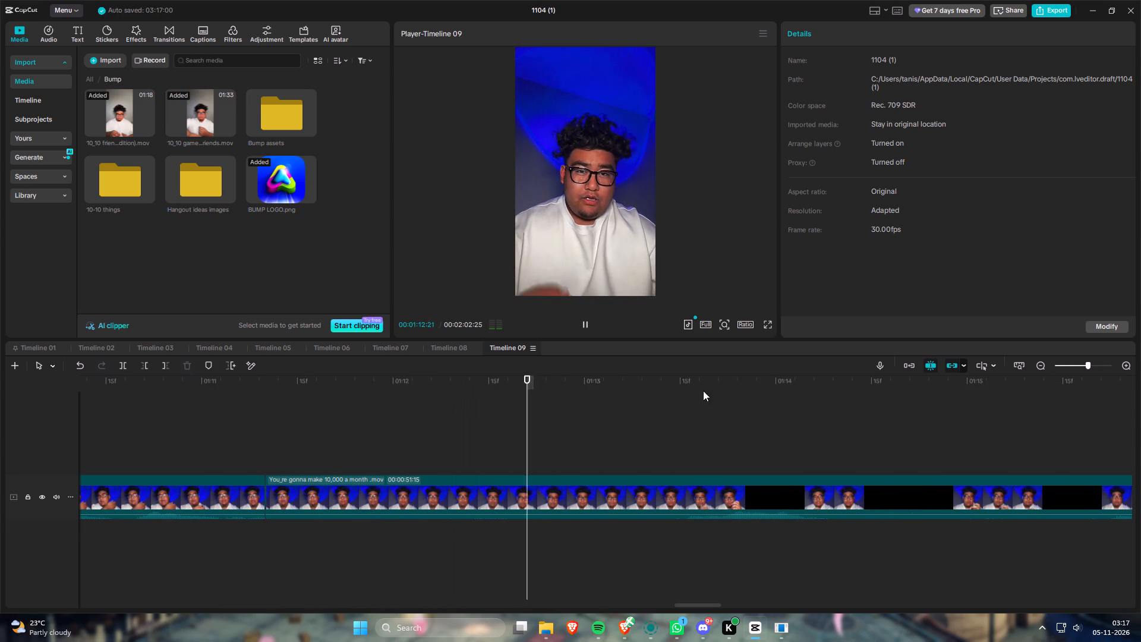
{"action": "left_click", "coordinate": [686, 382]}
{"action": "type", "text": "q"}
{"action": "key", "text": "space"}
{"action": "key", "text": "space"}
{"action": "key", "text": "Up"}
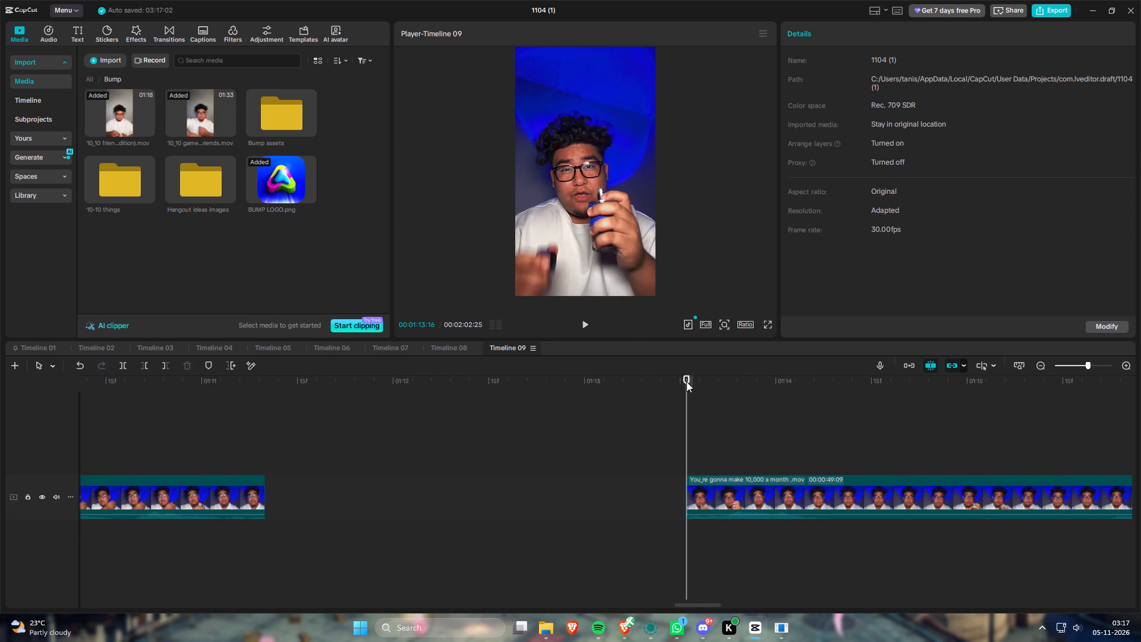
{"action": "key", "text": "Right"}
{"action": "type", "text": "q"}
Play the take starting at 1:13:17 and trim it away, so the remaining footage starts at about 1:15:24.
{"action": "key", "text": "space"}
{"action": "scroll", "coordinate": [694, 396], "scroll_direction": "down", "scroll_amount": 8}
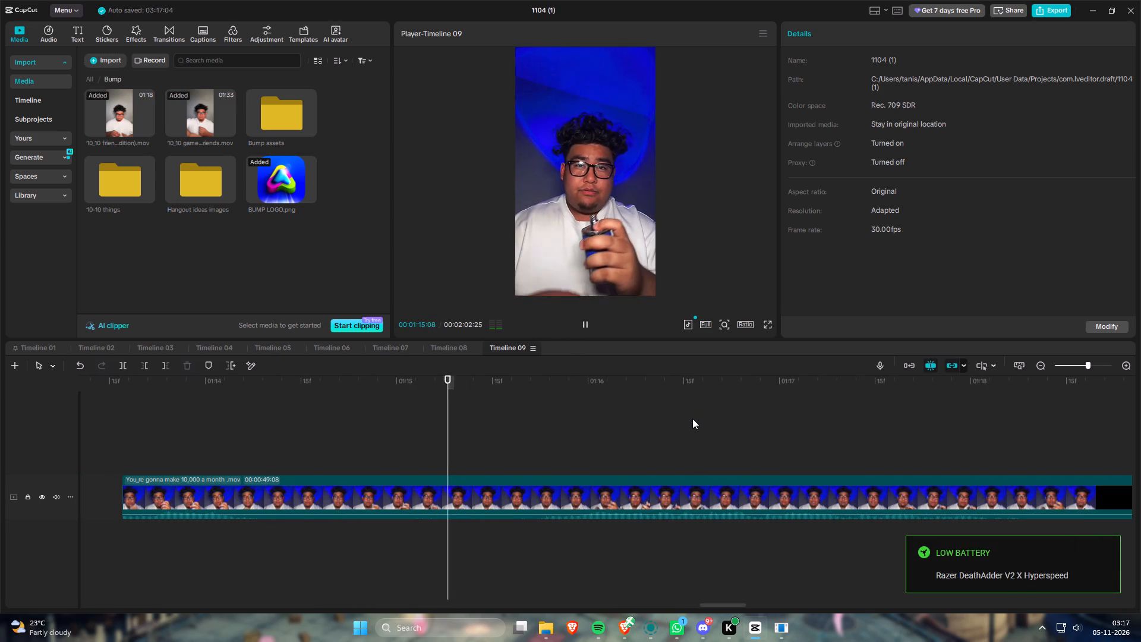
{"action": "key", "text": "space"}
{"action": "left_click_drag", "start_coordinate": [553, 383], "coordinate": [546, 383]}
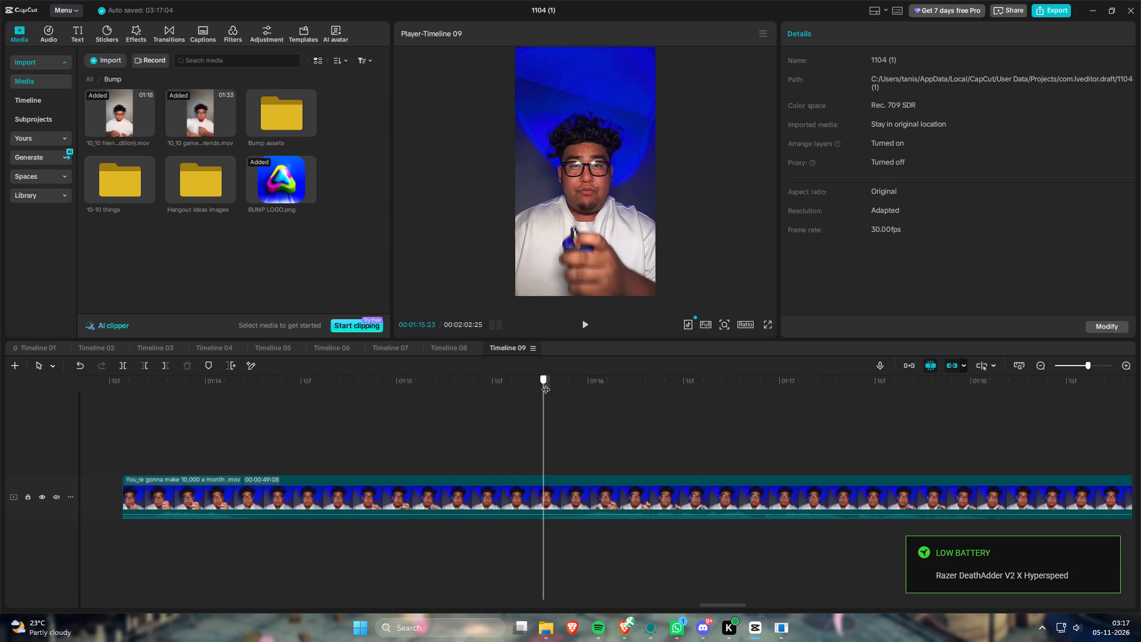
{"action": "left_click_drag", "start_coordinate": [546, 383], "coordinate": [547, 385]}
{"action": "key", "text": "q"}
Play the line starting at 1:15:24 and split the clip where it ends, at about 1:18:07.
{"action": "key", "text": "space"}
{"action": "scroll", "coordinate": [548, 387], "scroll_direction": "down", "scroll_amount": 5}
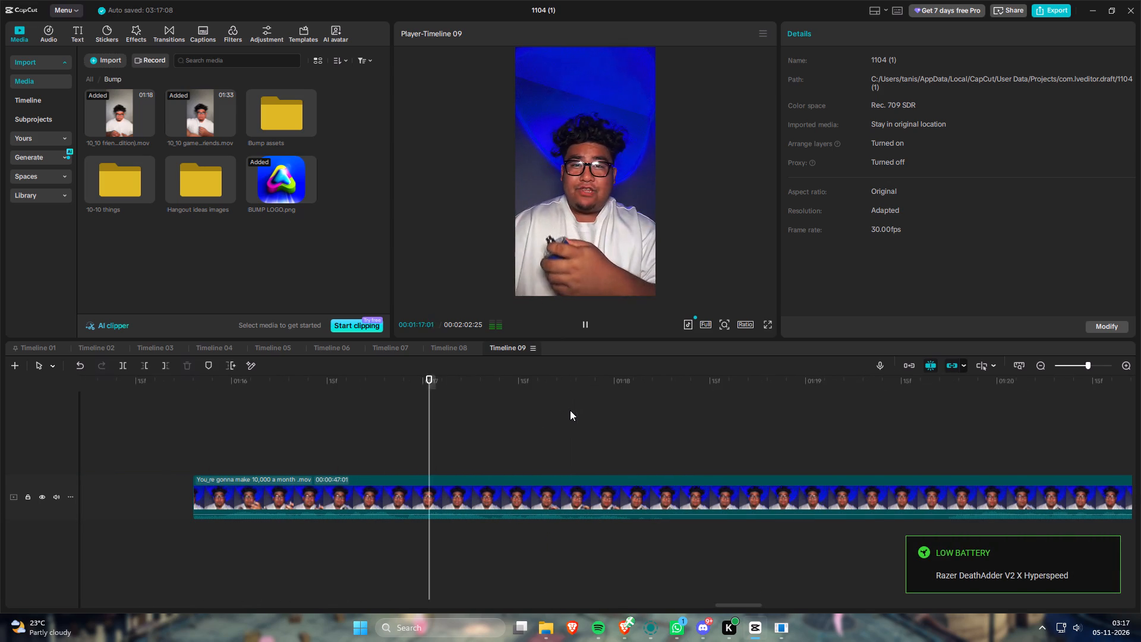
{"action": "scroll", "coordinate": [570, 410], "scroll_direction": "down", "scroll_amount": 2}
{"action": "key", "text": "space"}
{"action": "left_click_drag", "start_coordinate": [593, 380], "coordinate": [587, 382]}
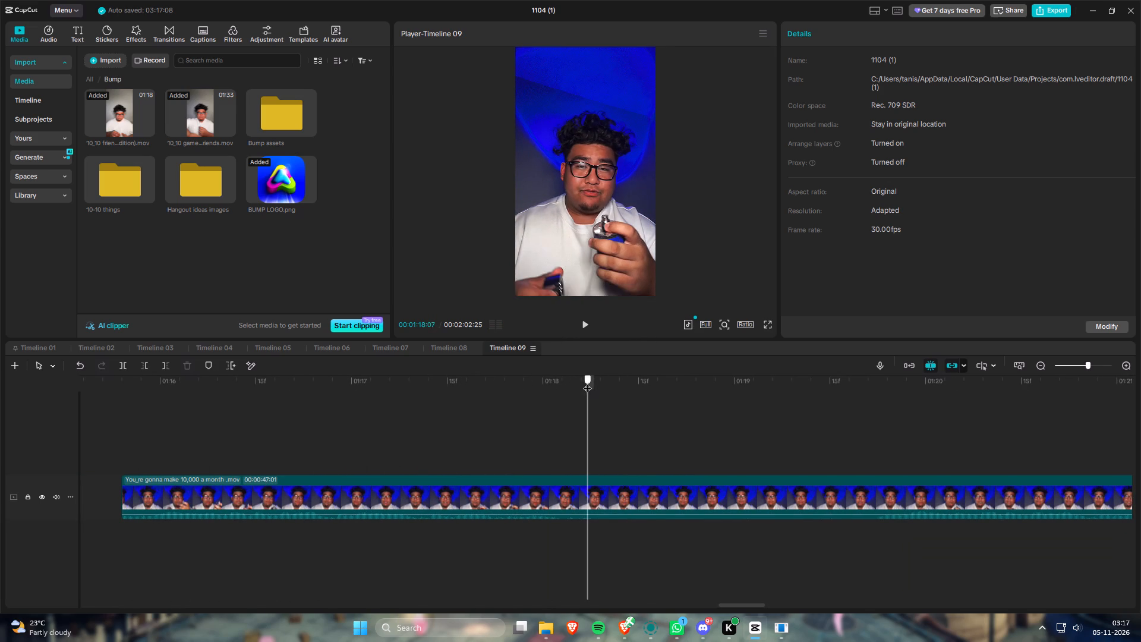
{"action": "left_click_drag", "start_coordinate": [587, 382], "coordinate": [587, 382]}
{"action": "key", "text": "s"}
Play on past the 1:18:07 cut and trim the start of the remaining footage to about 1:19:23.
{"action": "key", "text": "space"}
{"action": "scroll", "coordinate": [590, 388], "scroll_direction": "down", "scroll_amount": 3}
{"action": "left_click_drag", "start_coordinate": [804, 384], "coordinate": [805, 384]}
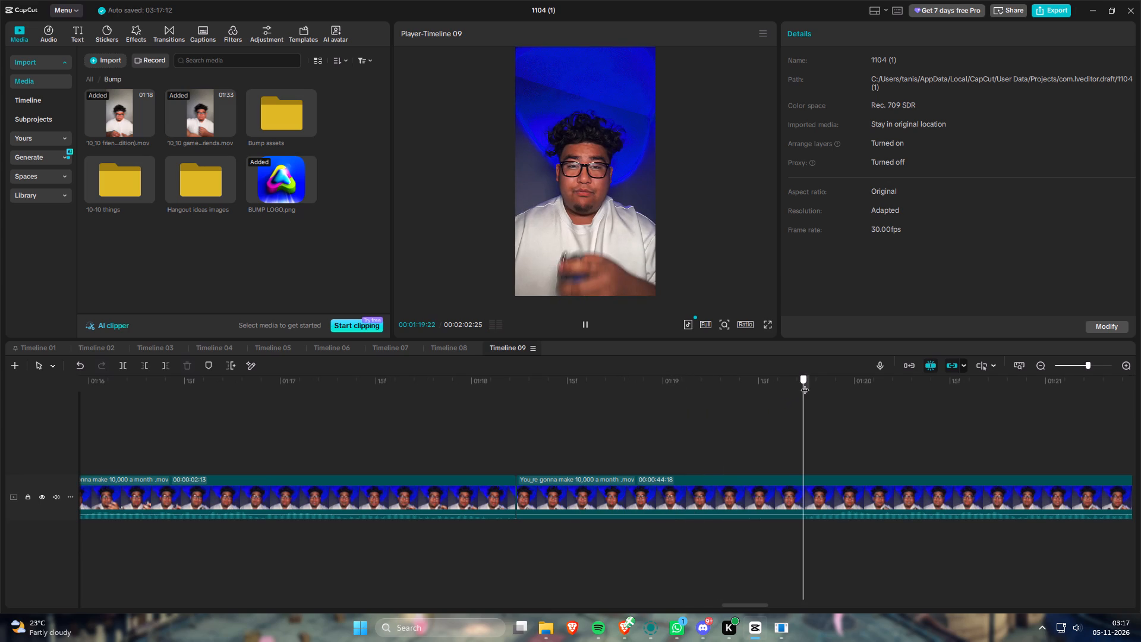
{"action": "left_click_drag", "start_coordinate": [805, 384], "coordinate": [809, 384]}
{"action": "key", "text": "q"}
Play the take starting at 1:19:23 and delete the preceding clip that runs from 1:15:24 to 1:18:07.
{"action": "key", "text": "space"}
{"action": "scroll", "coordinate": [745, 408], "scroll_direction": "down", "scroll_amount": 3}
{"action": "key", "text": "space"}
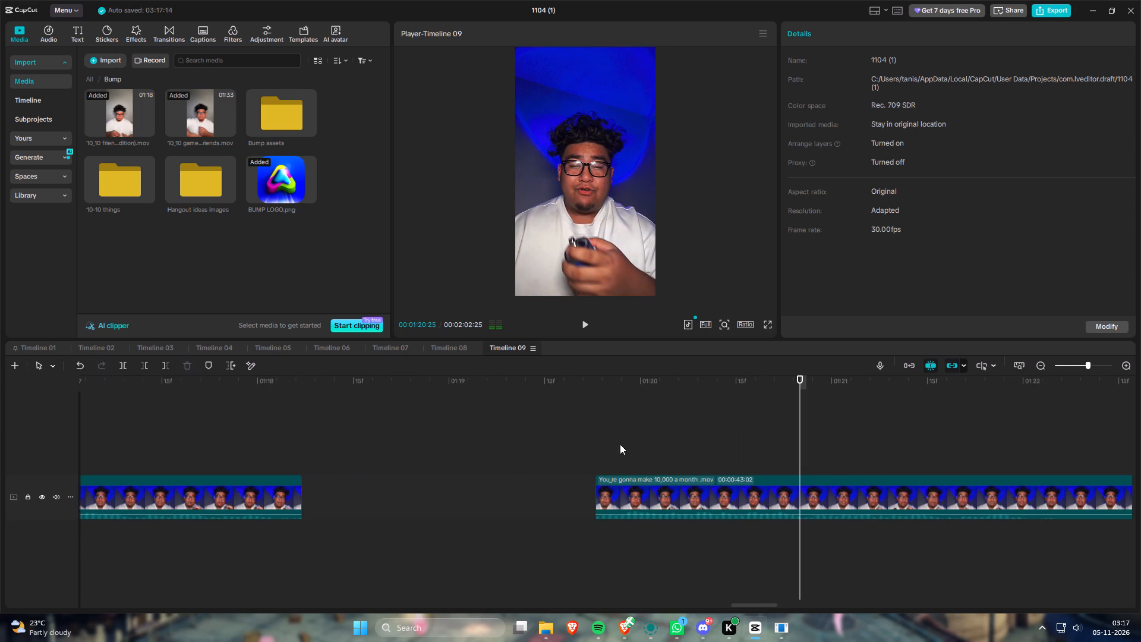
{"action": "left_click_drag", "start_coordinate": [320, 454], "coordinate": [272, 506]}
{"action": "key", "text": "f"}
Replay the start of the remaining footage and extend it one frame earlier, to 1:19:22.
{"action": "left_click_drag", "start_coordinate": [602, 380], "coordinate": [588, 387]}
{"action": "key", "text": "space"}
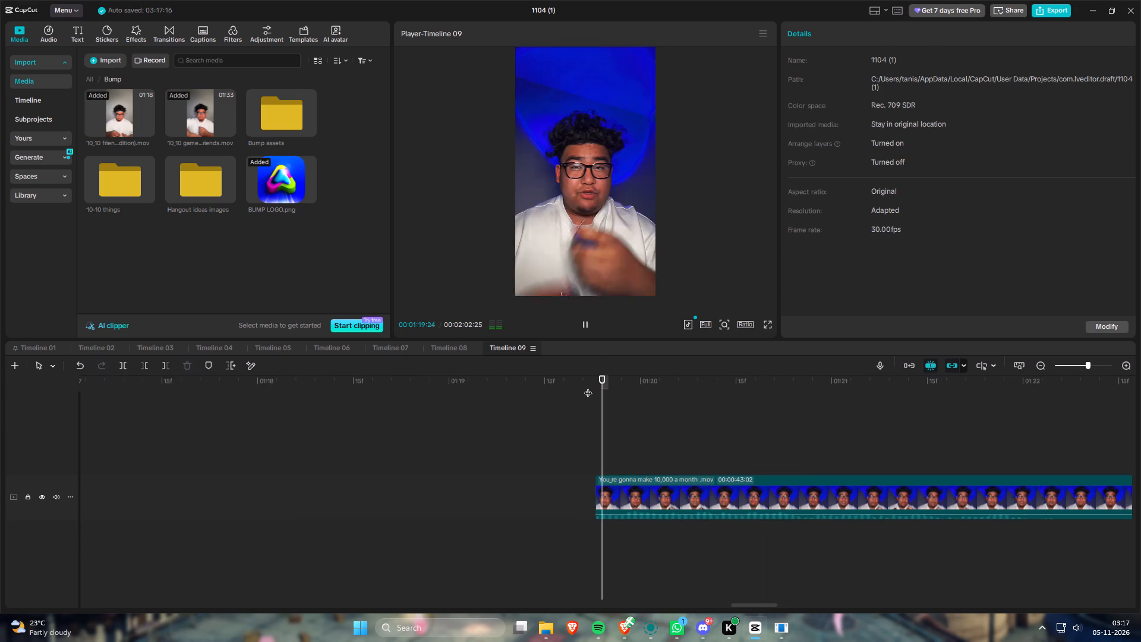
{"action": "key", "text": "space"}
{"action": "left_click_drag", "start_coordinate": [597, 483], "coordinate": [591, 485]}
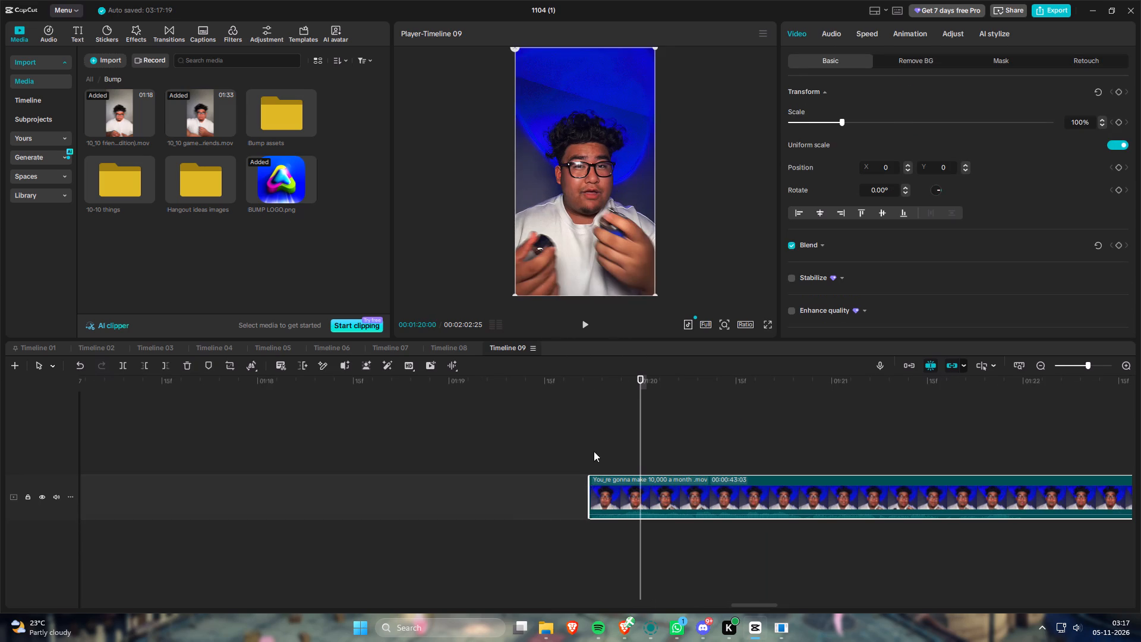
{"action": "left_click_drag", "start_coordinate": [585, 393], "coordinate": [575, 390]}
{"action": "left_click_drag", "start_coordinate": [516, 424], "coordinate": [536, 444]}
Play the line starting at 1:19:22 and split the clip where it ends, at about 1:22:04.
{"action": "key", "text": "space"}
{"action": "scroll", "coordinate": [609, 435], "scroll_direction": "down", "scroll_amount": 4}
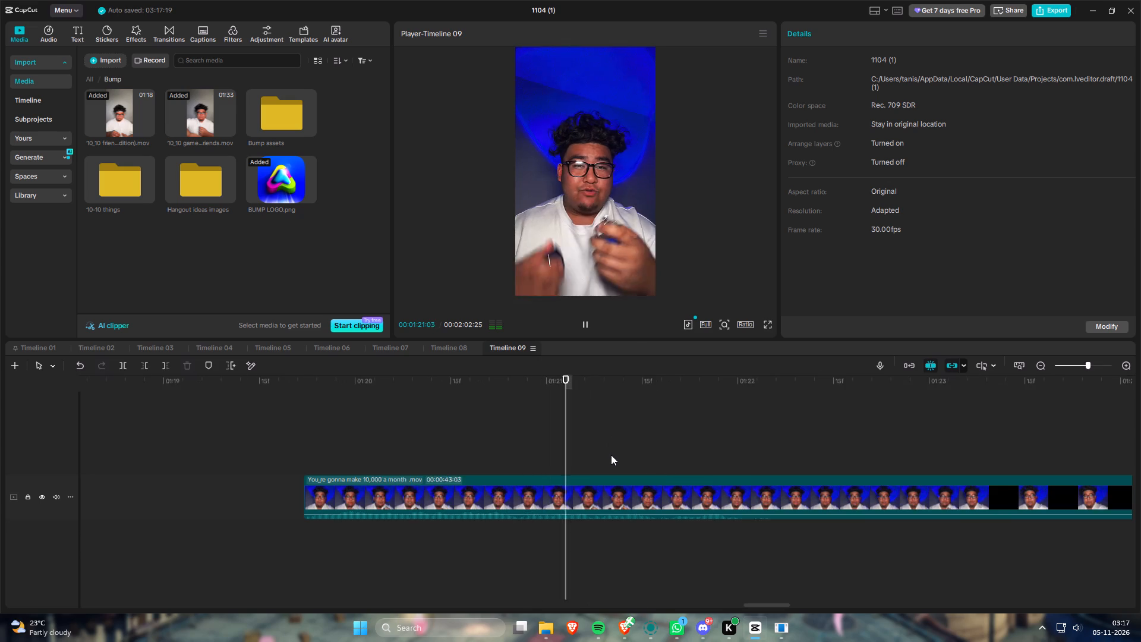
{"action": "scroll", "coordinate": [611, 455], "scroll_direction": "down", "scroll_amount": 2}
{"action": "key", "text": "space"}
{"action": "left_click_drag", "start_coordinate": [628, 384], "coordinate": [623, 383]}
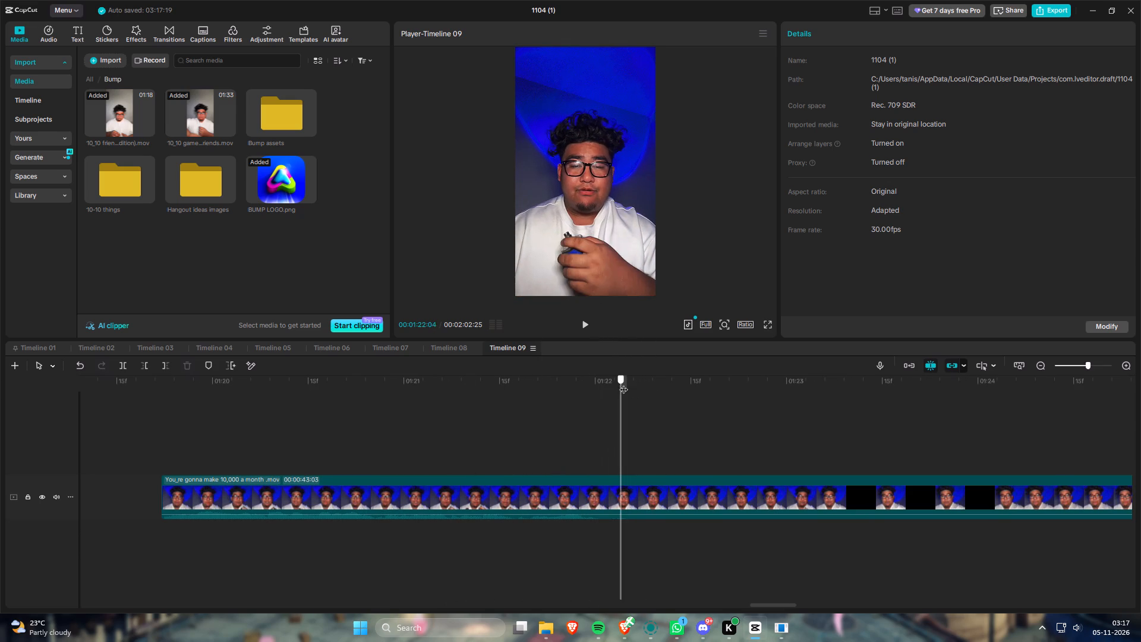
{"action": "left_click_drag", "start_coordinate": [623, 383], "coordinate": [622, 383]}
{"action": "key", "text": "s"}
Play on past the 1:22:04 cut, trim the start of the remaining footage to about 1:27:18 and check it.
{"action": "key", "text": "space"}
{"action": "scroll", "coordinate": [752, 408], "scroll_direction": "down", "scroll_amount": 4}
{"action": "scroll", "coordinate": [680, 424], "scroll_direction": "down", "scroll_amount": 3}
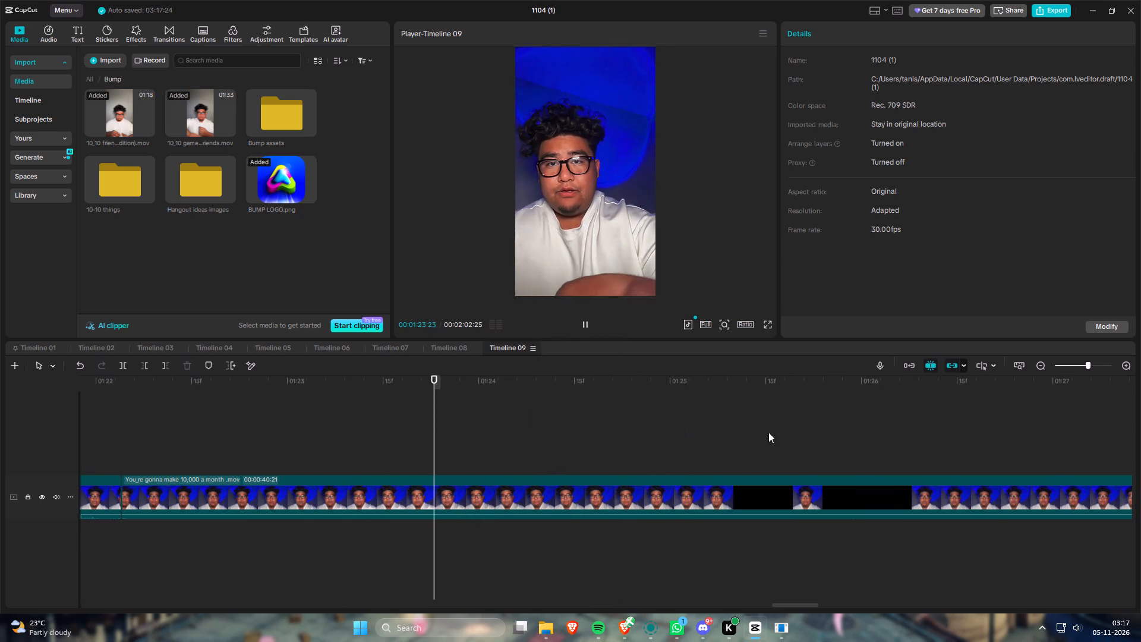
{"action": "scroll", "coordinate": [803, 429], "scroll_direction": "down", "scroll_amount": 3}
{"action": "scroll", "coordinate": [746, 423], "scroll_direction": "down", "scroll_amount": 3}
{"action": "left_click", "coordinate": [743, 383]}
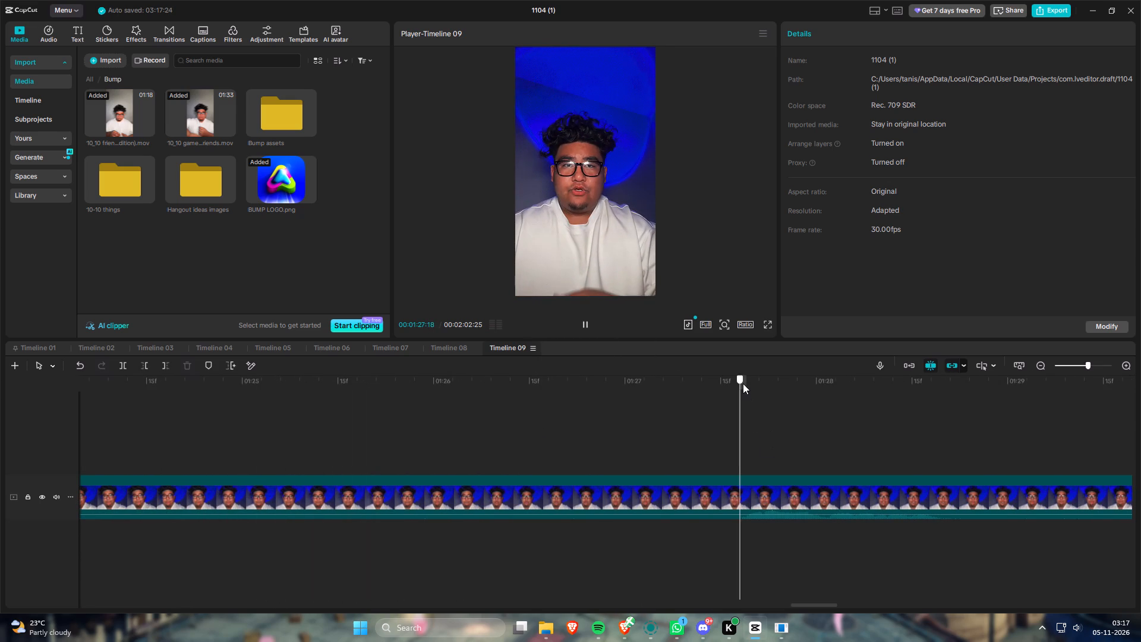
{"action": "key", "text": "q"}
{"action": "key", "text": "space"}
{"action": "key", "text": "space"}
{"action": "key", "text": "Up"}
{"action": "key", "text": "Right"}
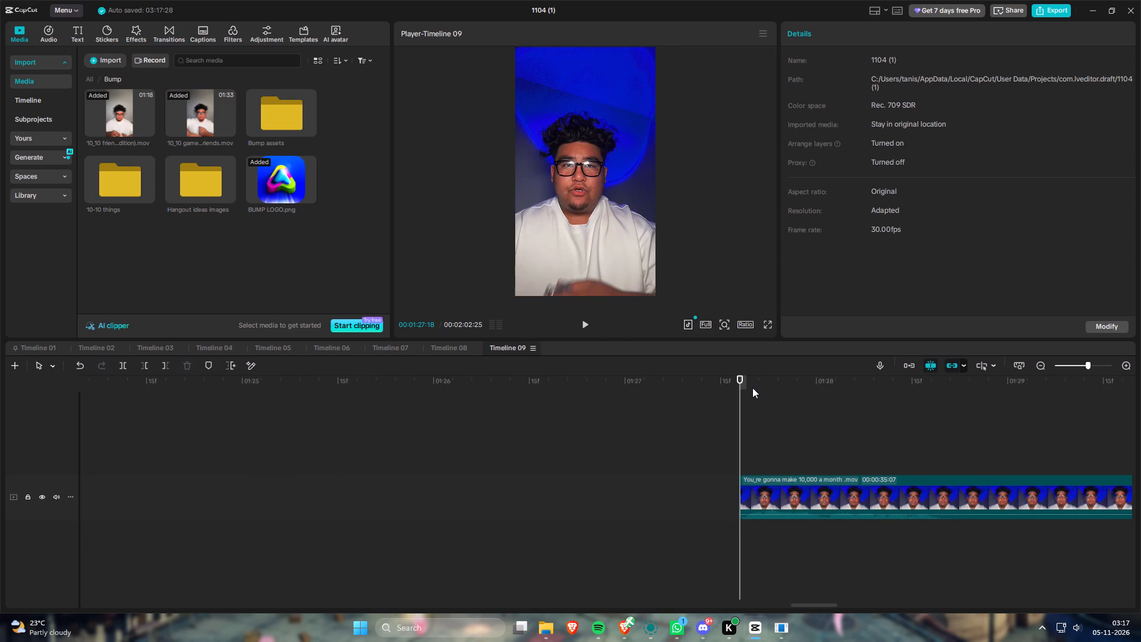
{"action": "key", "text": "Left"}
Skim the remaining footage from 1:27:18 through to its end and delete this final clip.
{"action": "key", "text": "space"}
{"action": "scroll", "coordinate": [714, 406], "scroll_direction": "down", "scroll_amount": 5}
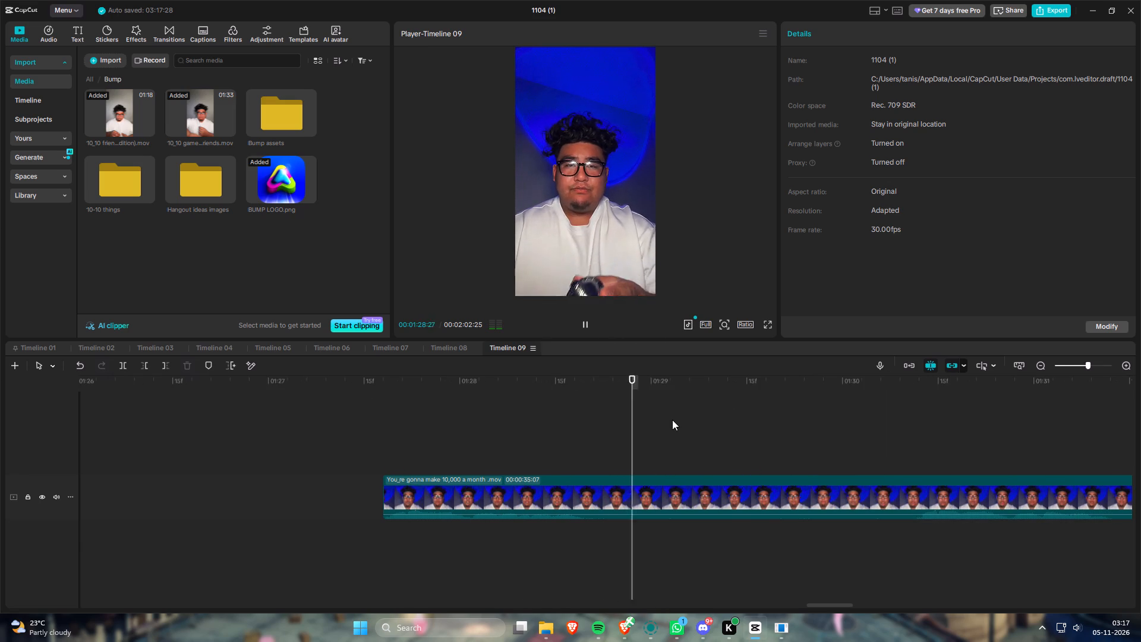
{"action": "scroll", "coordinate": [692, 426], "scroll_direction": "down", "scroll_amount": 4}
{"action": "scroll", "coordinate": [636, 423], "scroll_direction": "down", "scroll_amount": 3}
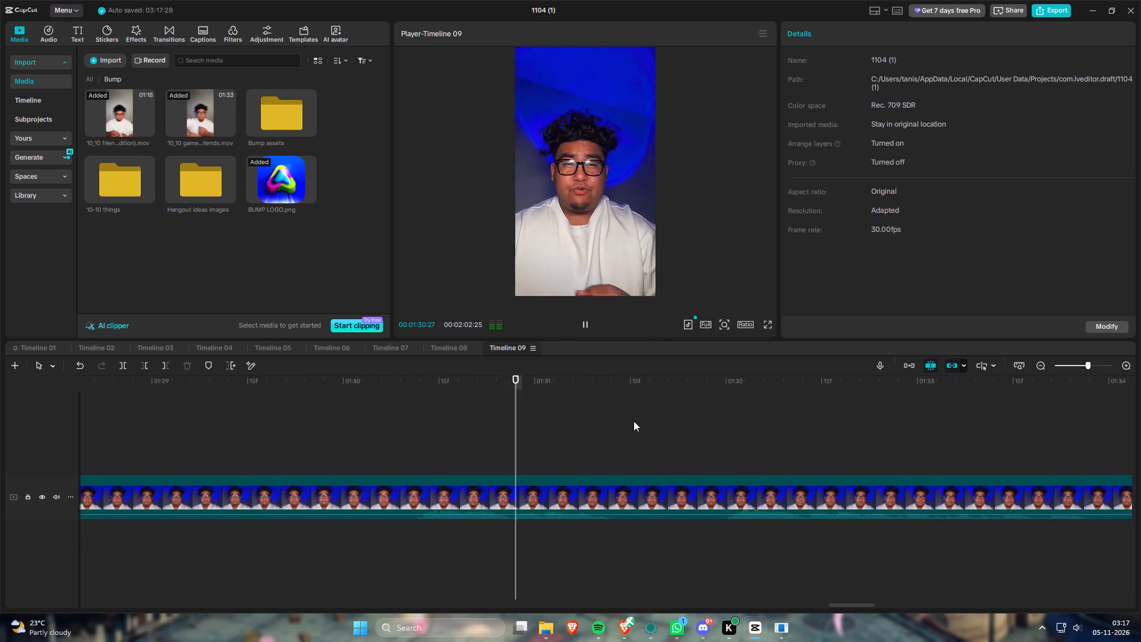
{"action": "type", "text": "---"}
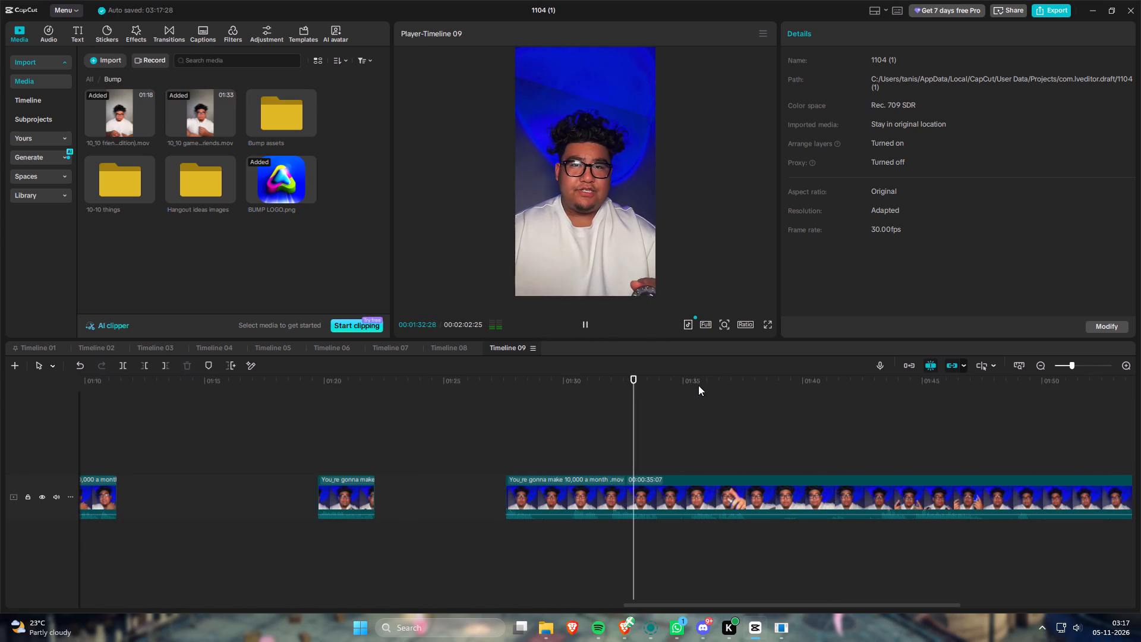
{"action": "left_click", "coordinate": [698, 385]}
{"action": "key", "text": "space"}
{"action": "key", "text": "space"}
{"action": "scroll", "coordinate": [661, 440], "scroll_direction": "down", "scroll_amount": 2}
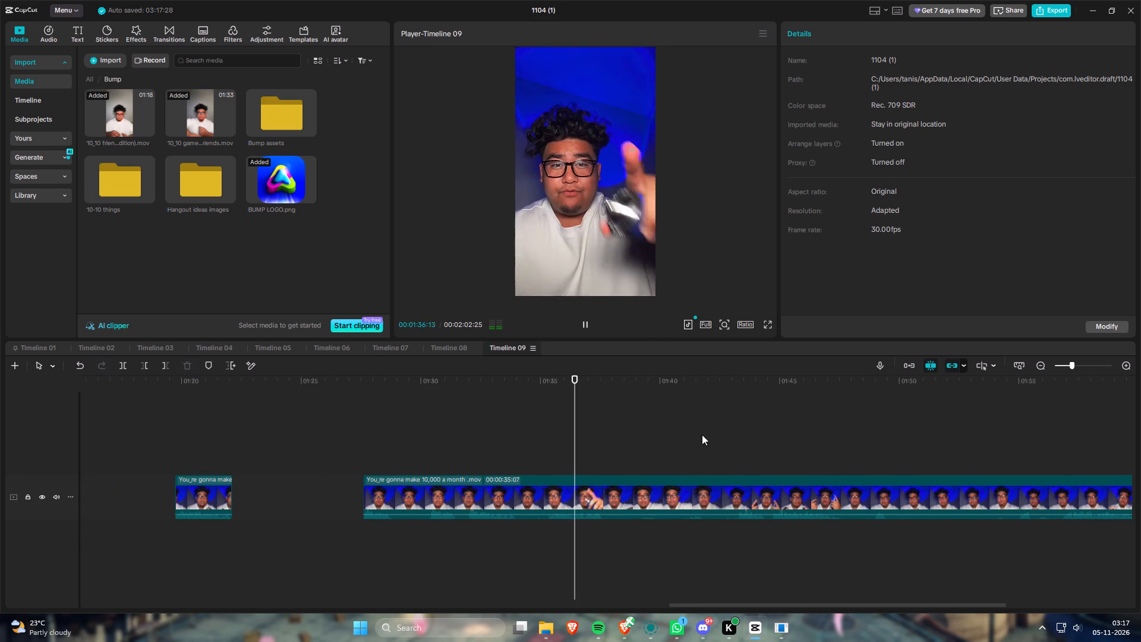
{"action": "left_click", "coordinate": [729, 388]}
{"action": "key", "text": "space"}
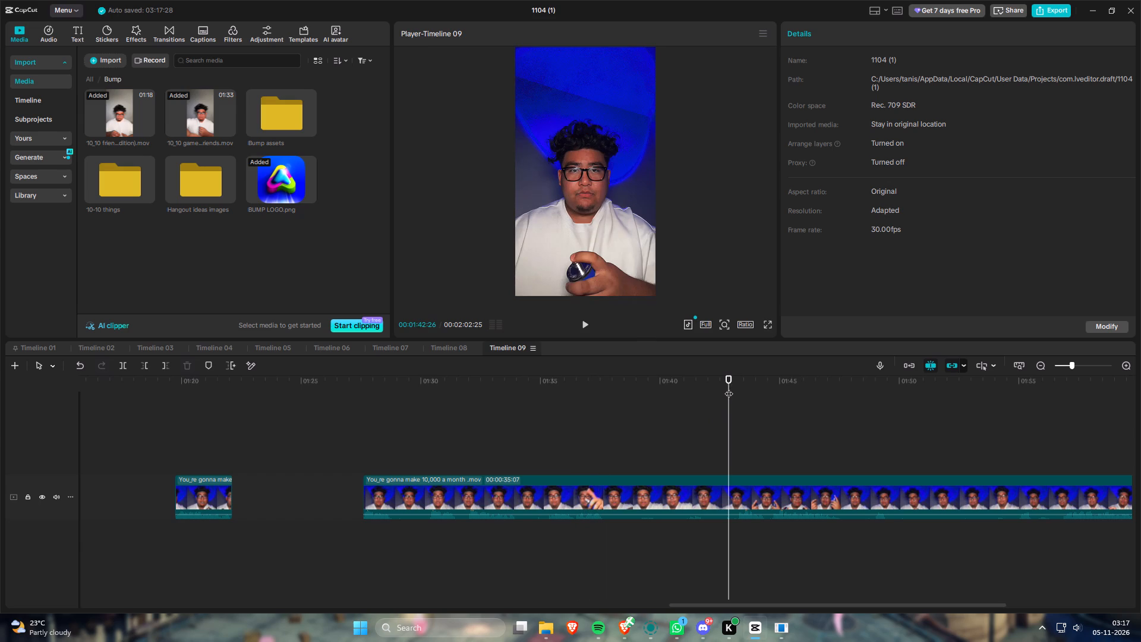
{"action": "key", "text": "space"}
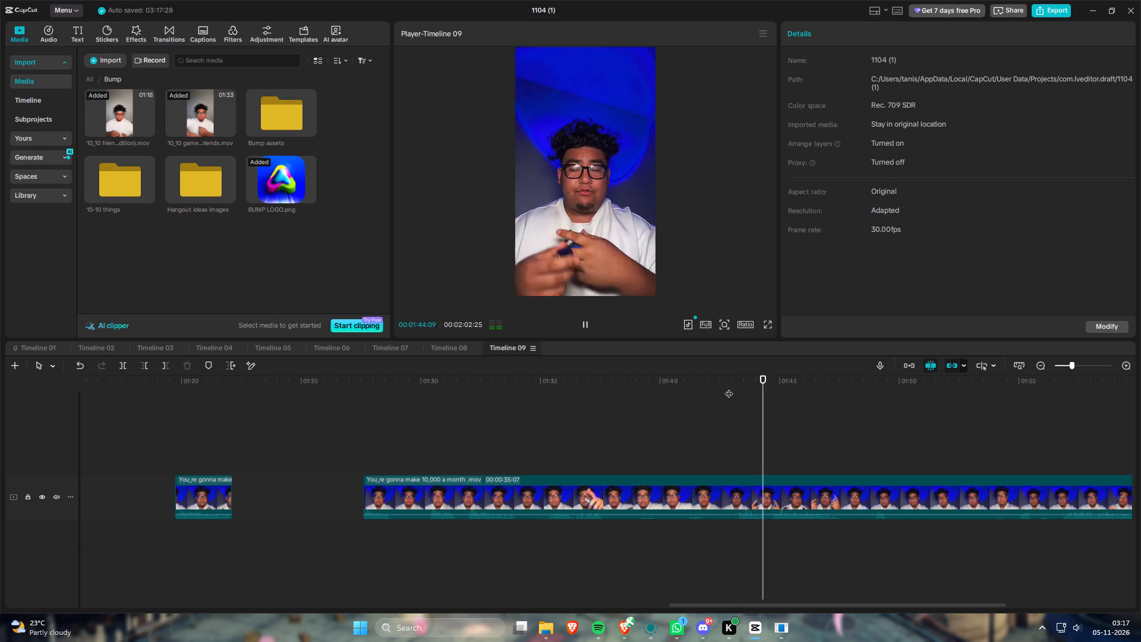
{"action": "scroll", "coordinate": [712, 431], "scroll_direction": "down", "scroll_amount": 5}
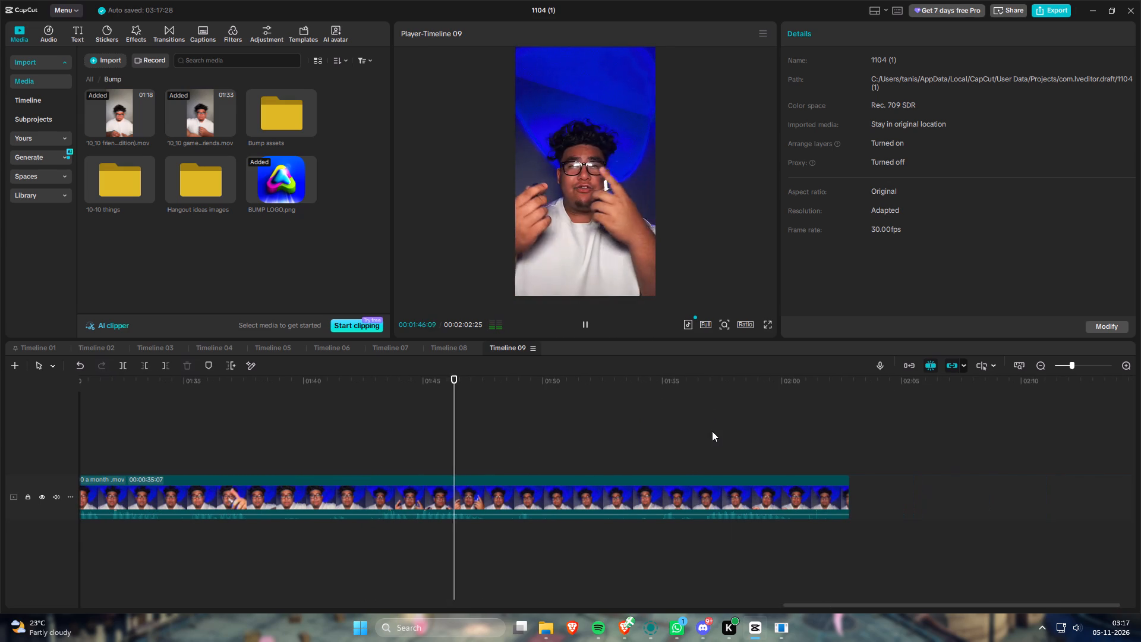
{"action": "left_click", "coordinate": [669, 382]}
{"action": "left_click", "coordinate": [658, 383]}
{"action": "key", "text": "space"}
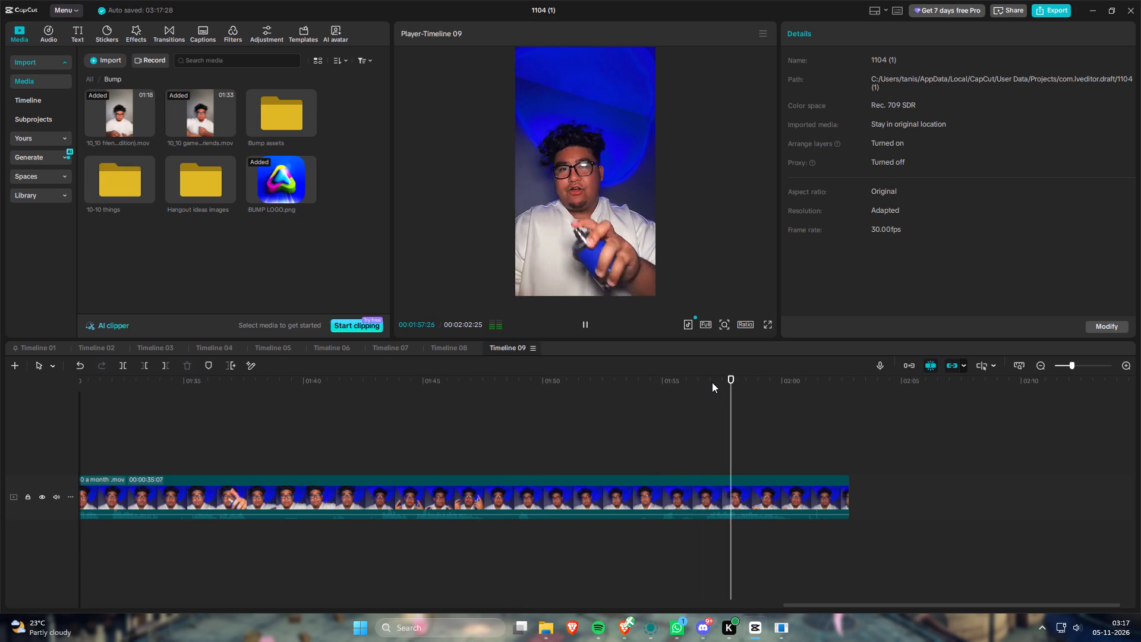
{"action": "key", "text": "space"}
{"action": "left_click_drag", "start_coordinate": [658, 462], "coordinate": [676, 476]}
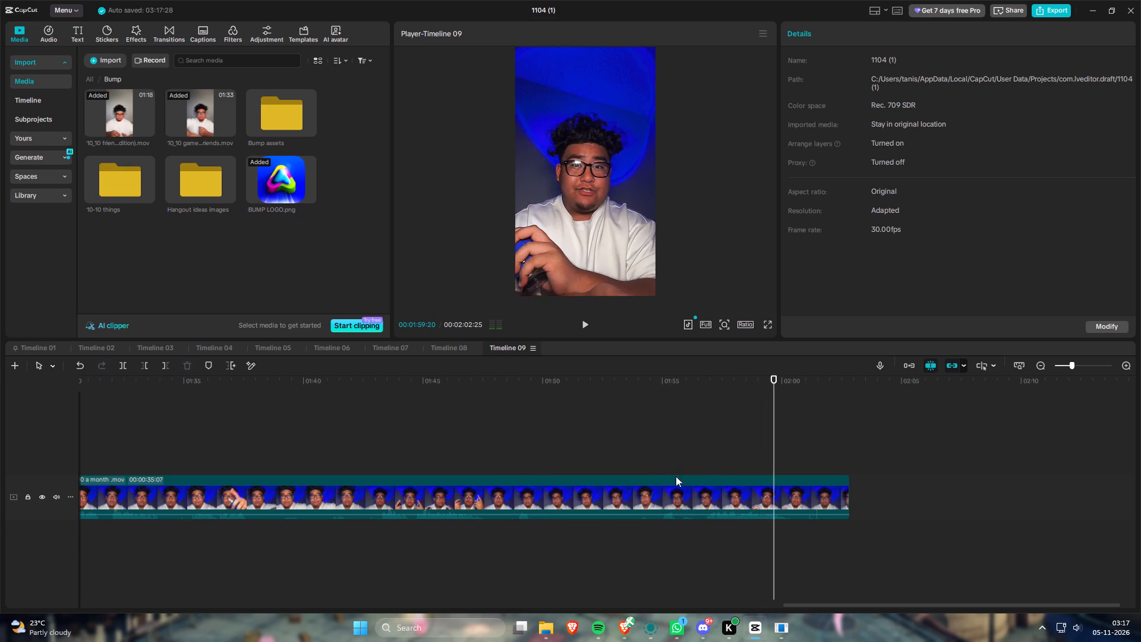
{"action": "left_click_drag", "start_coordinate": [676, 476], "coordinate": [707, 496]}
{"action": "key", "text": "f"}
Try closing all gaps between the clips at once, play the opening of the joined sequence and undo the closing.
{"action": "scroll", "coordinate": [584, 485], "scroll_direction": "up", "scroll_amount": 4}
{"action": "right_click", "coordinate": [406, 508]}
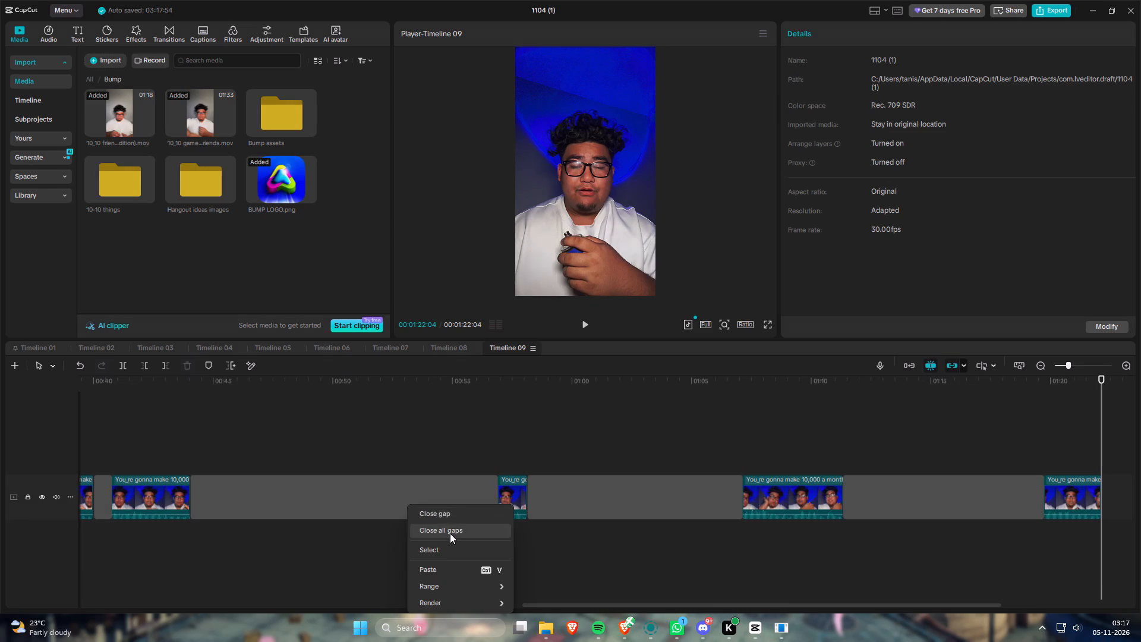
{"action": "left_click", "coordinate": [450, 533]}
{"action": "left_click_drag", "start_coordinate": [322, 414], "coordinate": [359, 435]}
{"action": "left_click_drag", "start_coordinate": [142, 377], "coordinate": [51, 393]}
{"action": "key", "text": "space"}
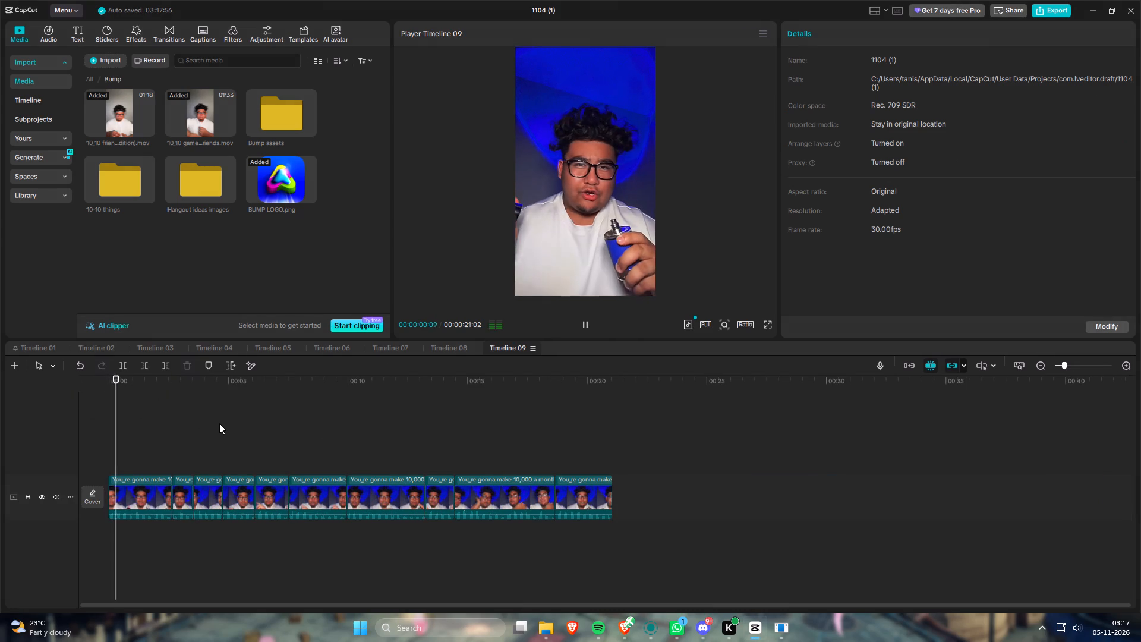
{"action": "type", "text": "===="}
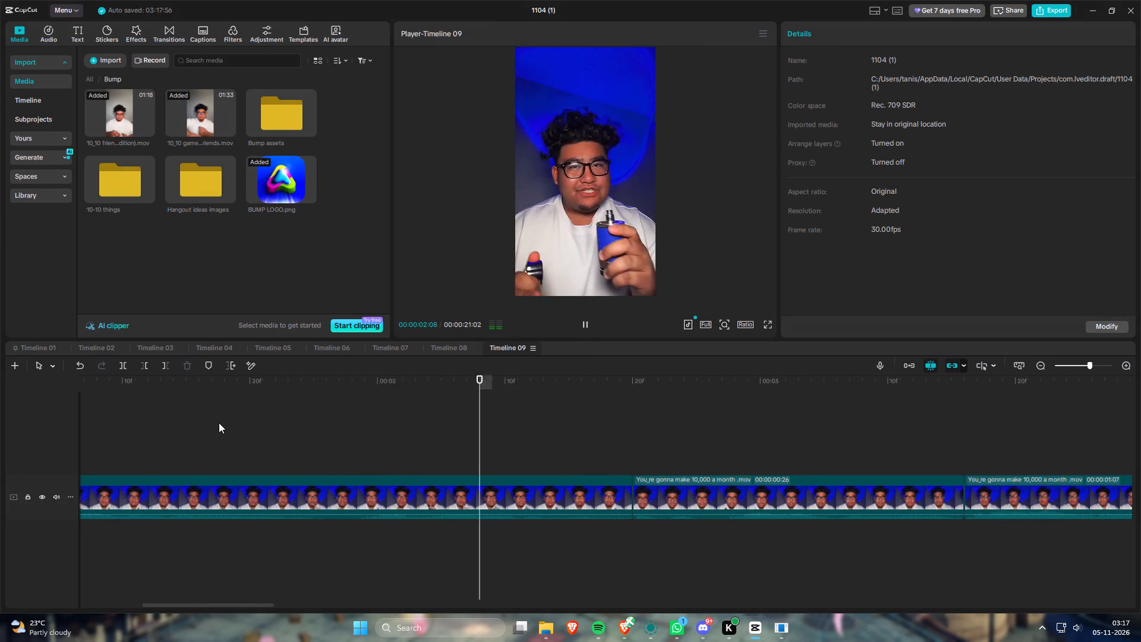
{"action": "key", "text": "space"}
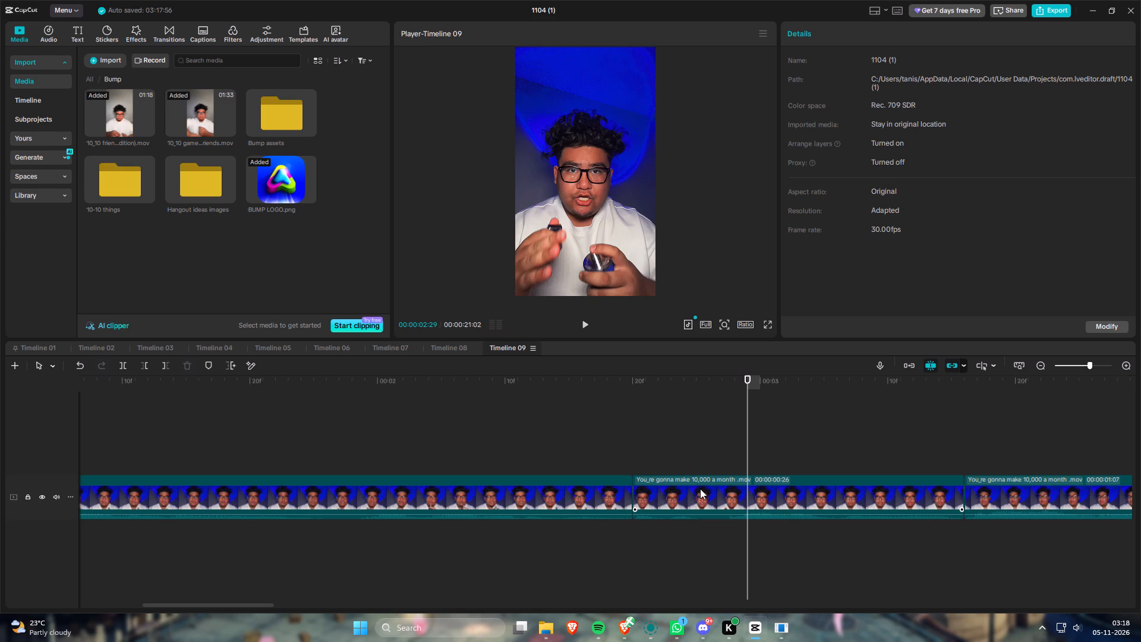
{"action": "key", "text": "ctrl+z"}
Extend the end of the first clip past the line, trim it back to 2:27 and play the ending.
{"action": "left_click_drag", "start_coordinate": [631, 499], "coordinate": [740, 499]}
{"action": "left_click_drag", "start_coordinate": [562, 431], "coordinate": [647, 460]}
{"action": "left_click_drag", "start_coordinate": [469, 383], "coordinate": [338, 390]}
{"action": "key", "text": "space"}
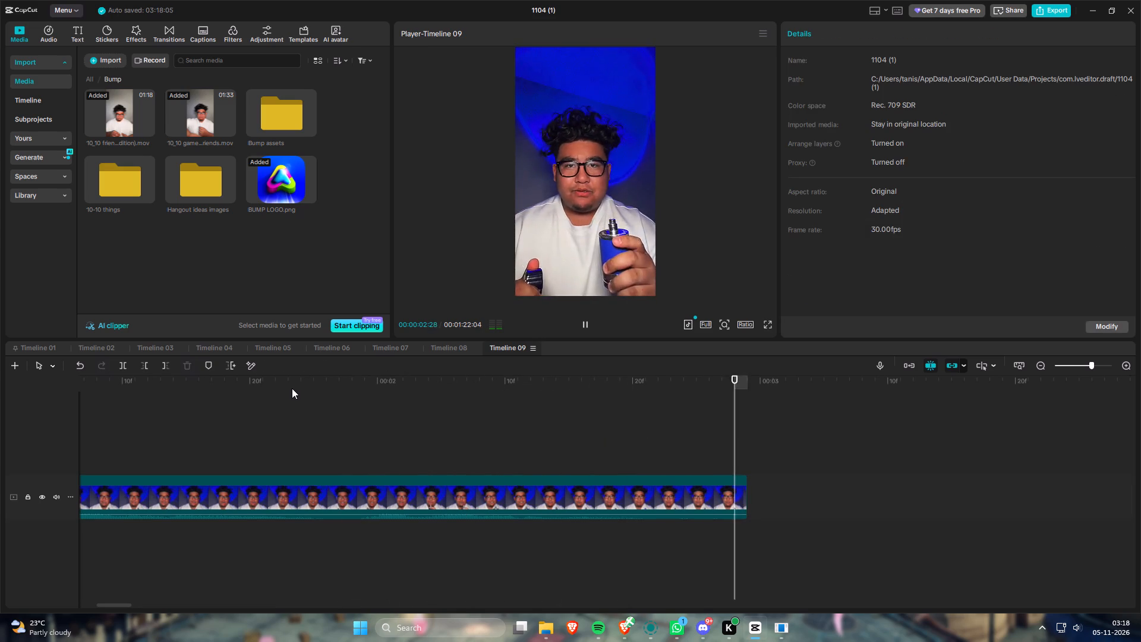
{"action": "key", "text": "space"}
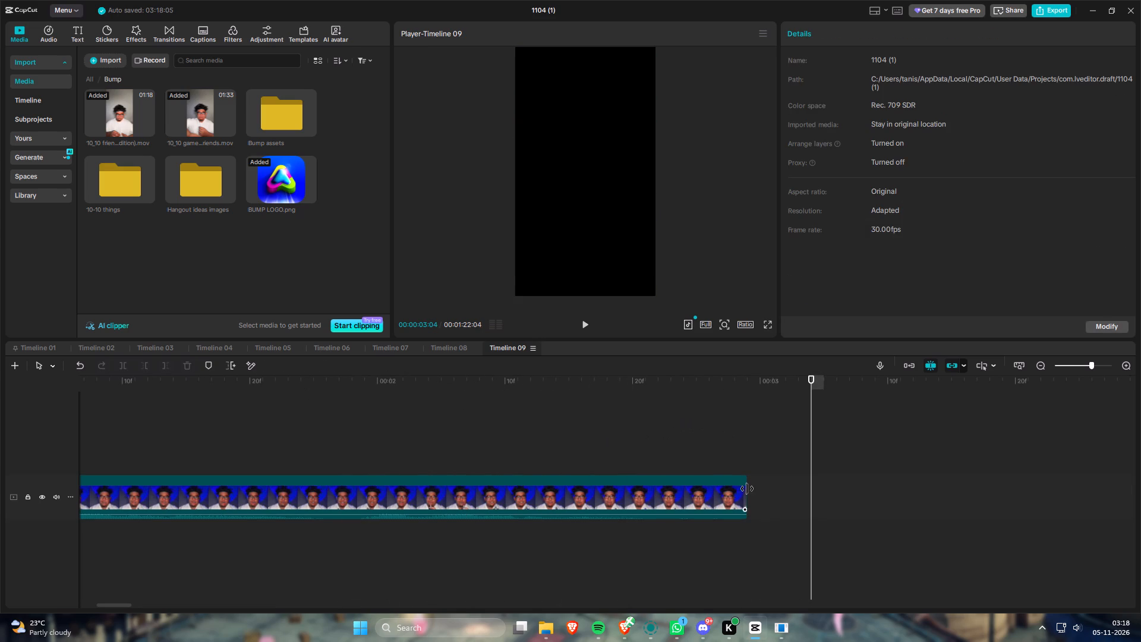
{"action": "left_click_drag", "start_coordinate": [747, 489], "coordinate": [852, 495]}
{"action": "left_click_drag", "start_coordinate": [650, 442], "coordinate": [692, 467]}
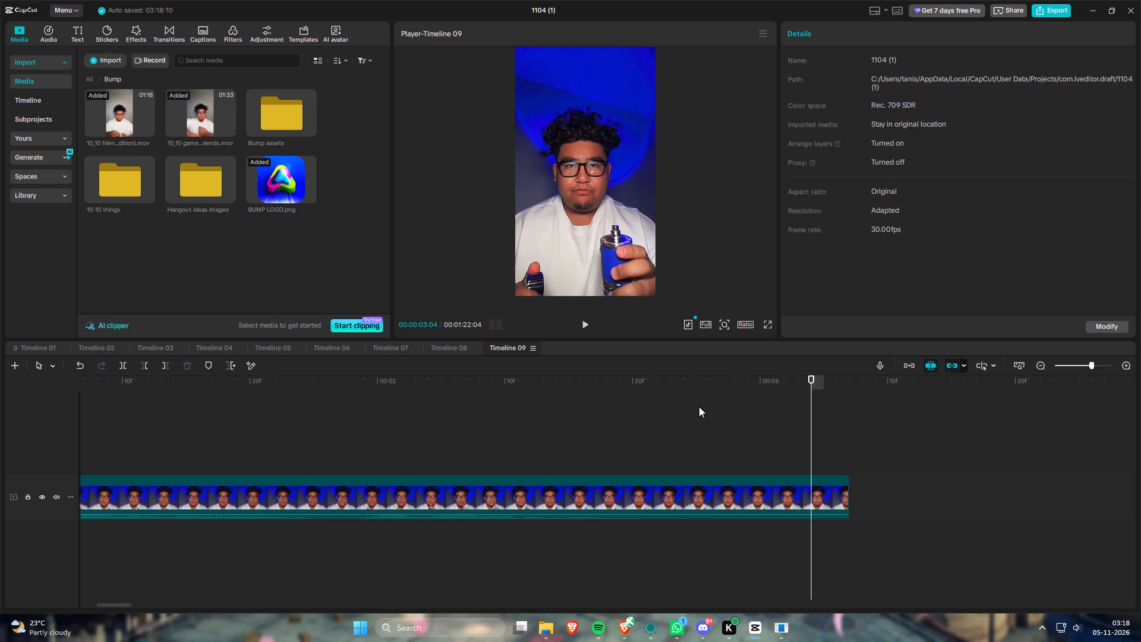
{"action": "left_click", "coordinate": [719, 381]}
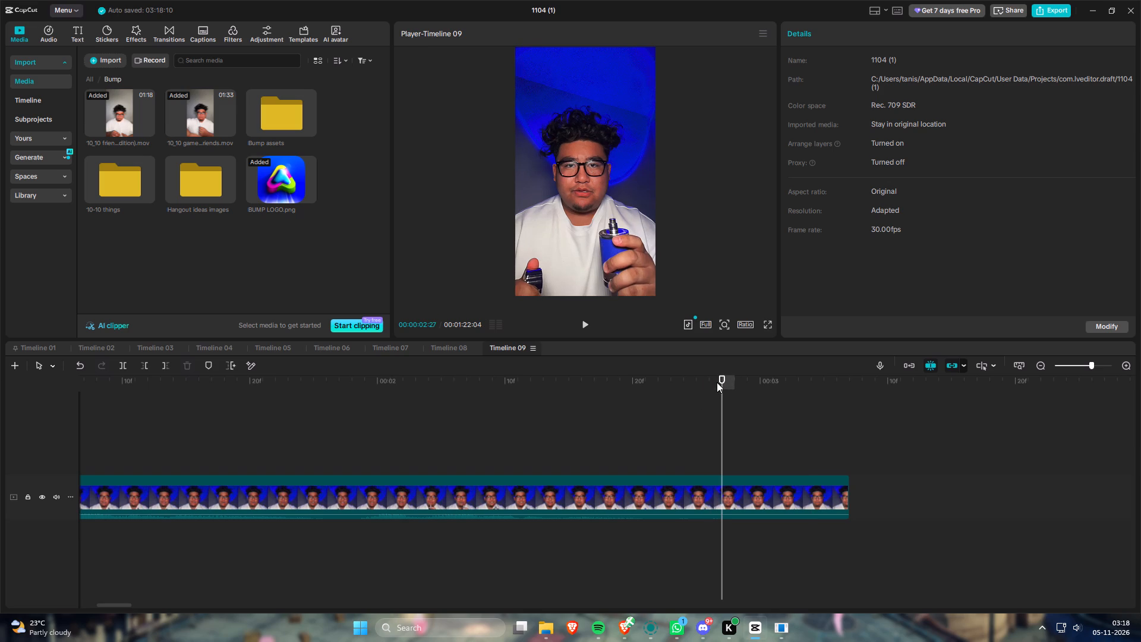
{"action": "key", "text": "w"}
{"action": "left_click_drag", "start_coordinate": [467, 389], "coordinate": [265, 394]}
{"action": "key", "text": "space"}
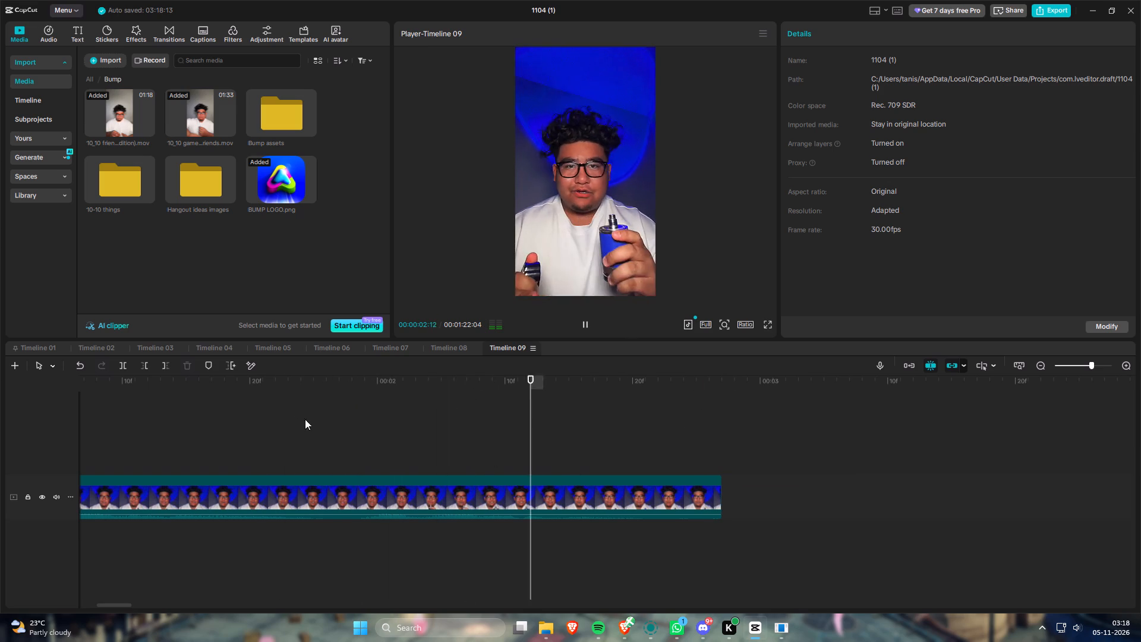
{"action": "key", "text": "space"}
Close the gap after the first clip at 2:27 and play across the join through the second clip.
{"action": "right_click", "coordinate": [815, 506]}
{"action": "left_click", "coordinate": [852, 511]}
{"action": "left_click_drag", "start_coordinate": [494, 376], "coordinate": [355, 382]}
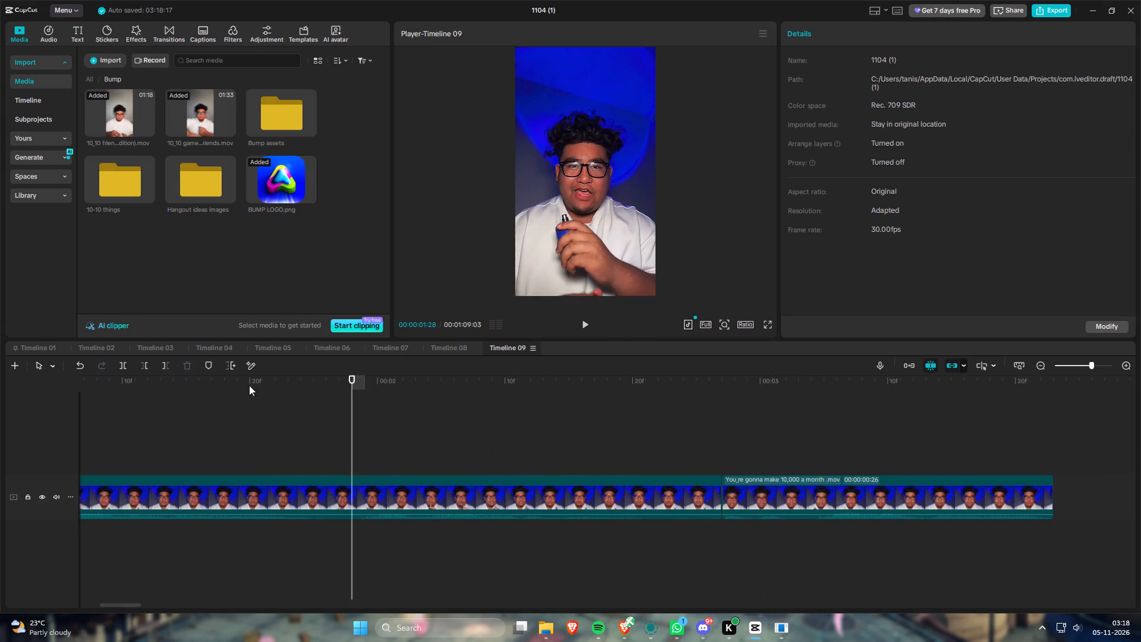
{"action": "key", "text": "space"}
{"action": "scroll", "coordinate": [493, 454], "scroll_direction": "down", "scroll_amount": 4}
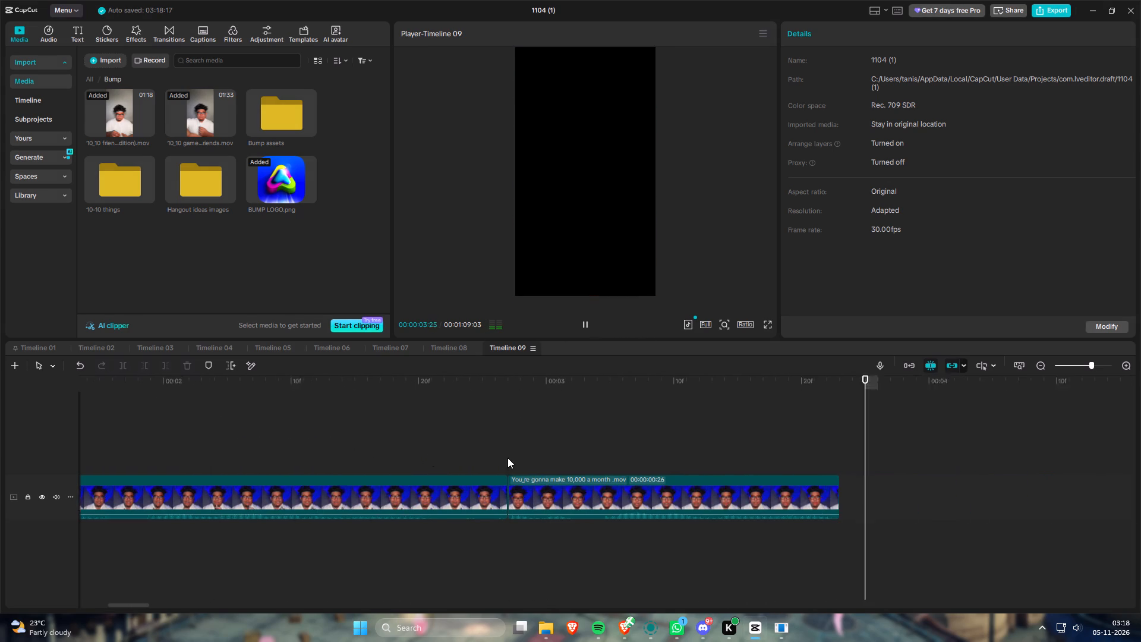
{"action": "key", "text": "space"}
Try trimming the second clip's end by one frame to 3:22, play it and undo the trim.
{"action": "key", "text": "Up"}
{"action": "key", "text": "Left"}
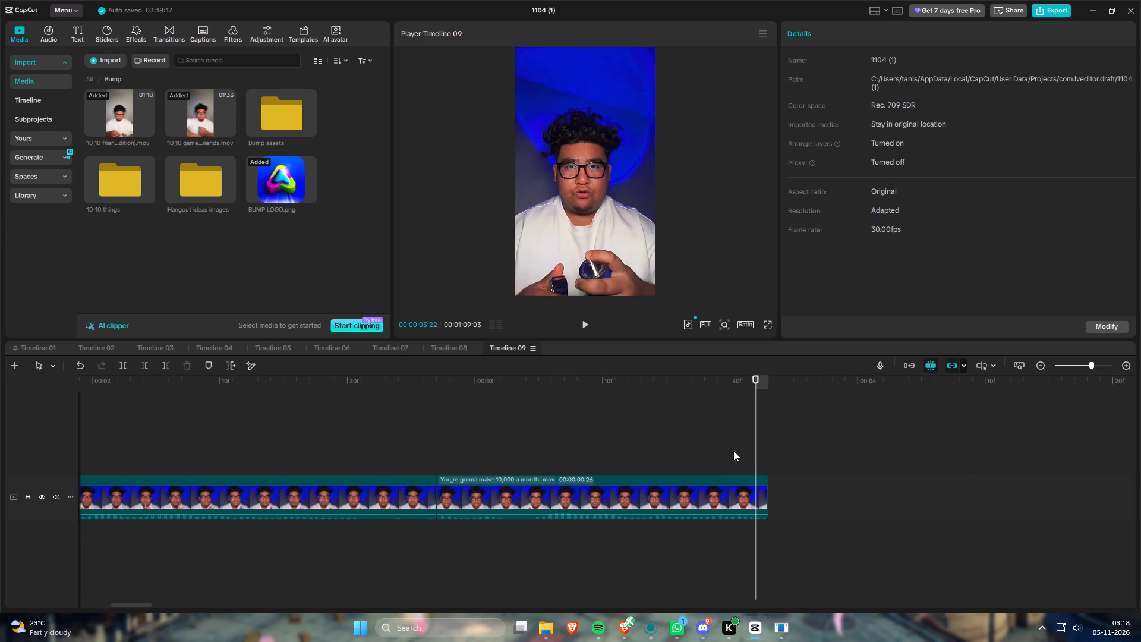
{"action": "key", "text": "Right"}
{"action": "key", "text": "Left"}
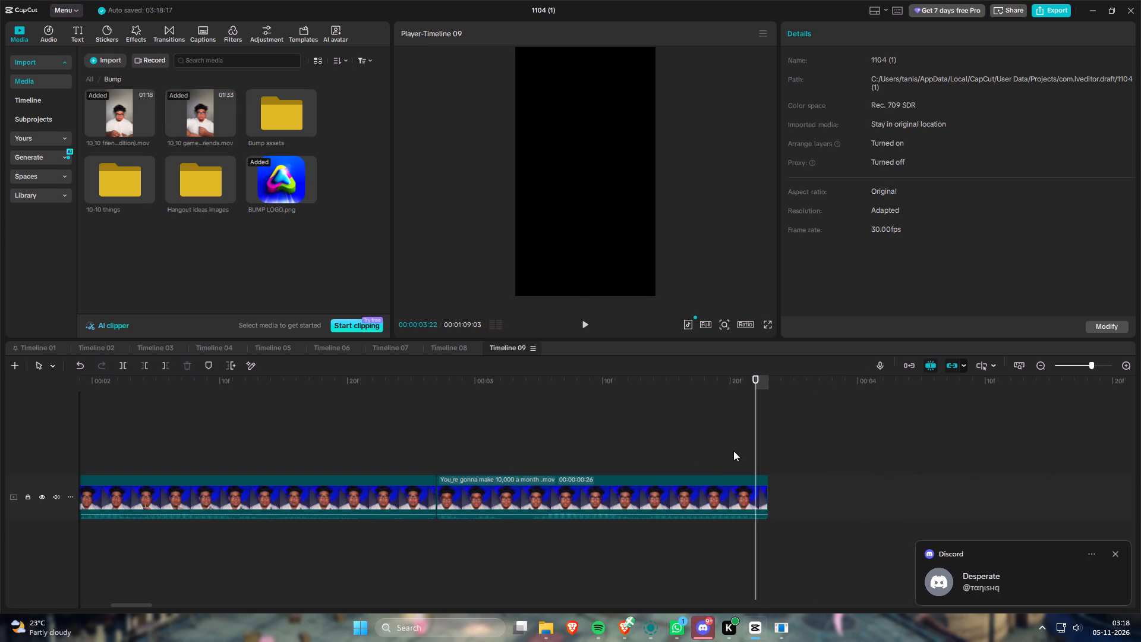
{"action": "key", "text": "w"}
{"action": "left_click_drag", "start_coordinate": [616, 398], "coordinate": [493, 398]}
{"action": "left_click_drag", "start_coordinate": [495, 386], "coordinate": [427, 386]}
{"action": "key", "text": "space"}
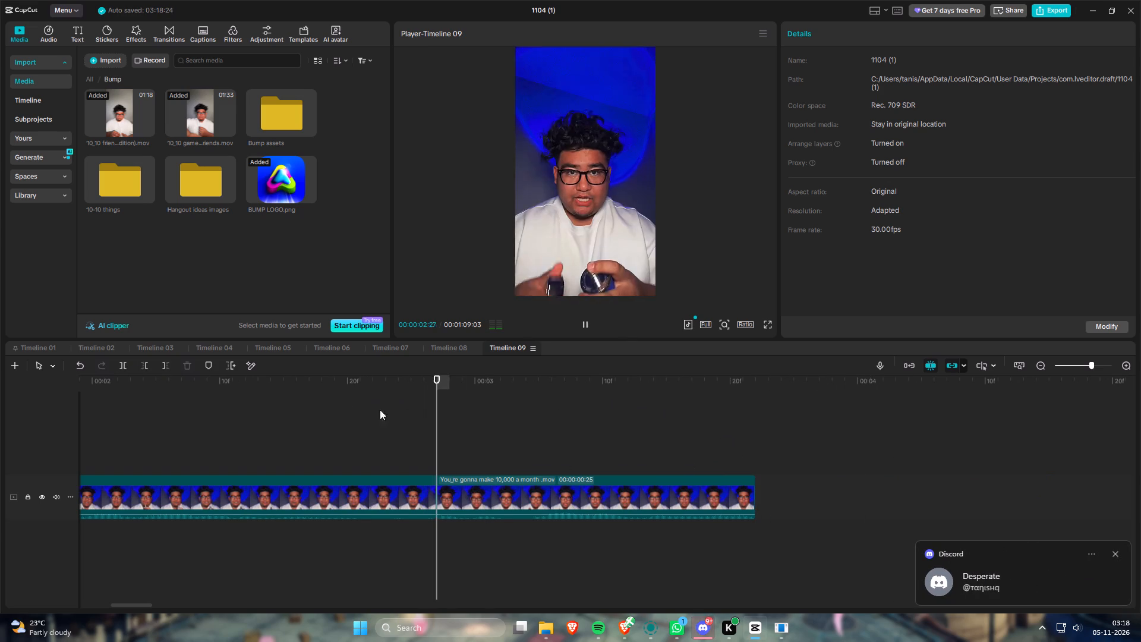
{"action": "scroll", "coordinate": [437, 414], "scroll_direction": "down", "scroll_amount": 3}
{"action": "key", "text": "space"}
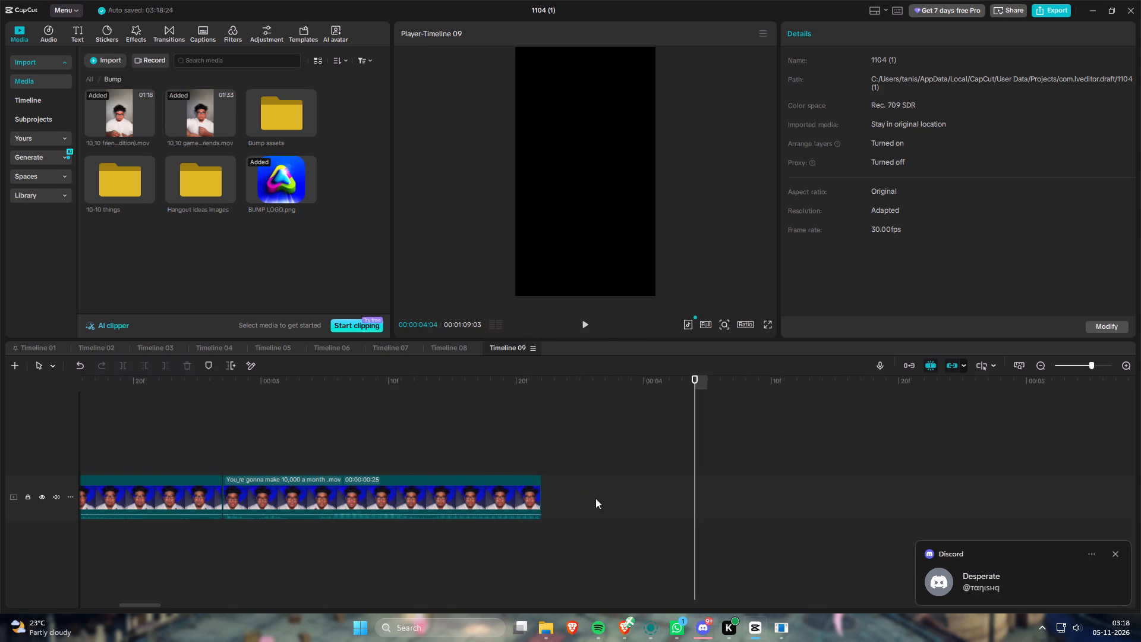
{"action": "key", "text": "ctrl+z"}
Close the gap after the second clip at 3:23 and play through the third clip.
{"action": "right_click", "coordinate": [595, 498]}
{"action": "right_click", "coordinate": [595, 498]}
{"action": "left_click", "coordinate": [612, 501]}
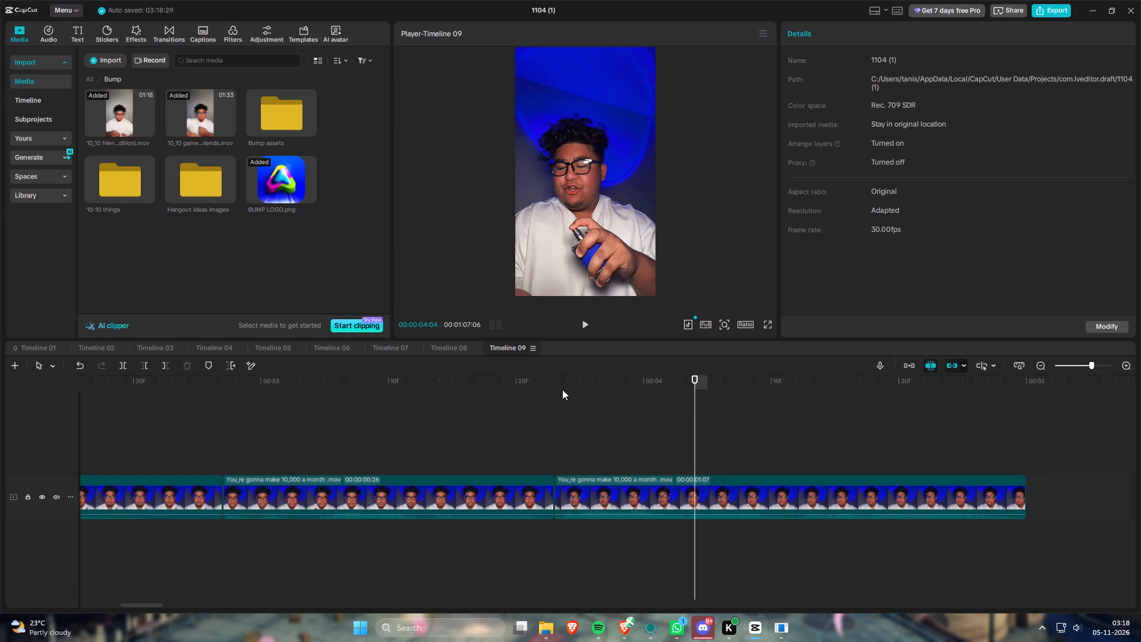
{"action": "left_click", "coordinate": [560, 378]}
{"action": "key", "text": "space"}
{"action": "scroll", "coordinate": [629, 448], "scroll_direction": "down", "scroll_amount": 6}
{"action": "key", "text": "space"}
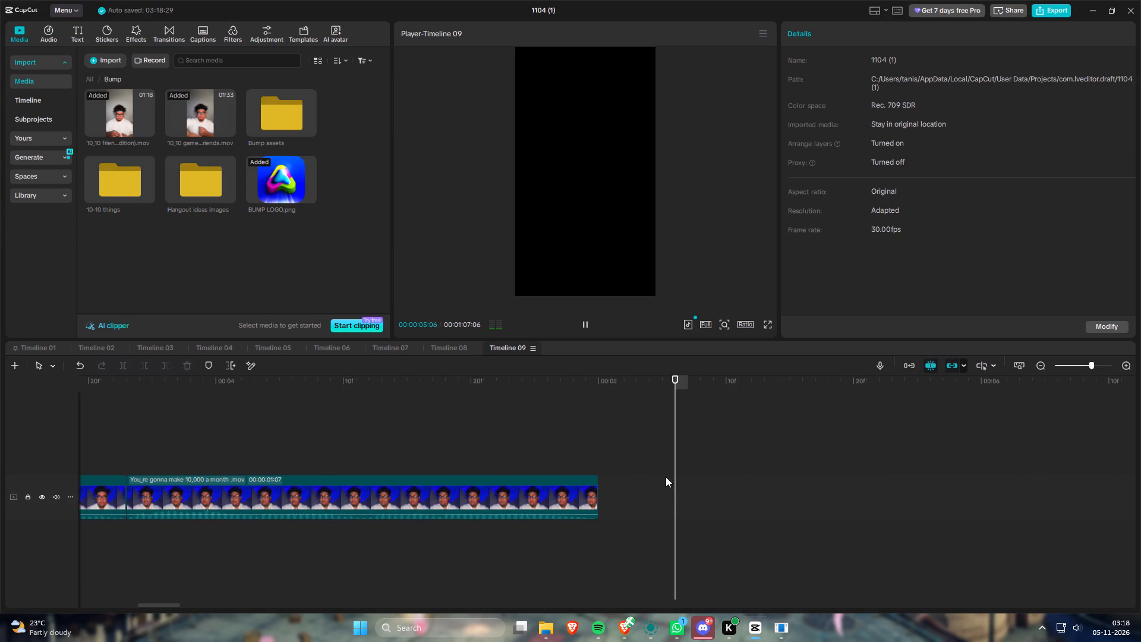
Close the gap after the third clip at 5:00 and play the clip that follows the join.
{"action": "right_click", "coordinate": [672, 494]}
{"action": "right_click", "coordinate": [672, 494]}
{"action": "left_click", "coordinate": [691, 503]}
{"action": "left_click", "coordinate": [597, 383]}
{"action": "key", "text": "space"}
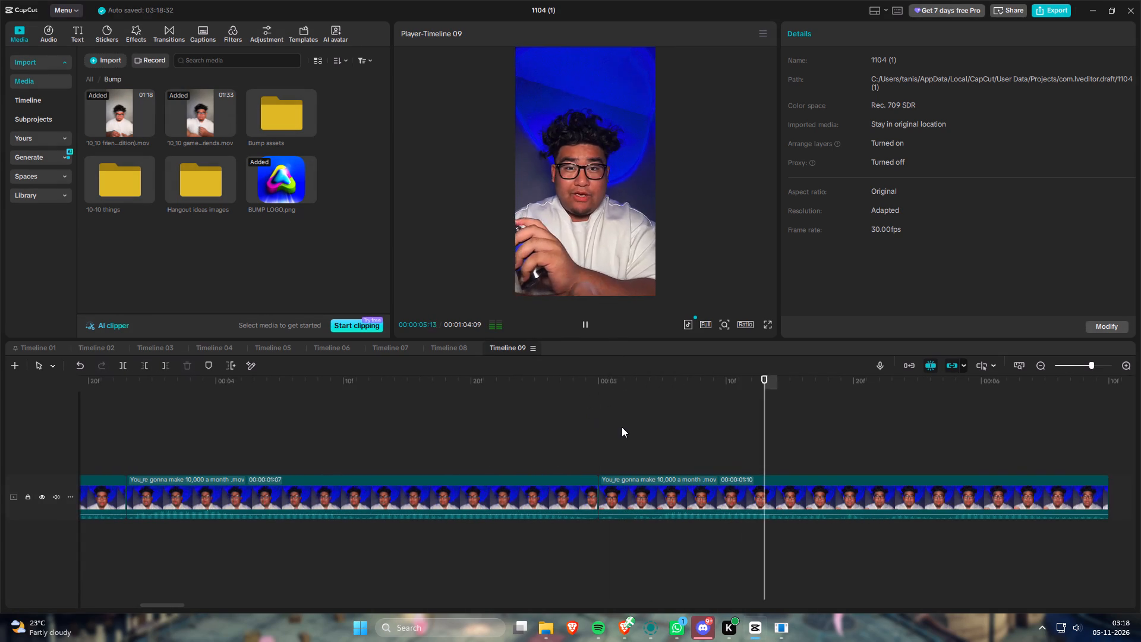
{"action": "scroll", "coordinate": [624, 429], "scroll_direction": "down", "scroll_amount": 9}
{"action": "key", "text": "space"}
Close the gap after the fourth clip at about 6:10 and play across the join.
{"action": "right_click", "coordinate": [573, 487]}
{"action": "right_click", "coordinate": [573, 487]}
{"action": "left_click", "coordinate": [598, 498]}
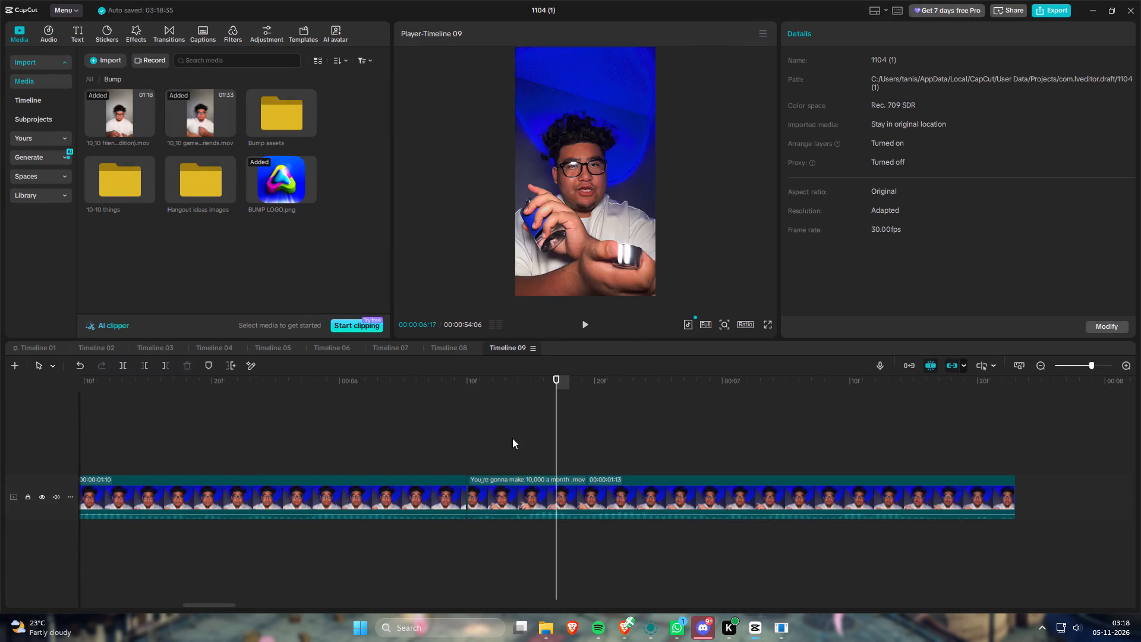
{"action": "left_click_drag", "start_coordinate": [469, 387], "coordinate": [425, 394]}
{"action": "key", "text": "space"}
{"action": "scroll", "coordinate": [489, 438], "scroll_direction": "down", "scroll_amount": 5}
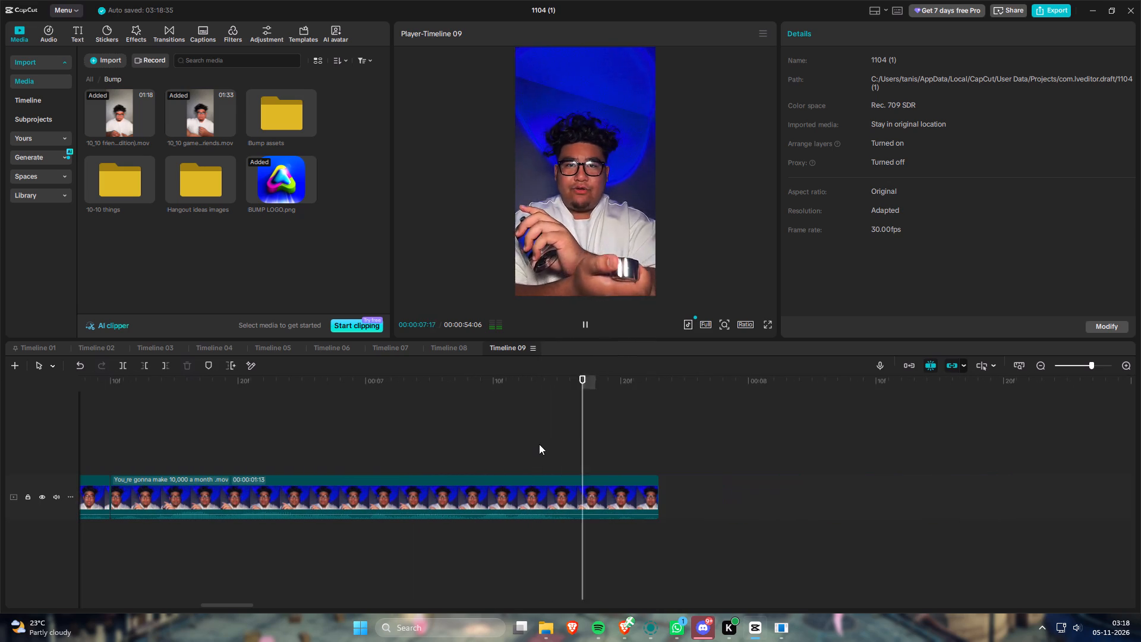
{"action": "key", "text": "space"}
Delete the fourth clip, between 5:00 and 6:10, close the gap it leaves and play the new join.
{"action": "left_click_drag", "start_coordinate": [382, 385], "coordinate": [313, 397]}
{"action": "scroll", "coordinate": [351, 425], "scroll_direction": "up", "scroll_amount": 5}
{"action": "left_click_drag", "start_coordinate": [335, 444], "coordinate": [321, 500]}
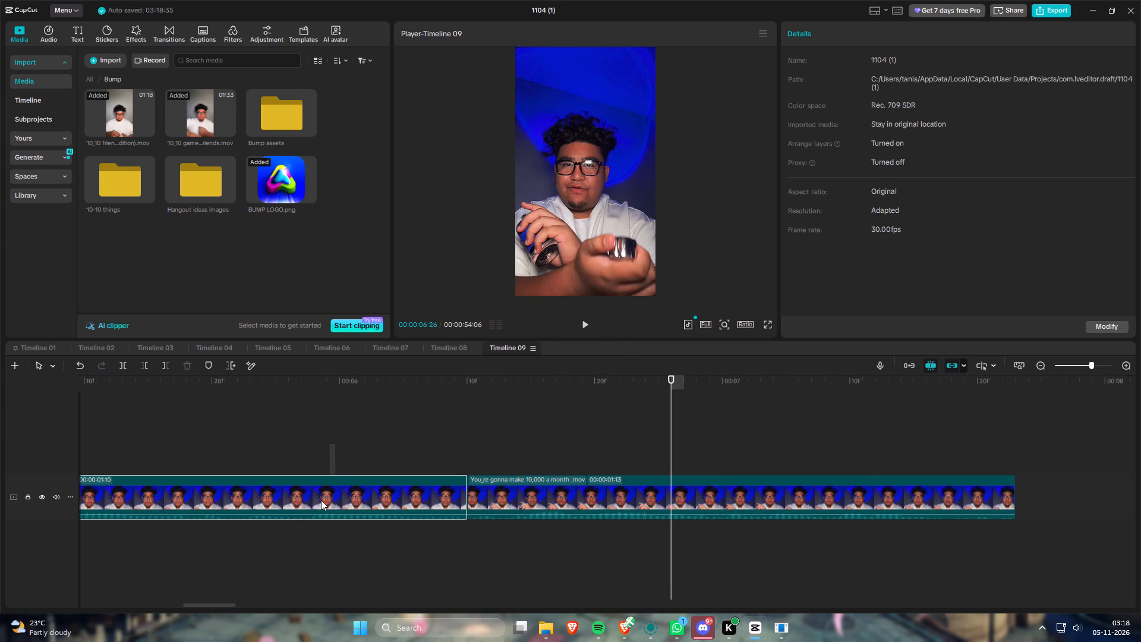
{"action": "left_click_drag", "start_coordinate": [321, 500], "coordinate": [320, 500]}
{"action": "key", "text": "f"}
{"action": "right_click", "coordinate": [330, 504]}
{"action": "left_click", "coordinate": [382, 513]}
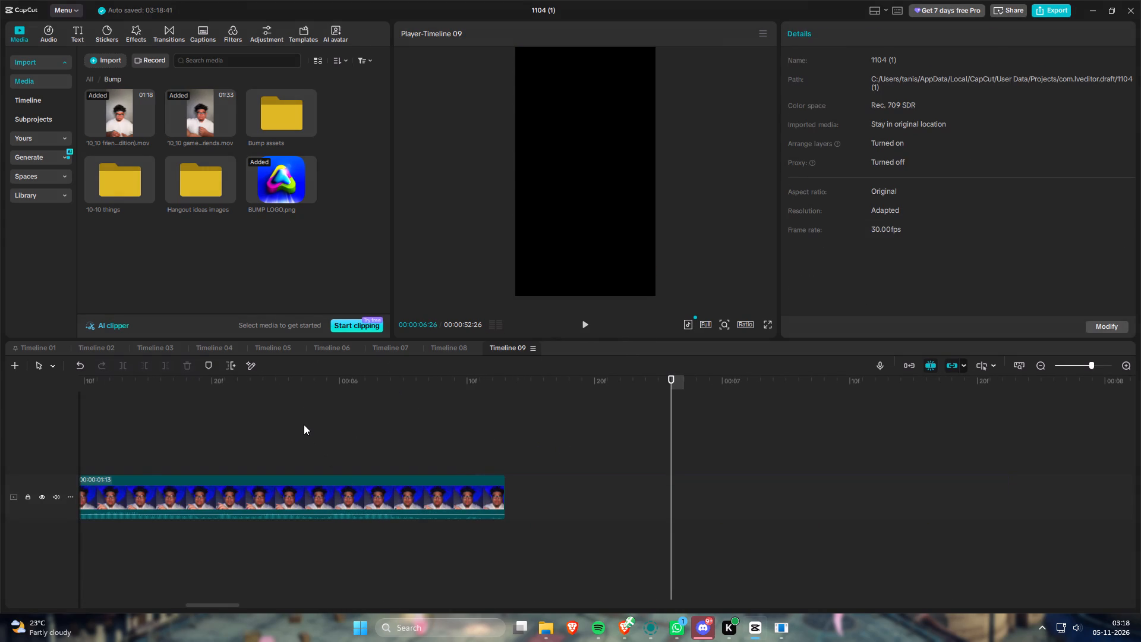
{"action": "key", "text": "Up"}
{"action": "key", "text": "Up"}
{"action": "key", "text": "space"}
{"action": "scroll", "coordinate": [304, 424], "scroll_direction": "down", "scroll_amount": 2}
{"action": "key", "text": "space"}
Trim one frame off the start of the clip at 5:00, close the resulting gap and play the clip.
{"action": "key", "text": "Up"}
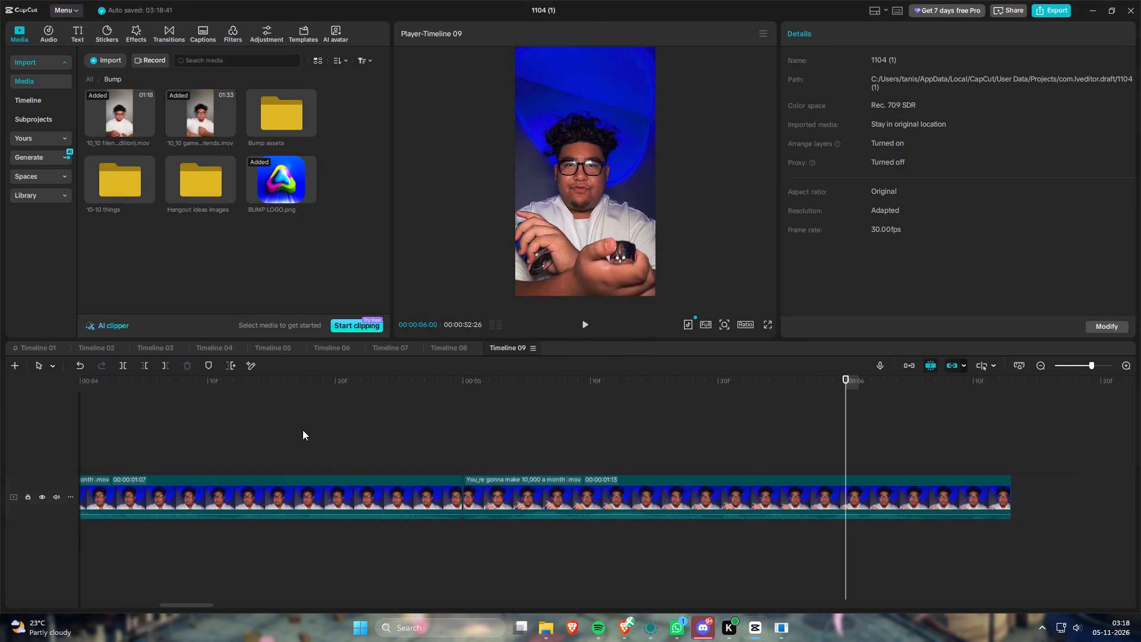
{"action": "key", "text": "Right"}
{"action": "type", "text": "q"}
{"action": "key", "text": "space"}
{"action": "key", "text": "space"}
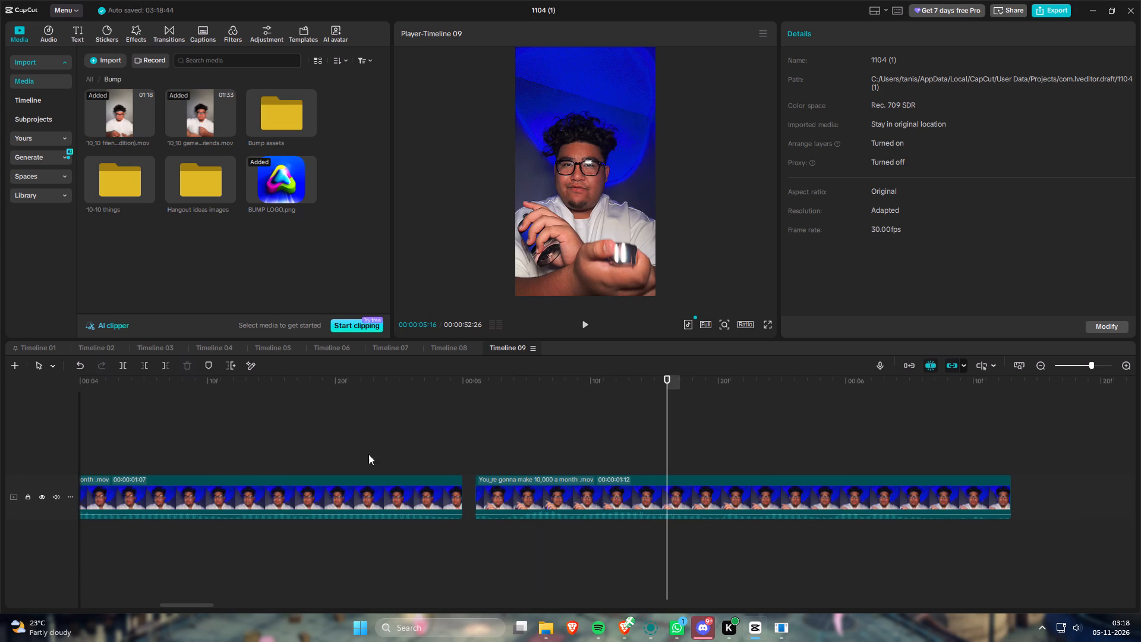
{"action": "right_click", "coordinate": [468, 489]}
{"action": "right_click", "coordinate": [468, 489]}
{"action": "left_click", "coordinate": [478, 492]}
{"action": "key", "text": "Up"}
{"action": "key", "text": "space"}
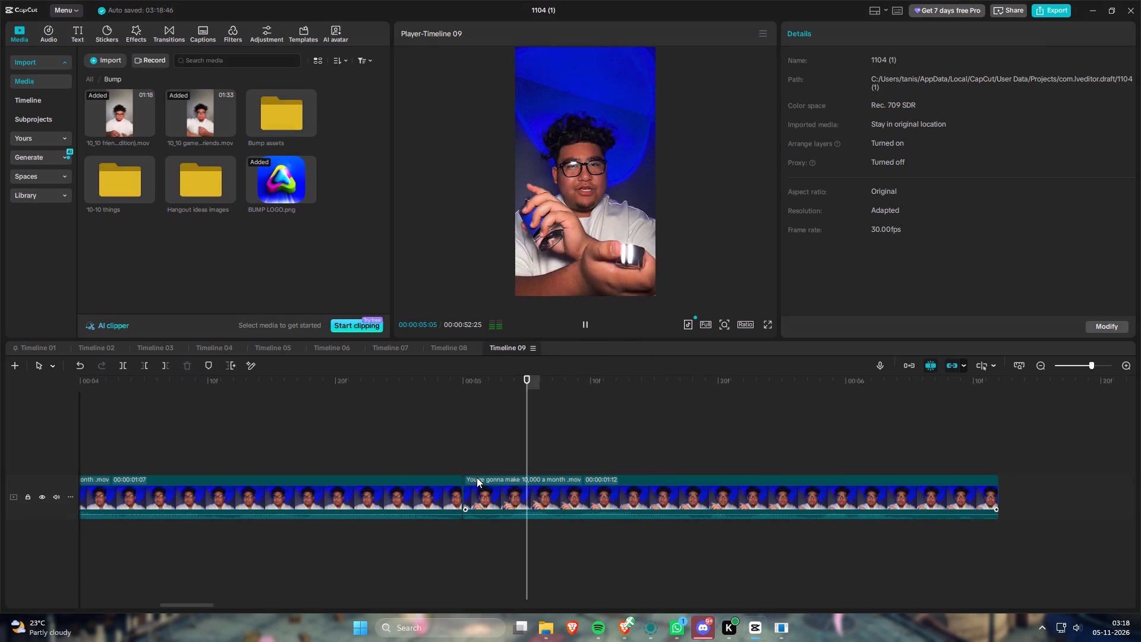
{"action": "scroll", "coordinate": [466, 481], "scroll_direction": "down", "scroll_amount": 7}
{"action": "key", "text": "space"}
Close the gap after the fourth clip at about 6:12 and play the fifth clip to its end.
{"action": "right_click", "coordinate": [548, 503]}
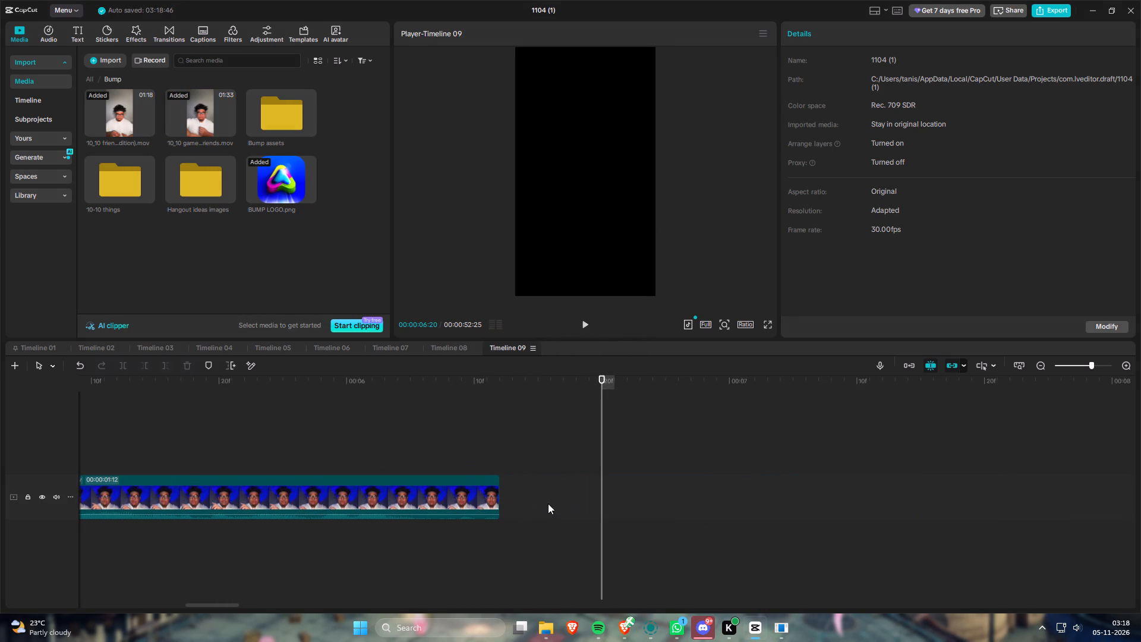
{"action": "left_click", "coordinate": [566, 507]}
{"action": "left_click", "coordinate": [503, 383]}
{"action": "key", "text": "space"}
{"action": "scroll", "coordinate": [498, 455], "scroll_direction": "down", "scroll_amount": 7}
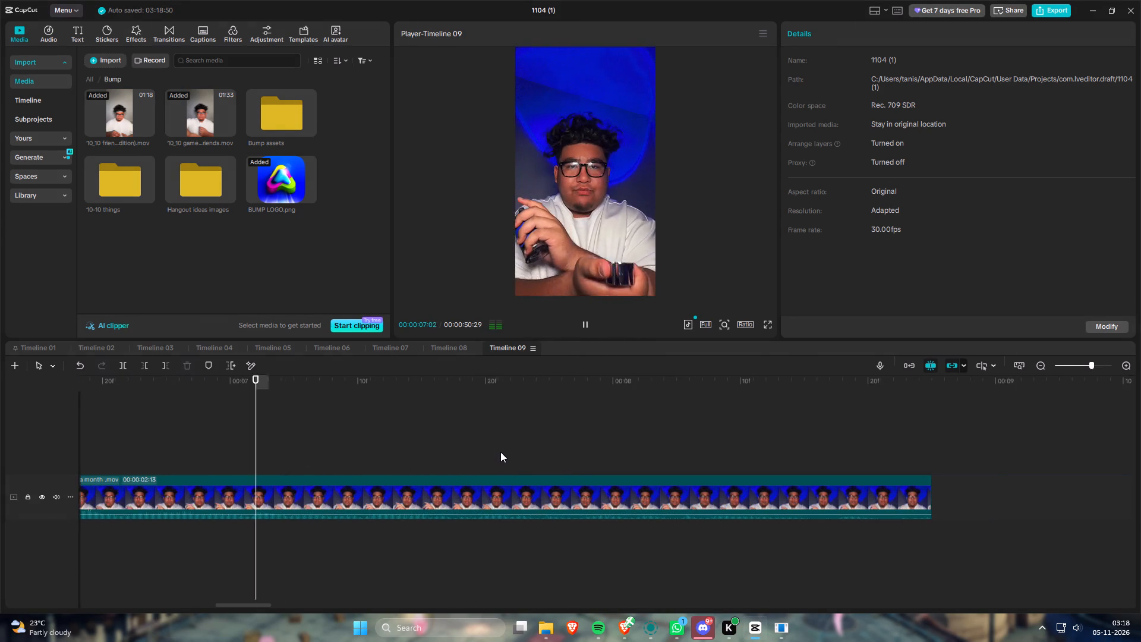
{"action": "scroll", "coordinate": [500, 451], "scroll_direction": "down", "scroll_amount": 6}
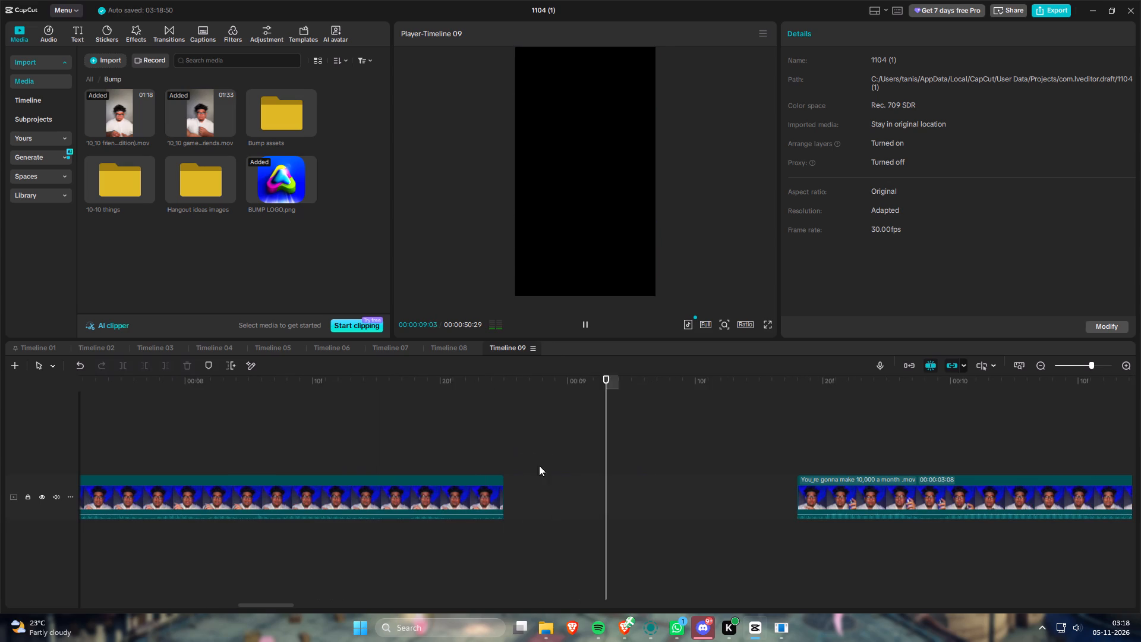
{"action": "key", "text": "space"}
Close the gap after the fifth clip at 8:25 and play from the join through the sixth clip.
{"action": "right_click", "coordinate": [538, 493]}
{"action": "right_click", "coordinate": [538, 493]}
{"action": "left_click", "coordinate": [566, 502]}
{"action": "left_click_drag", "start_coordinate": [505, 392], "coordinate": [500, 389]}
{"action": "left_click_drag", "start_coordinate": [509, 375], "coordinate": [502, 377]}
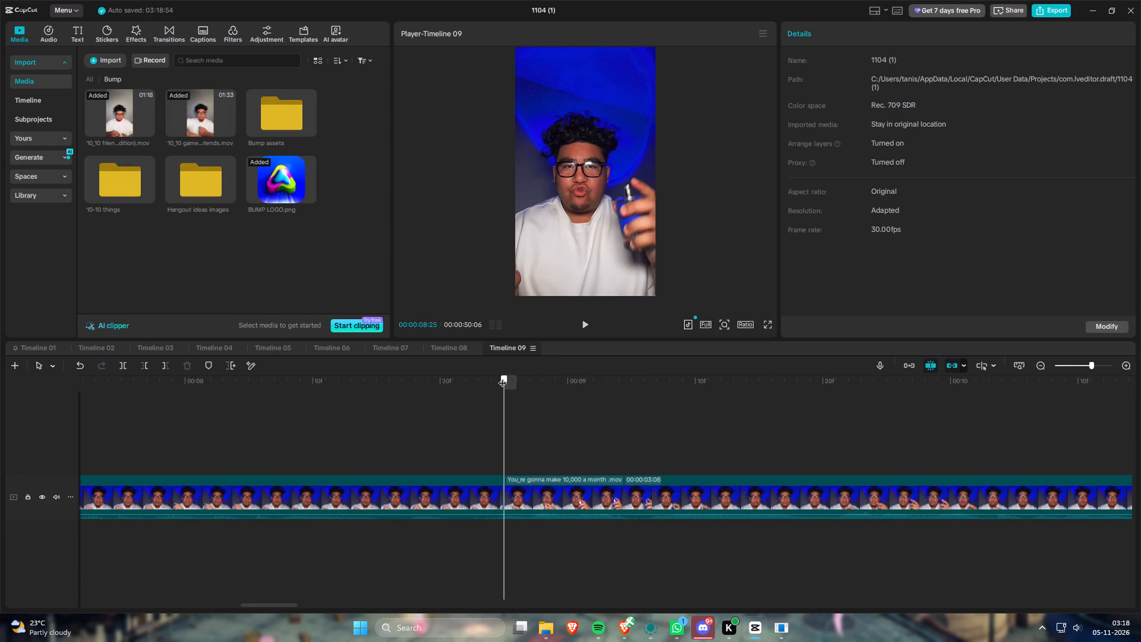
{"action": "left_click_drag", "start_coordinate": [502, 377], "coordinate": [501, 377]}
{"action": "key", "text": "space"}
{"action": "scroll", "coordinate": [488, 435], "scroll_direction": "down", "scroll_amount": 10}
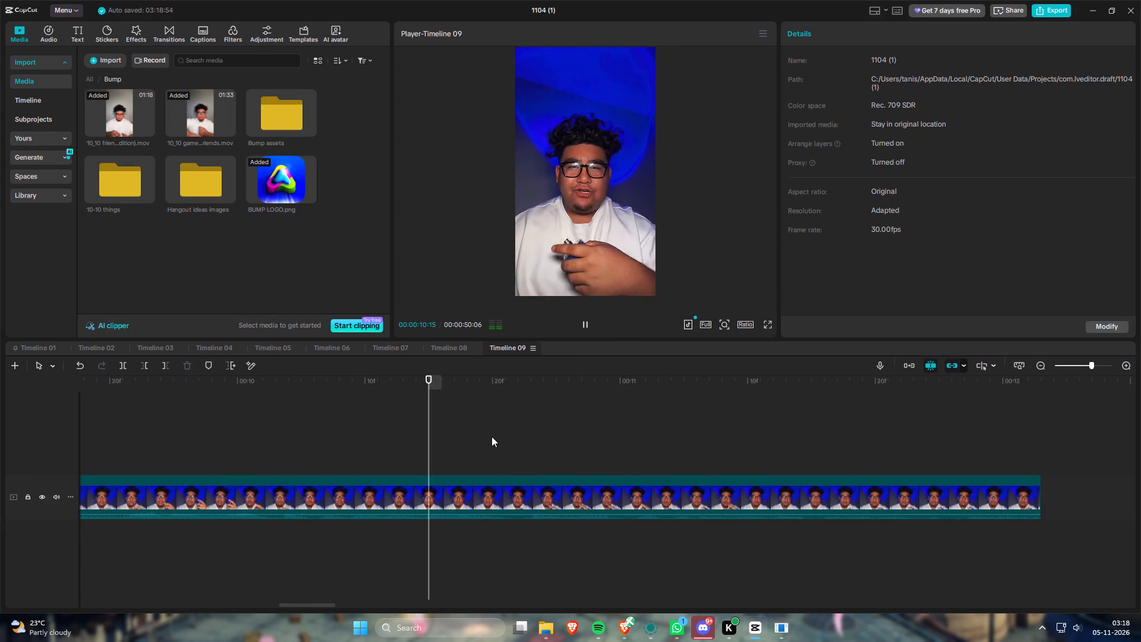
{"action": "scroll", "coordinate": [496, 439], "scroll_direction": "down", "scroll_amount": 6}
{"action": "key", "text": "space"}
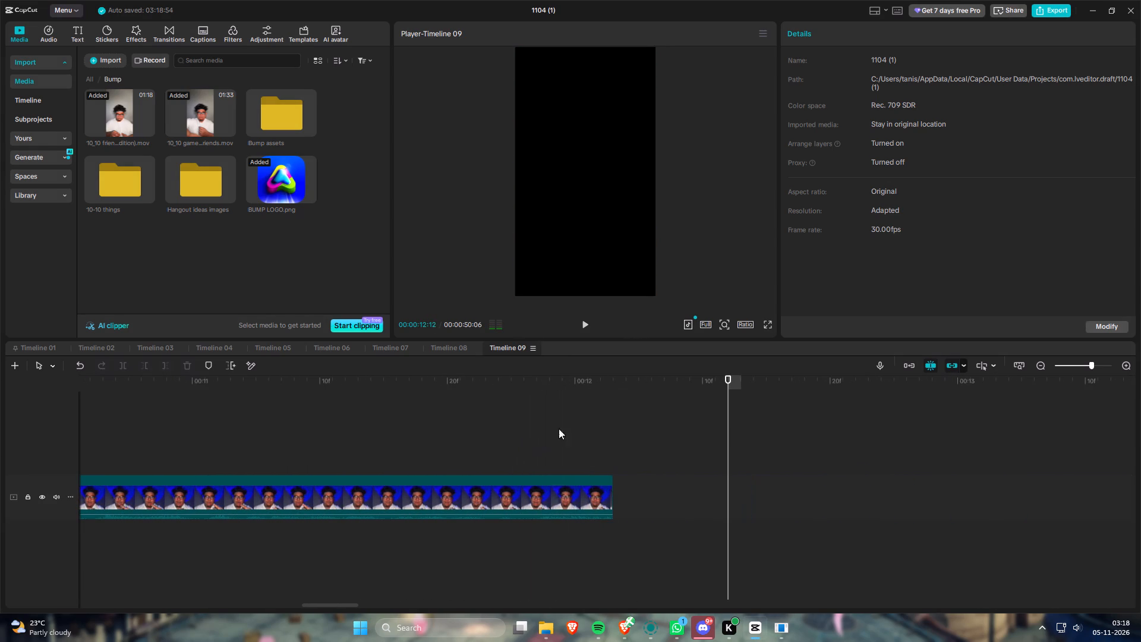
Close the gap after the sixth clip at about 12:03 and play across the join through the seventh clip.
{"action": "right_click", "coordinate": [653, 483]}
{"action": "left_click", "coordinate": [686, 498]}
{"action": "left_click", "coordinate": [606, 381]}
{"action": "key", "text": "space"}
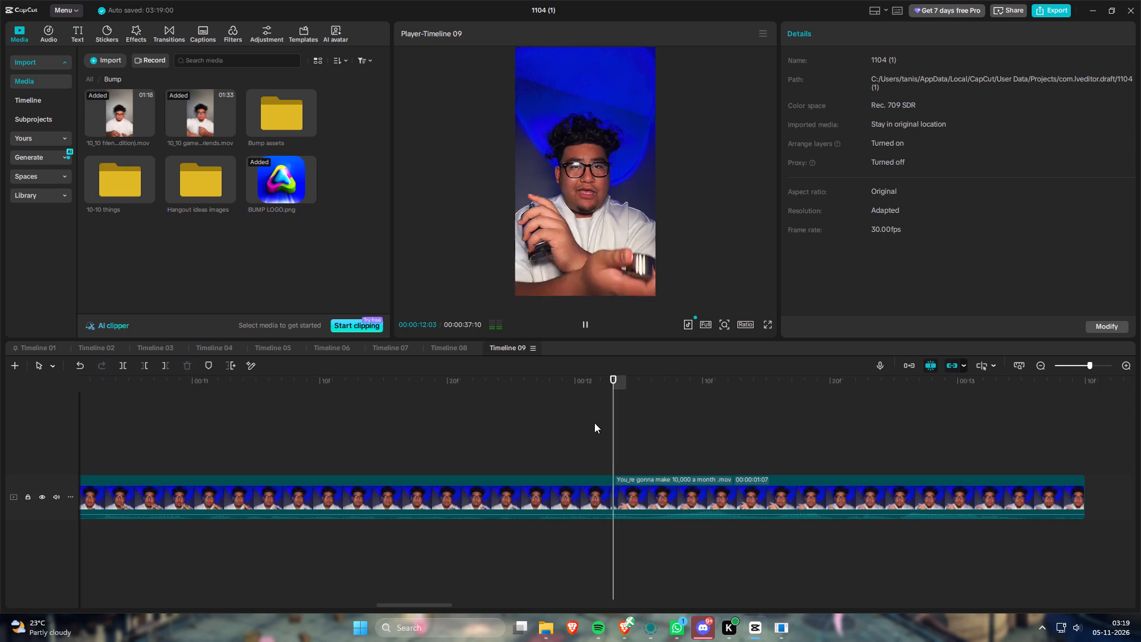
{"action": "scroll", "coordinate": [589, 433], "scroll_direction": "down", "scroll_amount": 7}
{"action": "key", "text": "space"}
Close the gap after the seventh clip at about 13:10 and play the eighth clip to its end.
{"action": "right_click", "coordinate": [605, 487]}
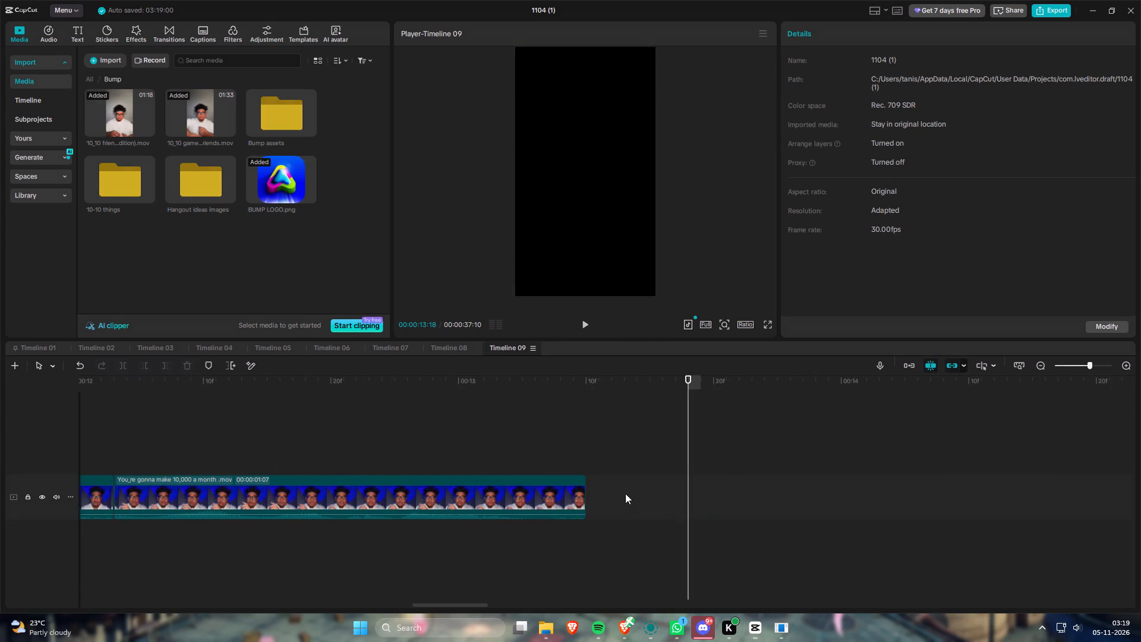
{"action": "left_click", "coordinate": [632, 494]}
{"action": "left_click_drag", "start_coordinate": [587, 379], "coordinate": [579, 382]}
{"action": "key", "text": "space"}
{"action": "scroll", "coordinate": [565, 426], "scroll_direction": "down", "scroll_amount": 3}
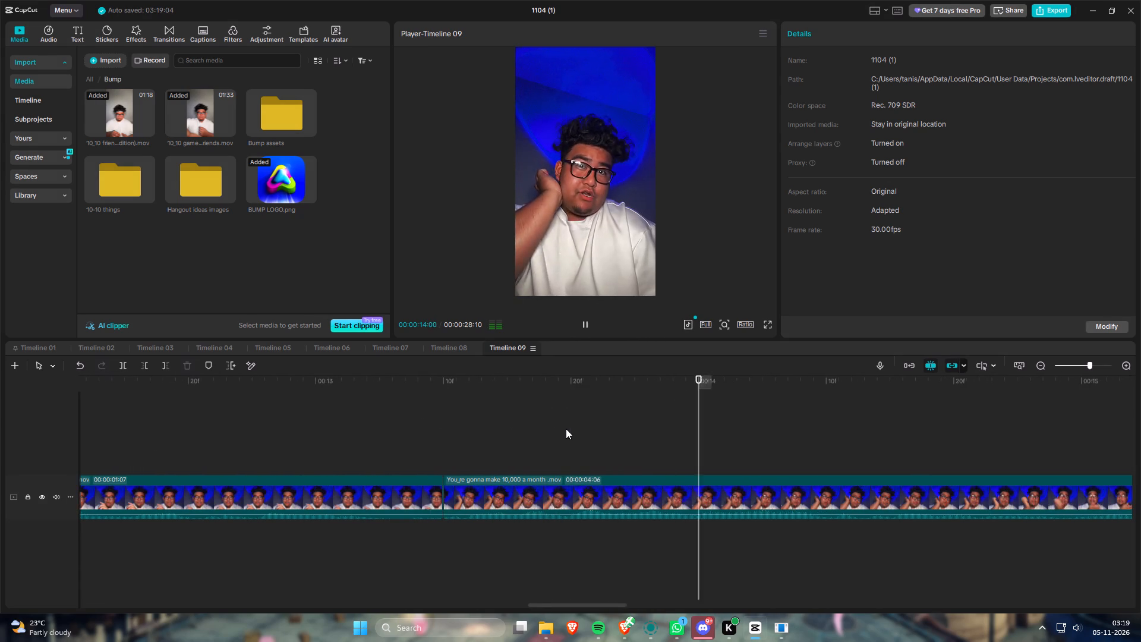
{"action": "scroll", "coordinate": [566, 429], "scroll_direction": "down", "scroll_amount": 14}
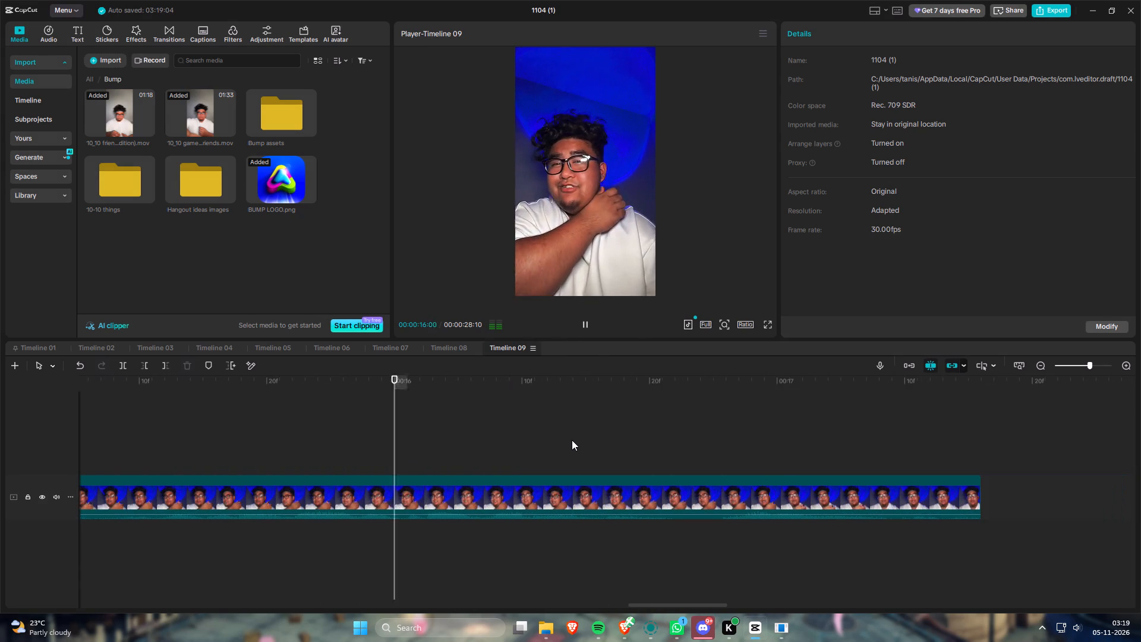
{"action": "scroll", "coordinate": [574, 440], "scroll_direction": "down", "scroll_amount": 4}
{"action": "key", "text": "space"}
Close the gap after the eighth clip at about 17:16 and play the start of the last clip.
{"action": "right_click", "coordinate": [735, 496]}
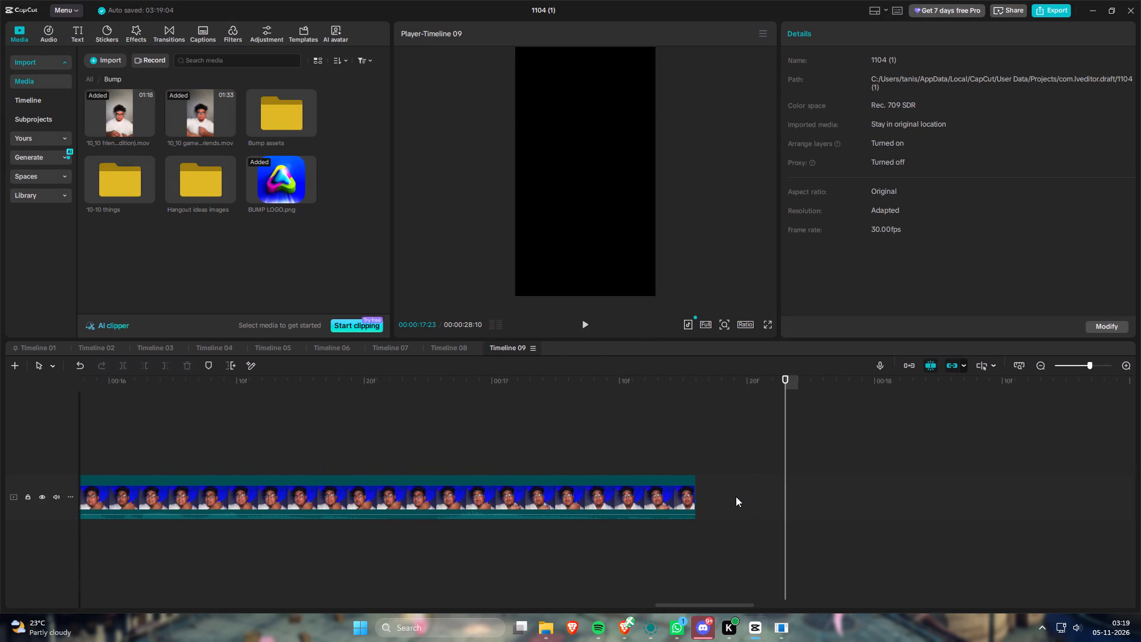
{"action": "left_click", "coordinate": [761, 503]}
{"action": "left_click", "coordinate": [696, 386]}
{"action": "key", "text": "space"}
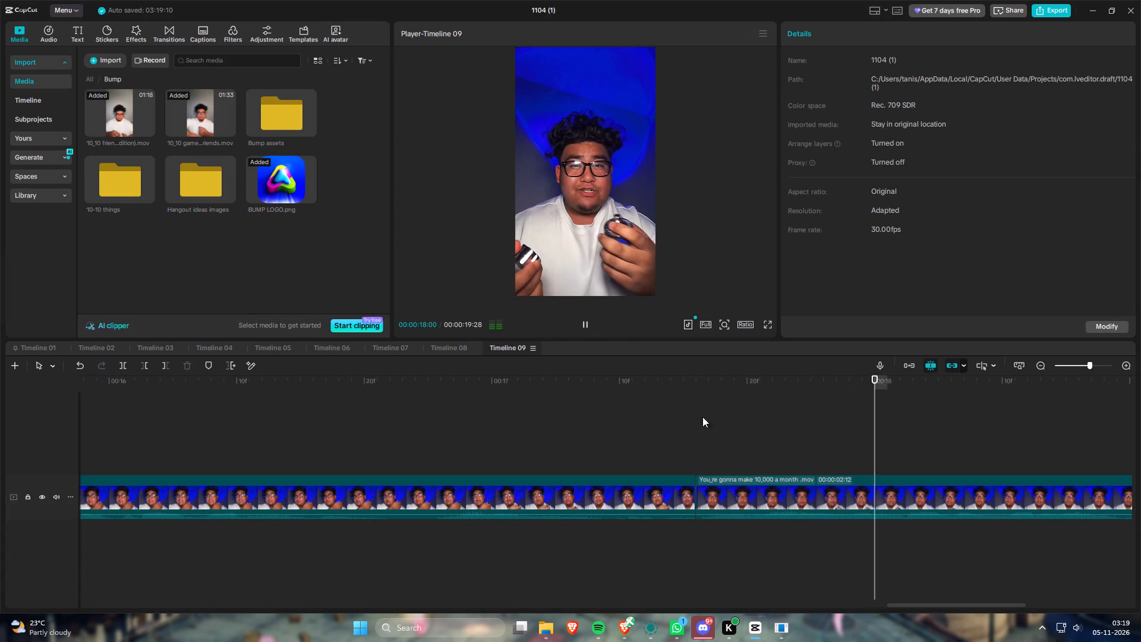
{"action": "key", "text": "space"}
Trim one frame off the start of the last clip, close the resulting gap and play across the join to the end.
{"action": "left_click_drag", "start_coordinate": [711, 376], "coordinate": [638, 398]}
{"action": "key", "text": "q"}
{"action": "right_click", "coordinate": [702, 494]}
{"action": "right_click", "coordinate": [703, 494]}
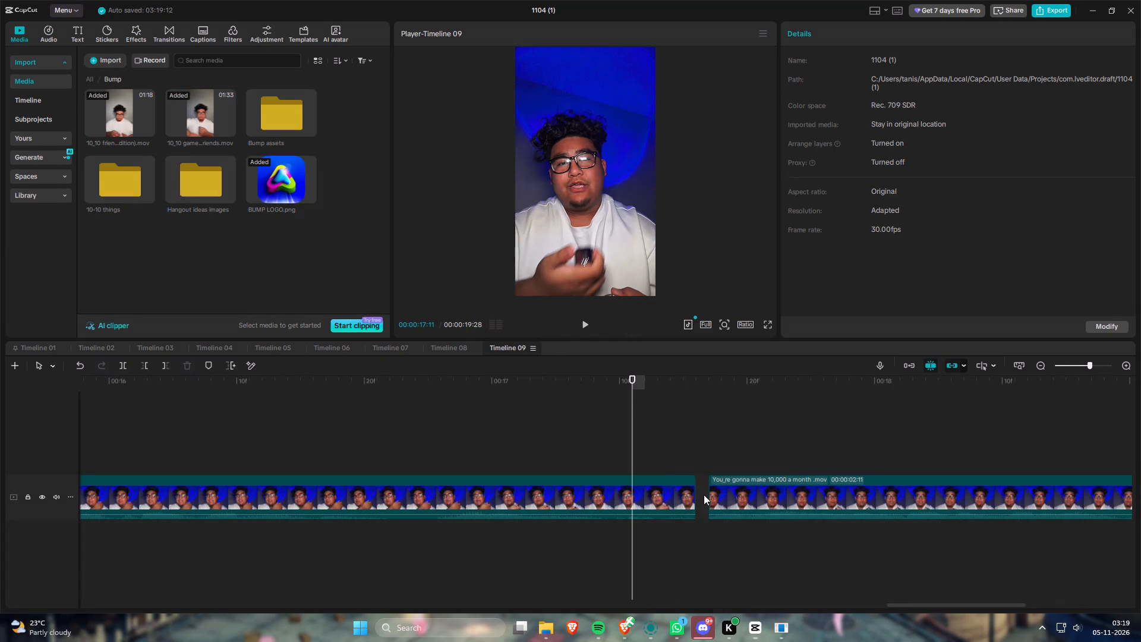
{"action": "left_click", "coordinate": [709, 497]}
{"action": "key", "text": "space"}
{"action": "key", "text": "space"}
{"action": "left_click_drag", "start_coordinate": [565, 384], "coordinate": [524, 390]}
{"action": "key", "text": "space"}
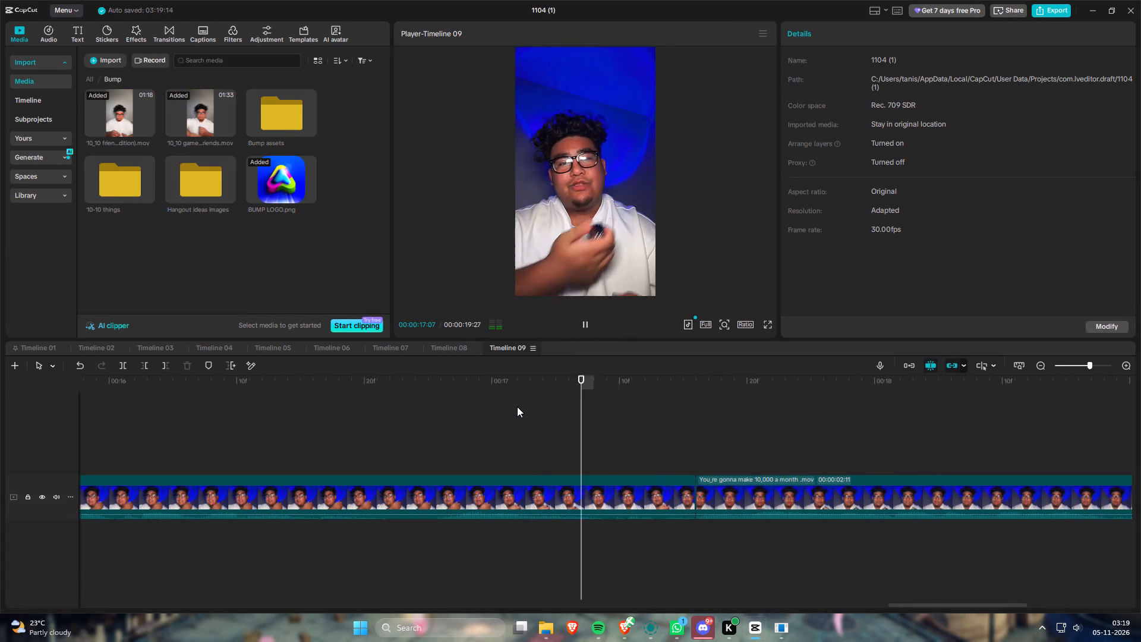
{"action": "scroll", "coordinate": [519, 424], "scroll_direction": "down", "scroll_amount": 11}
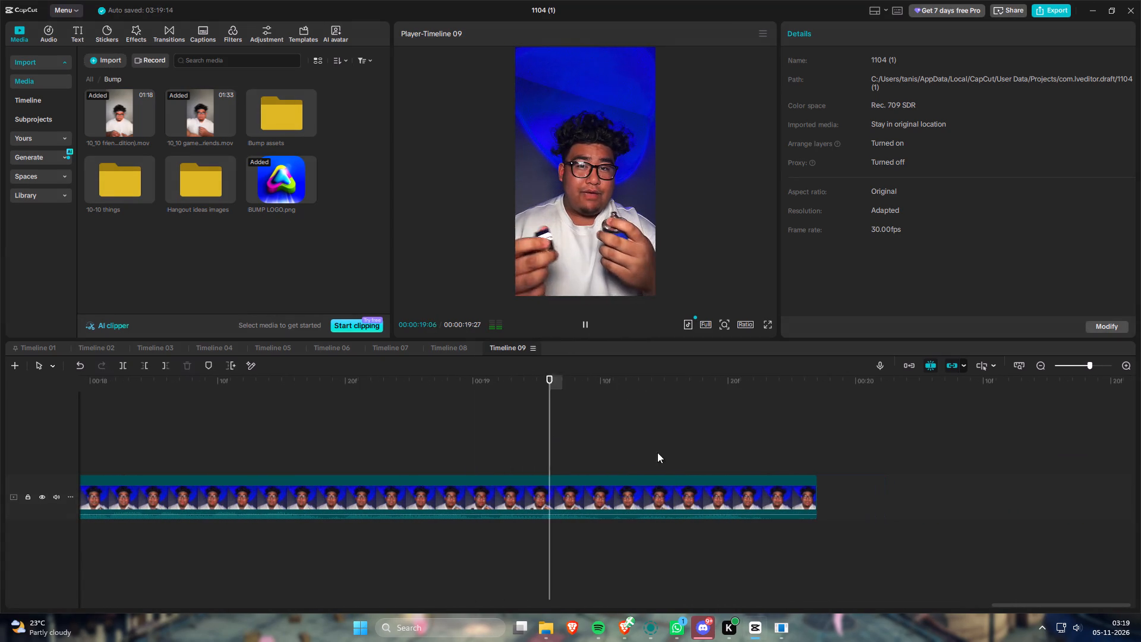
{"action": "right_click", "coordinate": [910, 502]}
{"action": "right_click", "coordinate": [910, 502]}
{"action": "left_click_drag", "start_coordinate": [870, 455], "coordinate": [909, 478]}
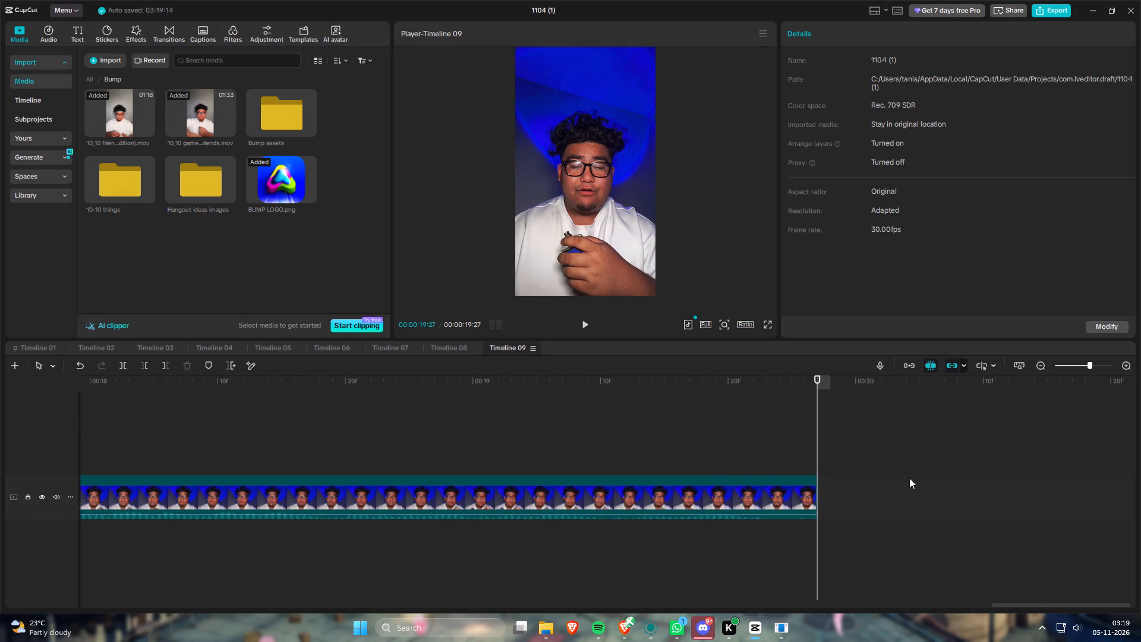
Generate auto captions for the whole timeline with English as the spoken language and no bilingual captions.
{"action": "key", "text": "shift+z"}
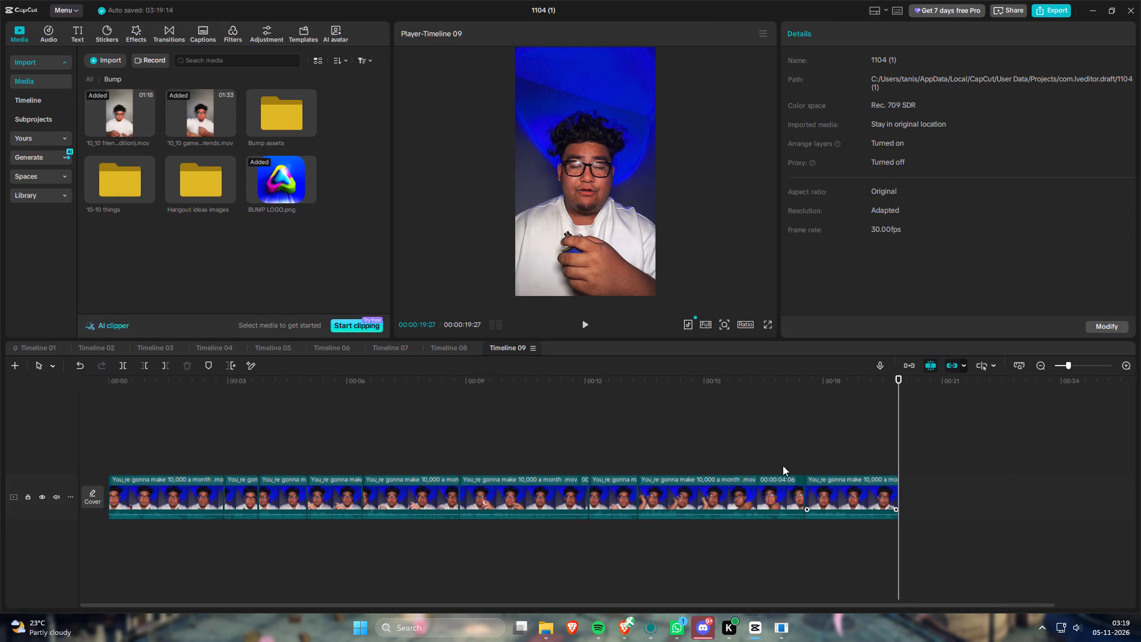
{"action": "left_click", "coordinate": [77, 35]}
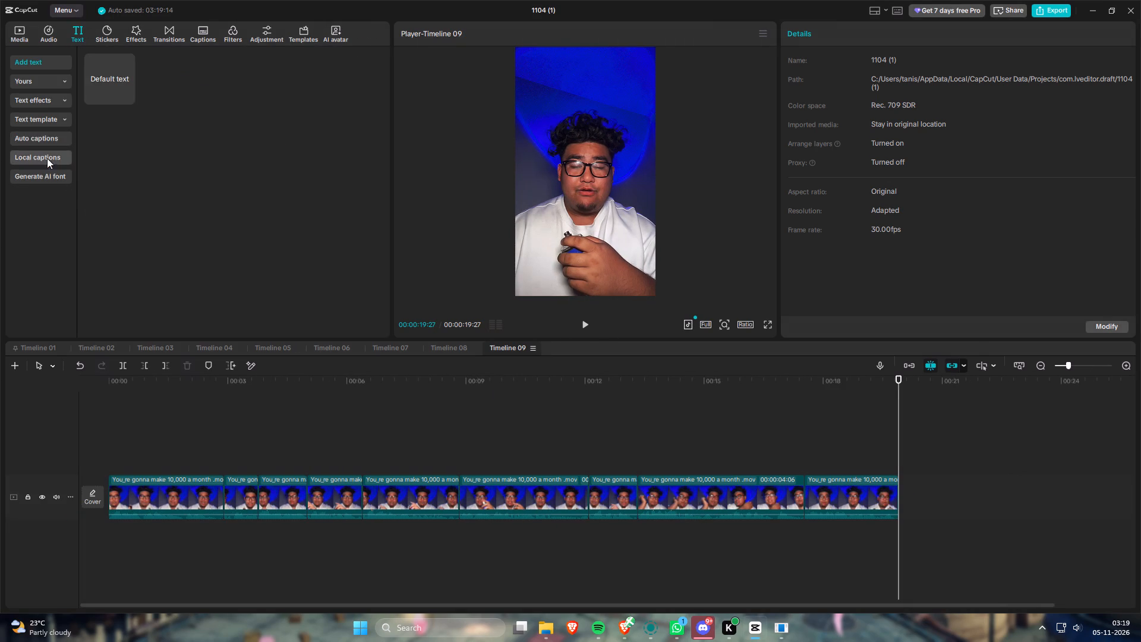
{"action": "left_click", "coordinate": [43, 141]}
{"action": "left_click", "coordinate": [346, 321]}
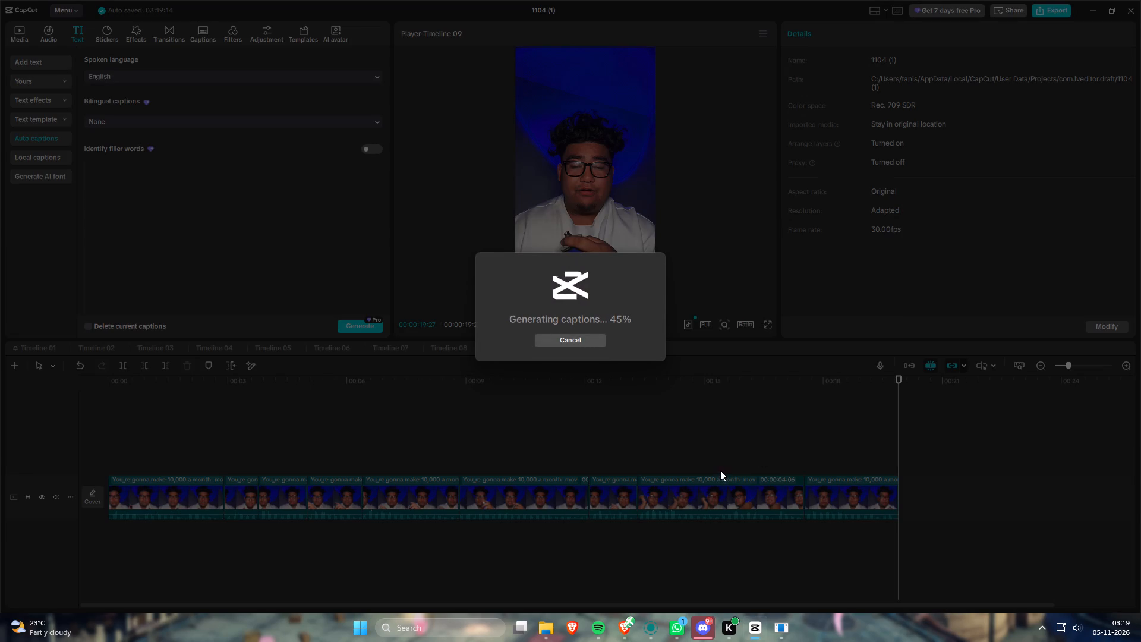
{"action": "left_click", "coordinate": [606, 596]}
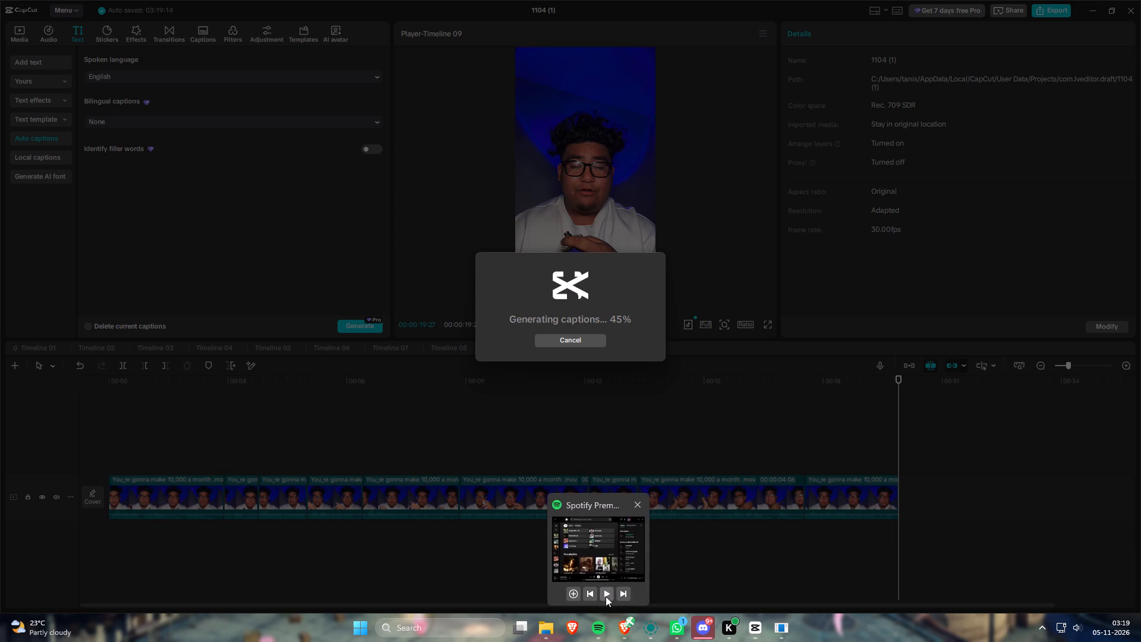
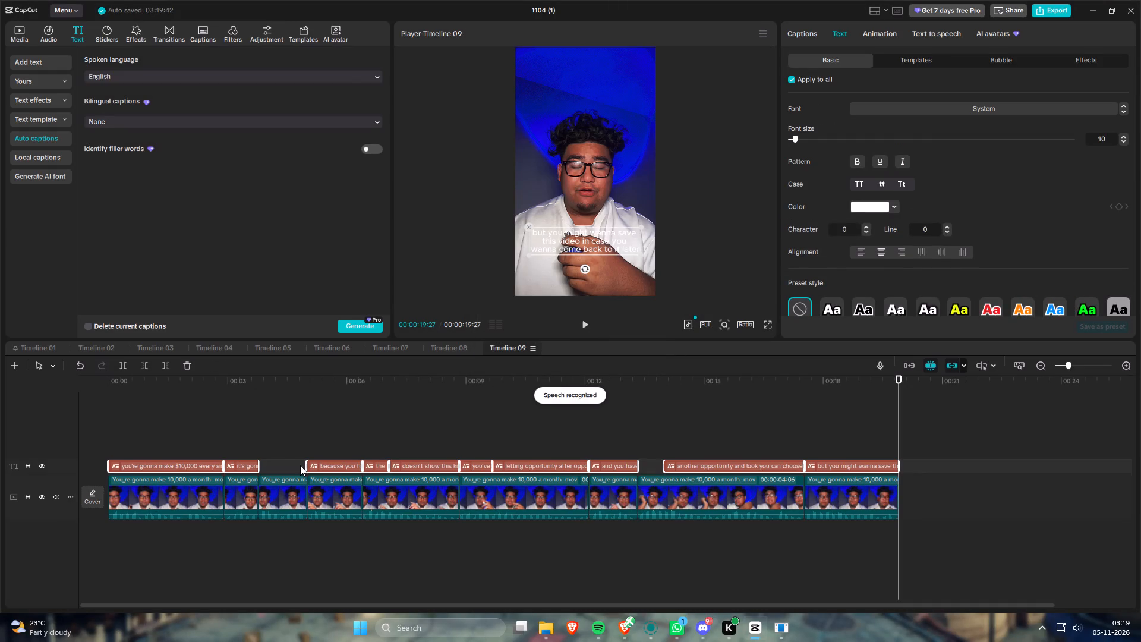
Set all captions to the Classic font with the first preset style, white letters with a dark outline.
{"action": "left_click", "coordinate": [934, 109]}
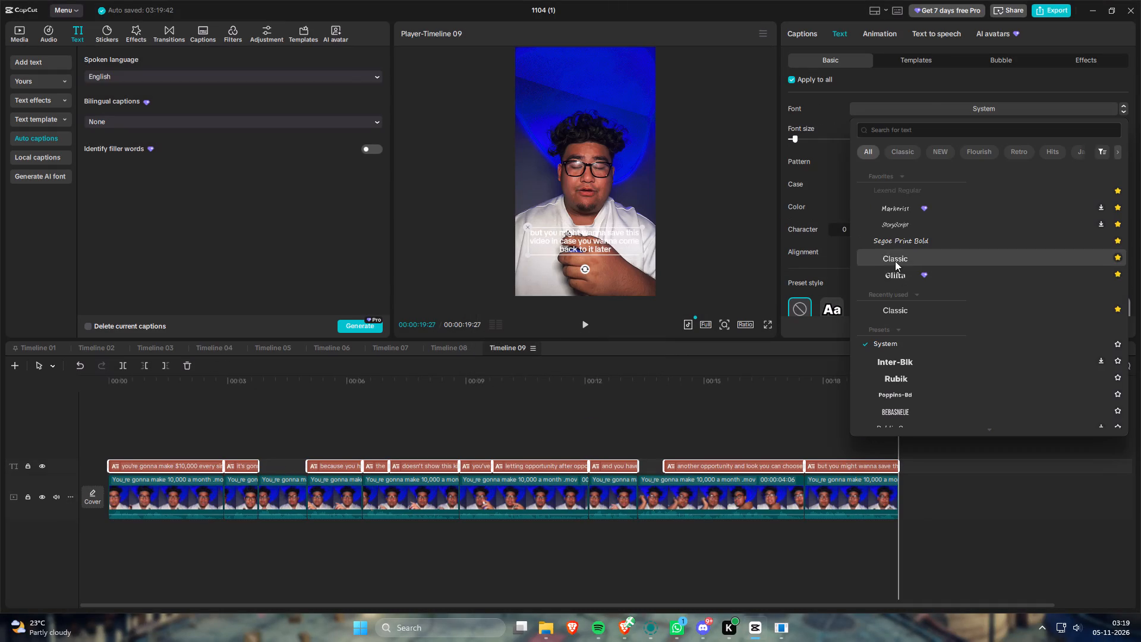
{"action": "left_click", "coordinate": [895, 261]}
{"action": "left_click", "coordinate": [837, 314]}
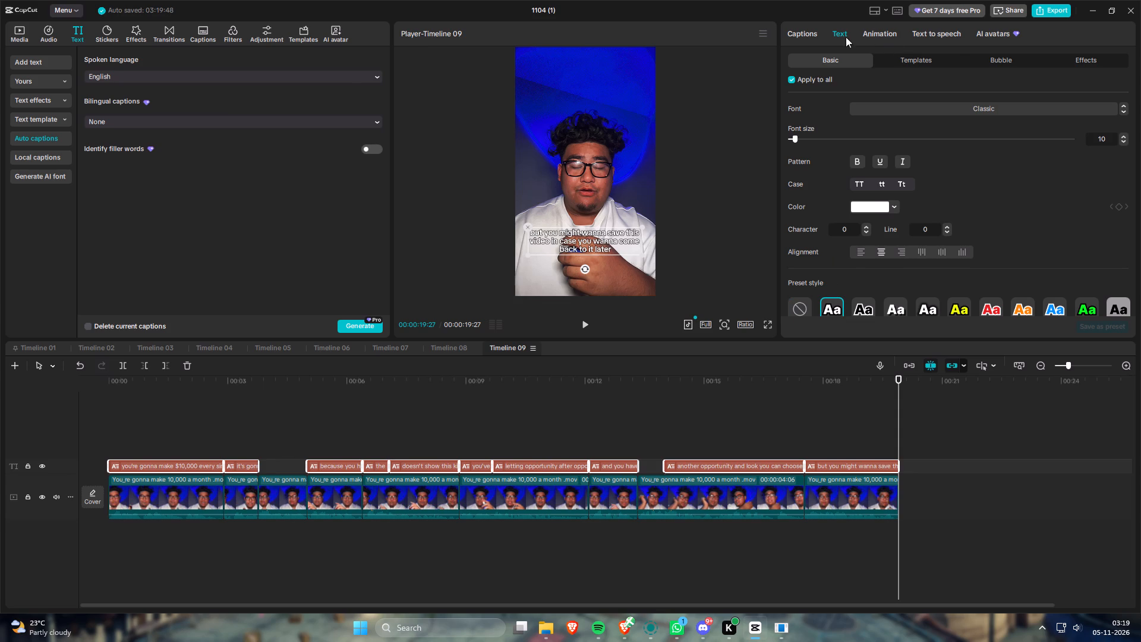
Search the caption animations for "switch" and apply the white Text Switch animation to all captions.
{"action": "left_click", "coordinate": [877, 33]}
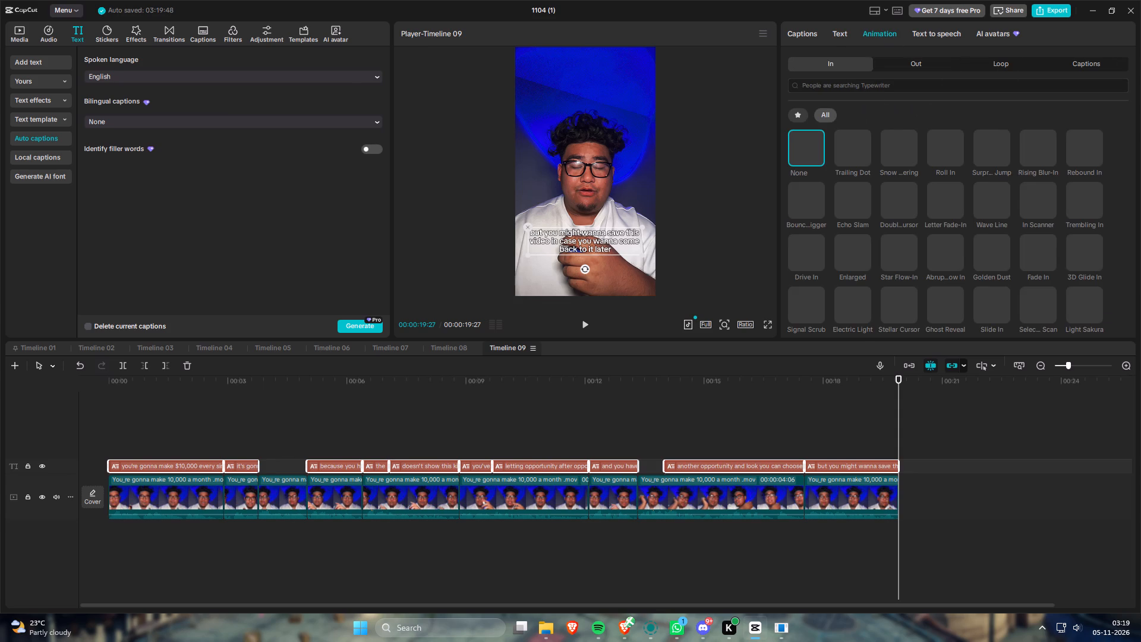
{"action": "left_click", "coordinate": [1080, 63]}
{"action": "left_click", "coordinate": [965, 86]}
{"action": "left_click", "coordinate": [932, 116]}
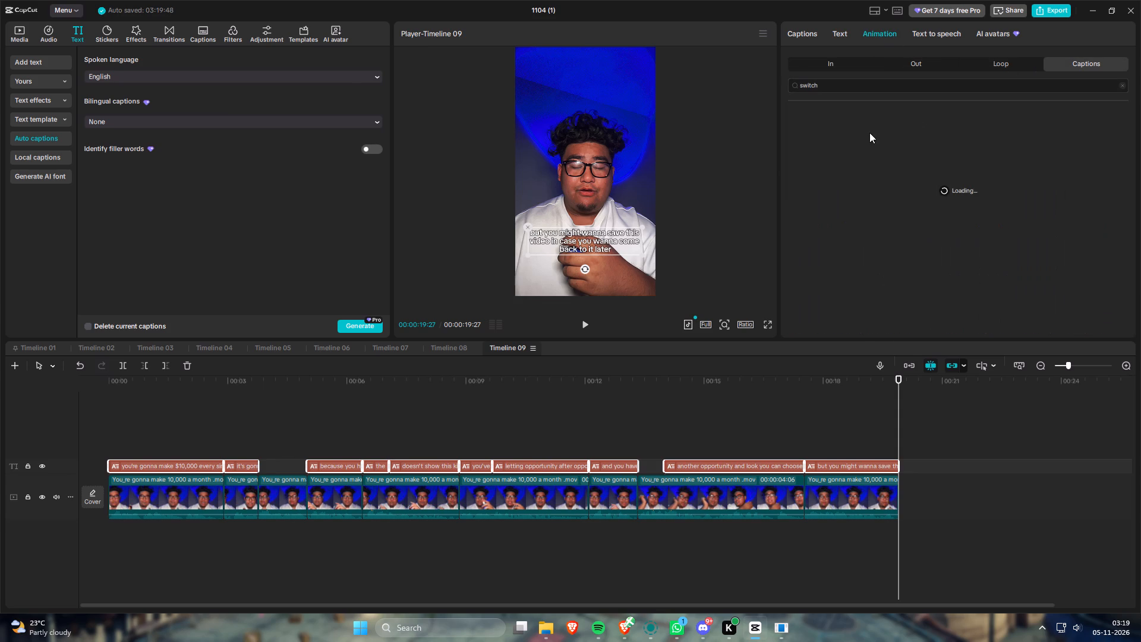
{"action": "left_click", "coordinate": [900, 125]}
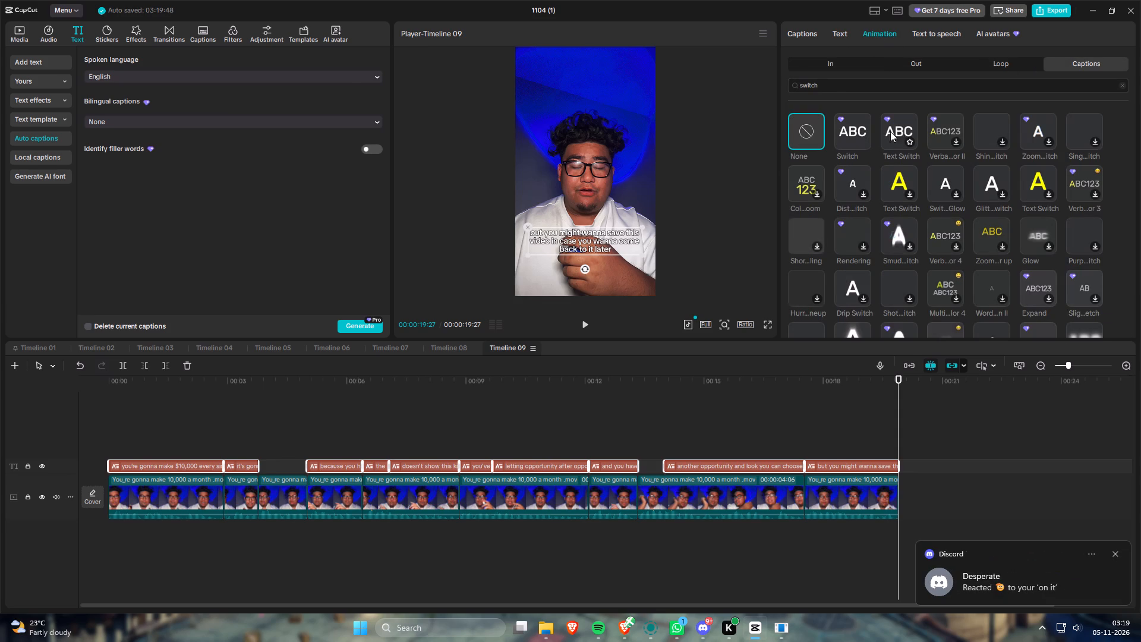
Play from the start, extend the "it's gonna be you" caption to the start of "because you haven't", and split it at the 3:23 cut.
{"action": "left_click_drag", "start_coordinate": [162, 383], "coordinate": [63, 401]}
{"action": "left_click_drag", "start_coordinate": [239, 418], "coordinate": [300, 430]}
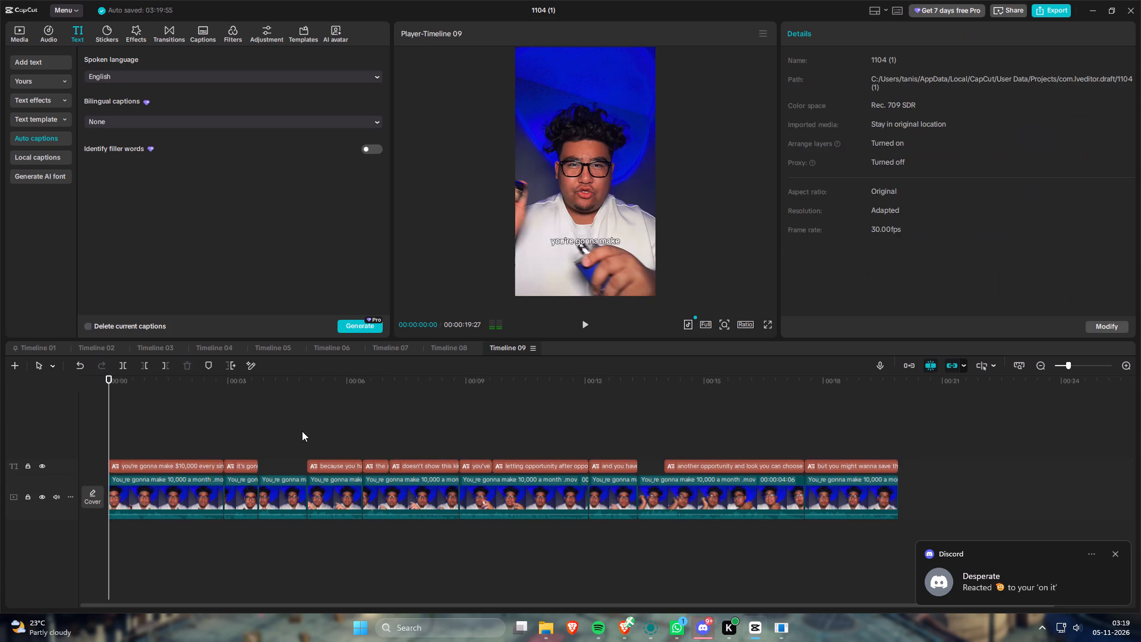
{"action": "key", "text": "space"}
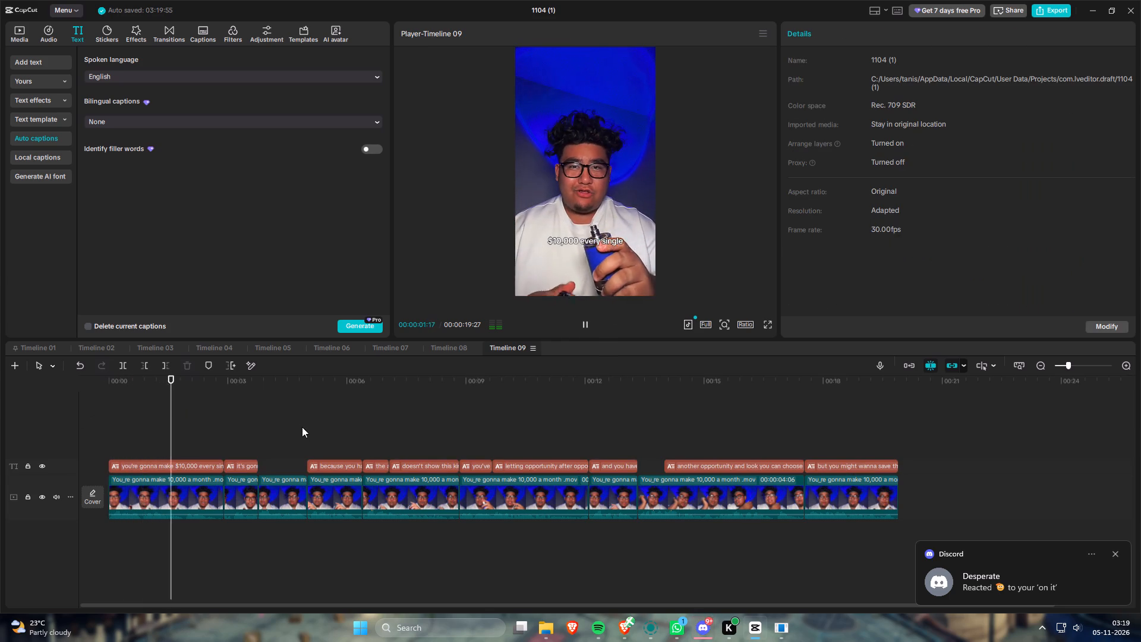
{"action": "key", "text": "space"}
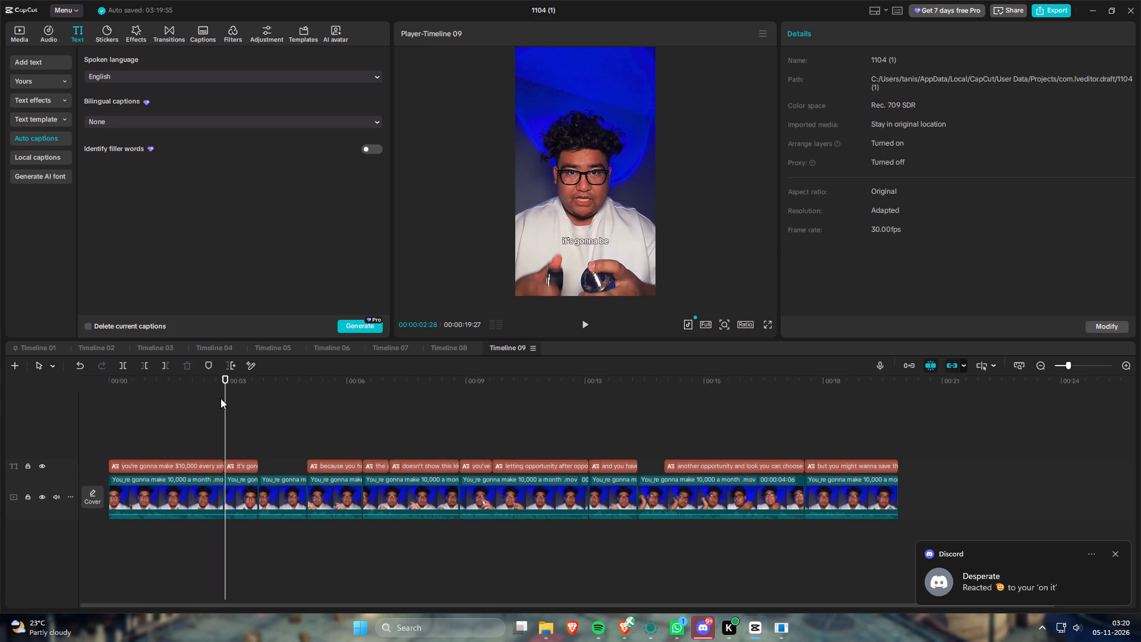
{"action": "key", "text": "space"}
{"action": "key", "text": "space"}
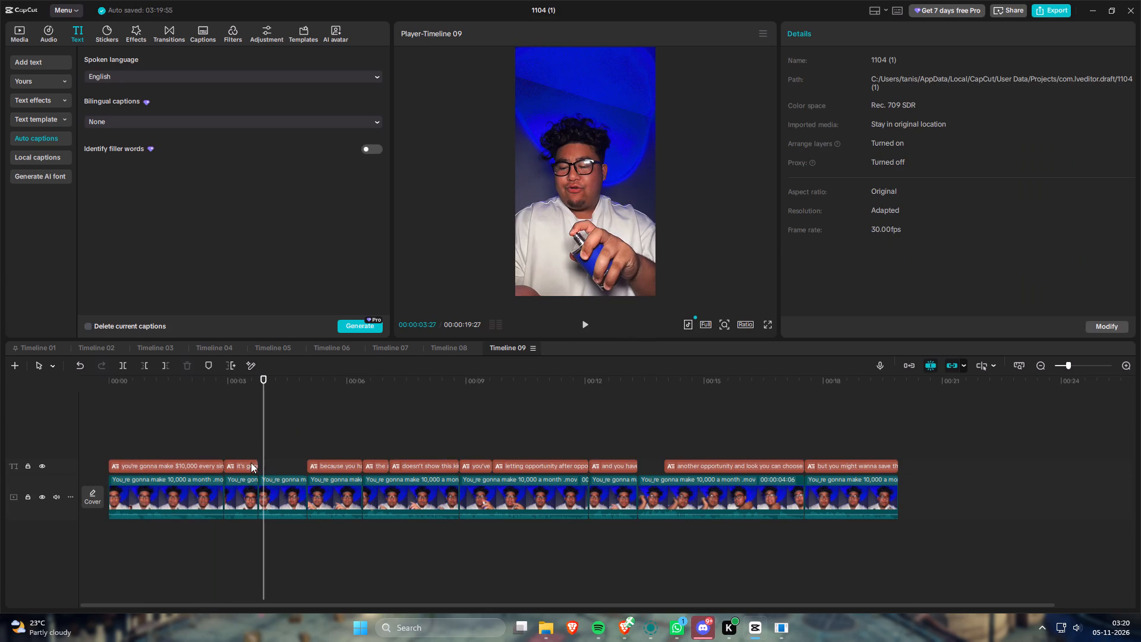
{"action": "left_click_drag", "start_coordinate": [256, 466], "coordinate": [361, 472]}
{"action": "key", "text": "Up"}
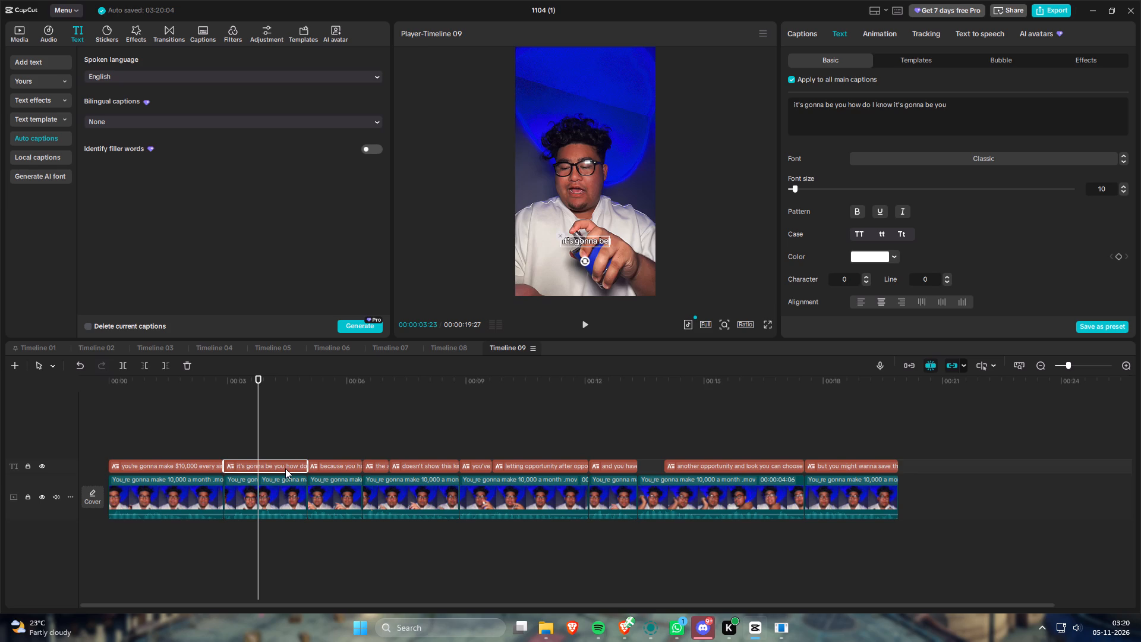
{"action": "key", "text": "s"}
Trim the first half's text to "it's gonna be you" and the second half's to "how do I know it's gonna be you".
{"action": "left_click", "coordinate": [236, 465]}
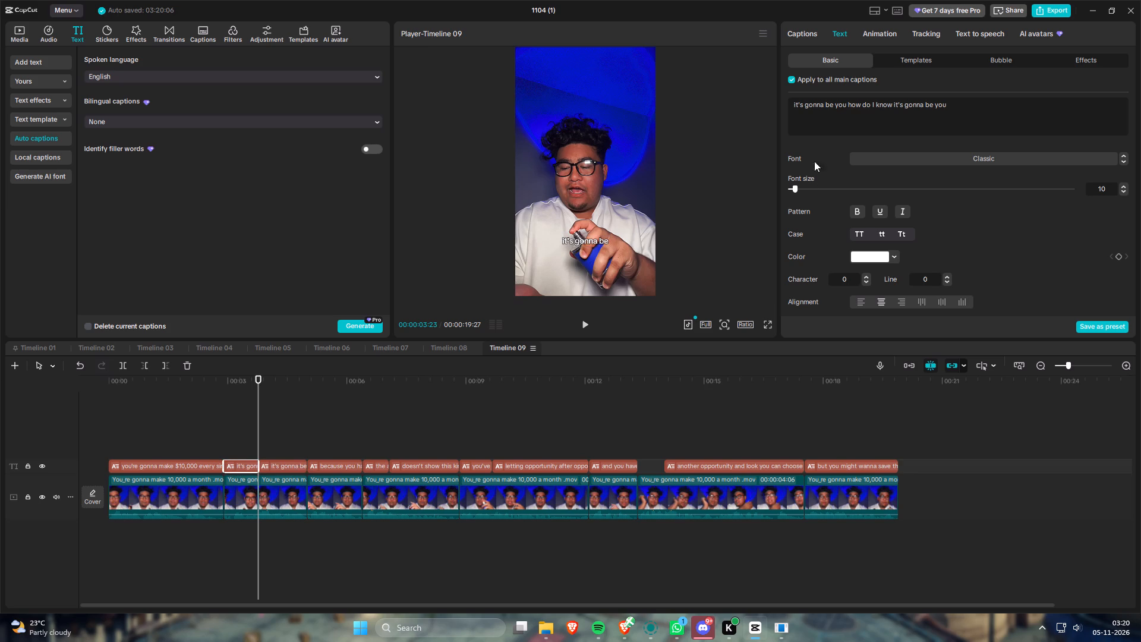
{"action": "left_click_drag", "start_coordinate": [848, 103], "coordinate": [906, 130]}
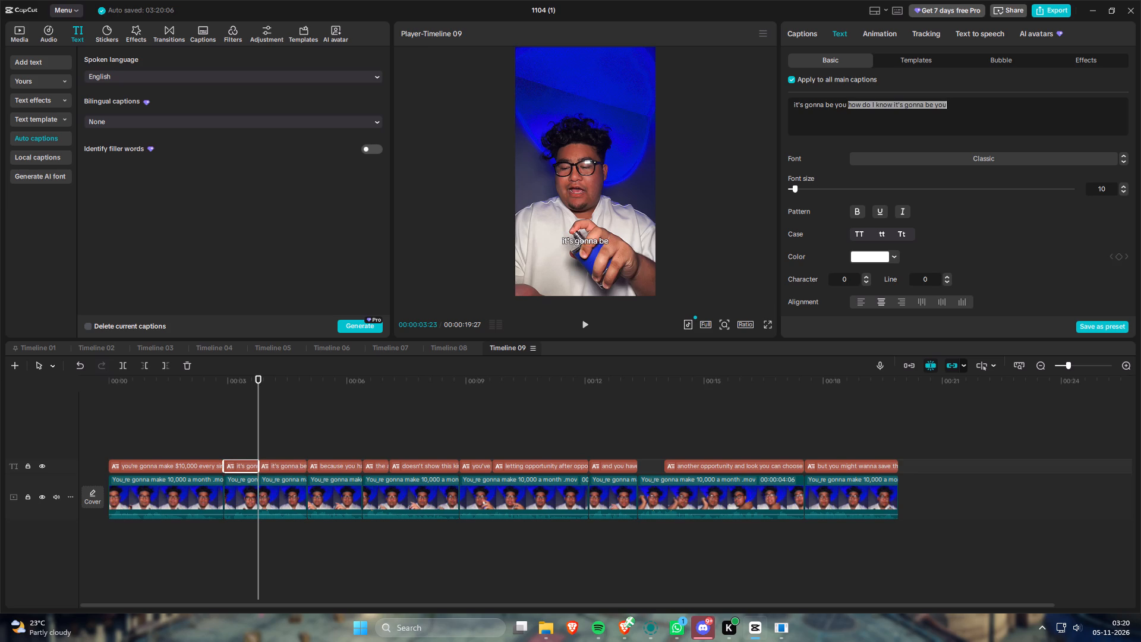
{"action": "key", "text": "BackSpace"}
{"action": "key", "text": "BackSpace"}
{"action": "left_click", "coordinate": [291, 462]}
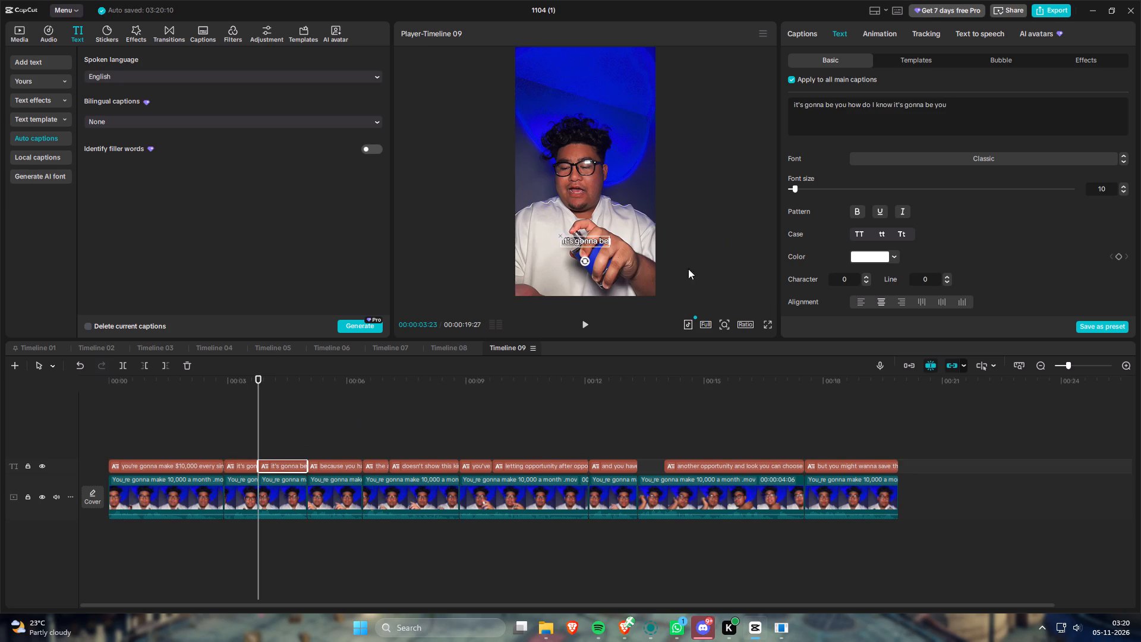
{"action": "left_click_drag", "start_coordinate": [847, 106], "coordinate": [796, 84]}
{"action": "key", "text": "BackSpace"}
Play the captions from 3:23 to about 13:02, replaying around 11:09, to check wording and timing against the speech.
{"action": "left_click_drag", "start_coordinate": [401, 407], "coordinate": [420, 412]}
{"action": "key", "text": "space"}
{"action": "key", "text": "space"}
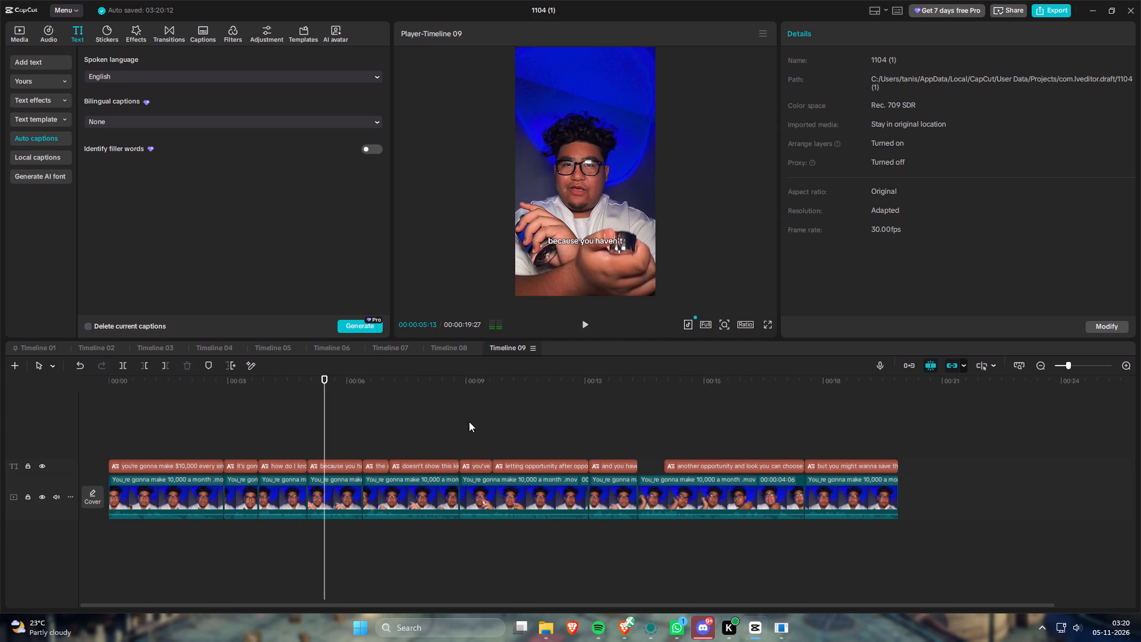
{"action": "key", "text": "space"}
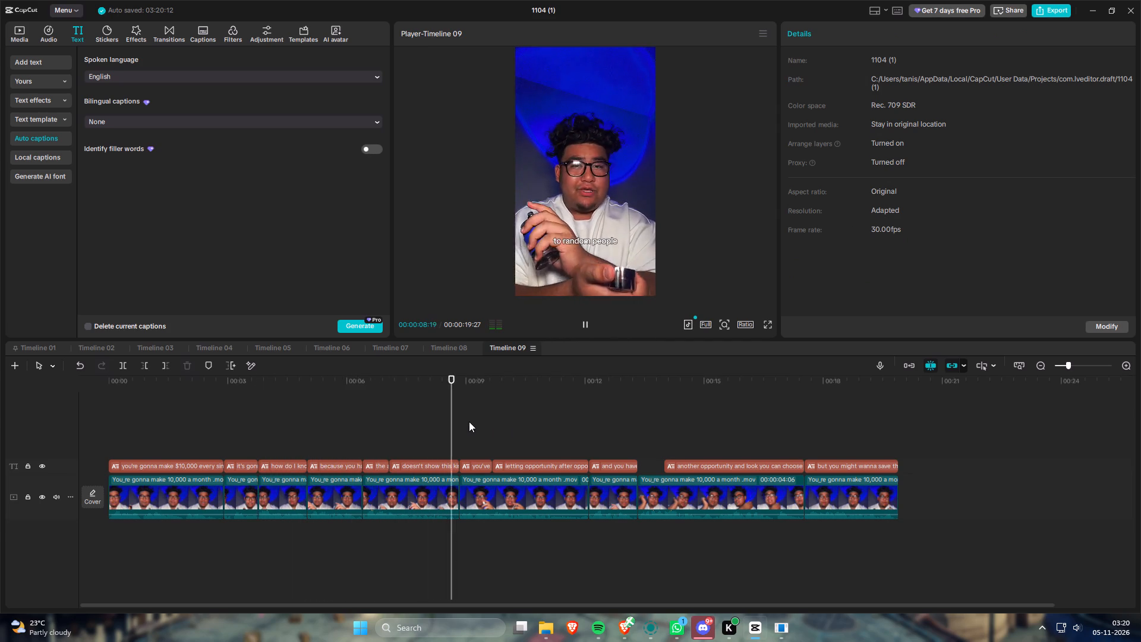
{"action": "key", "text": "space"}
{"action": "key", "text": "space"}
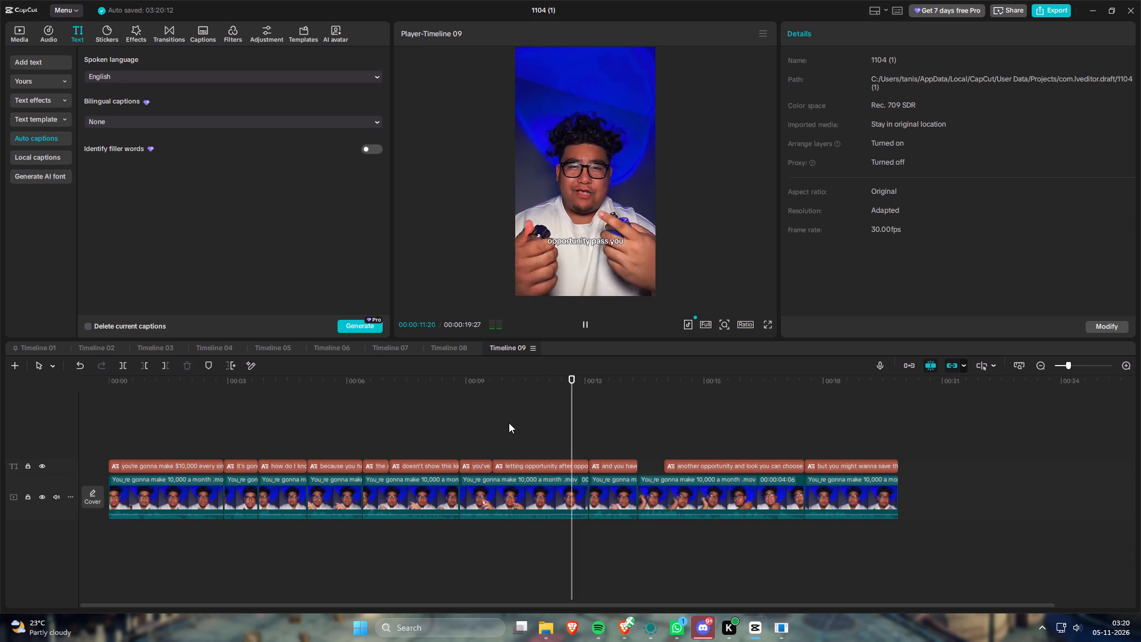
{"action": "key", "text": "space"}
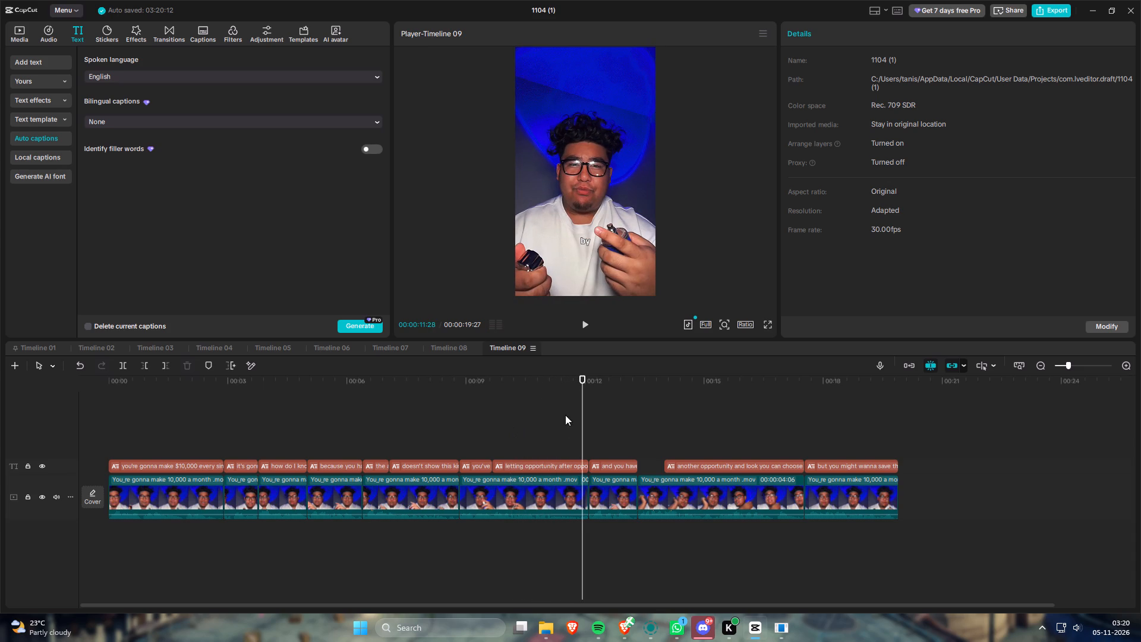
{"action": "key", "text": "space"}
{"action": "left_click_drag", "start_coordinate": [568, 383], "coordinate": [557, 383]}
{"action": "key", "text": "space"}
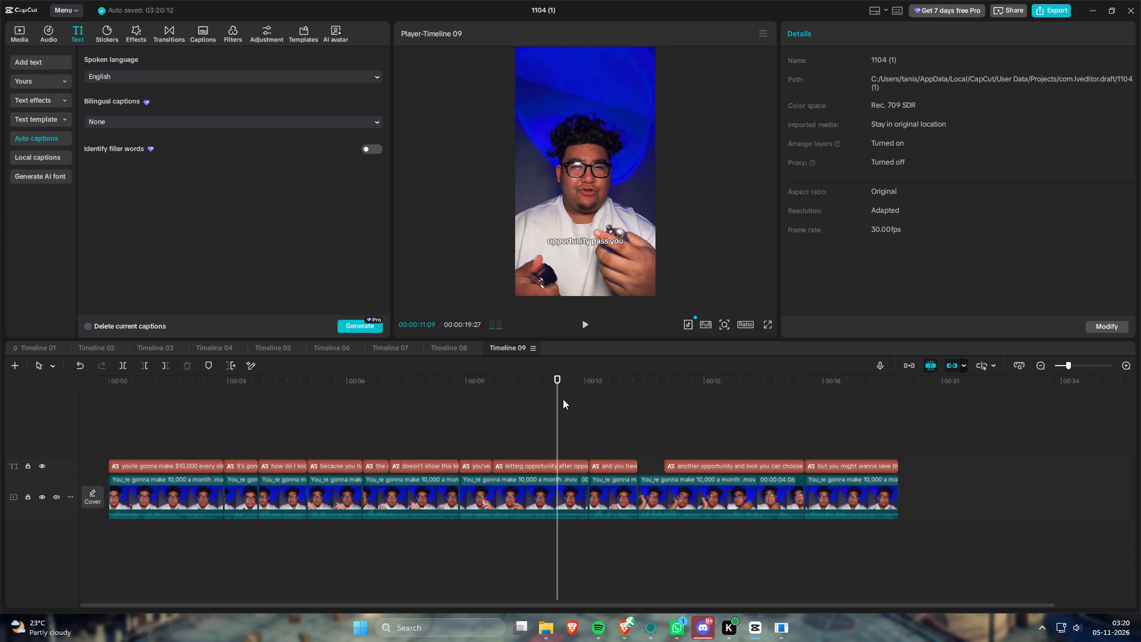
{"action": "key", "text": "space"}
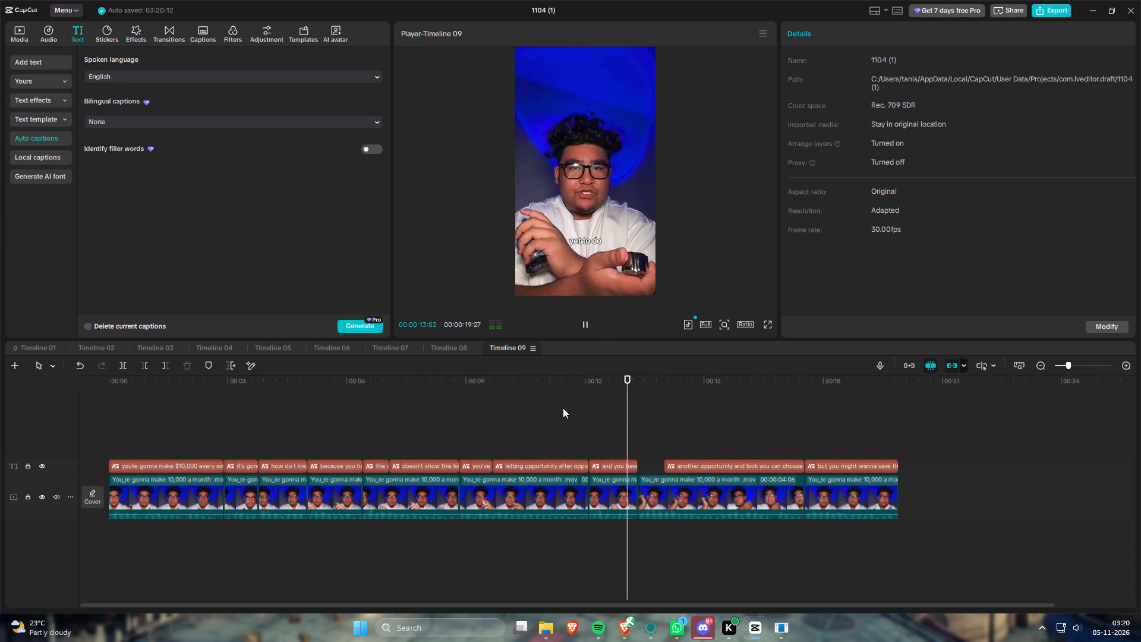
{"action": "key", "text": "space"}
Extend the "and you have yet to do something so i'mma give you" caption to the next caption and split it at the 13:10 cut.
{"action": "left_click_drag", "start_coordinate": [635, 464], "coordinate": [699, 471]}
{"action": "left_click_drag", "start_coordinate": [633, 381], "coordinate": [615, 387]}
{"action": "left_click_drag", "start_coordinate": [655, 422], "coordinate": [688, 440]}
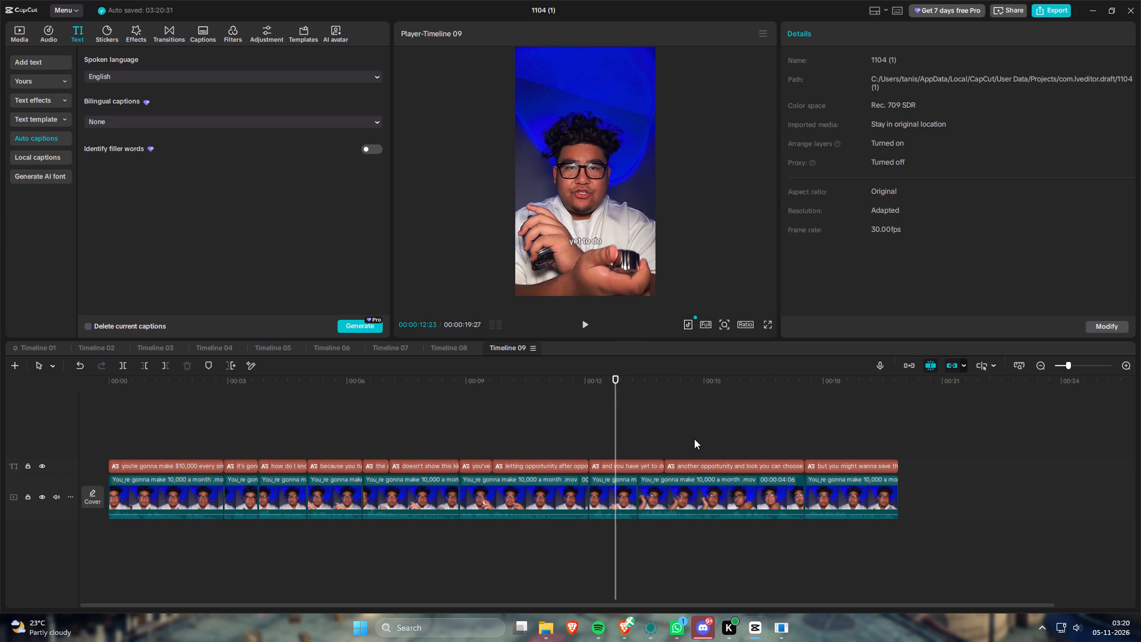
{"action": "left_click_drag", "start_coordinate": [707, 430], "coordinate": [716, 437]}
{"action": "key", "text": "equal"}
{"action": "key", "text": "equal"}
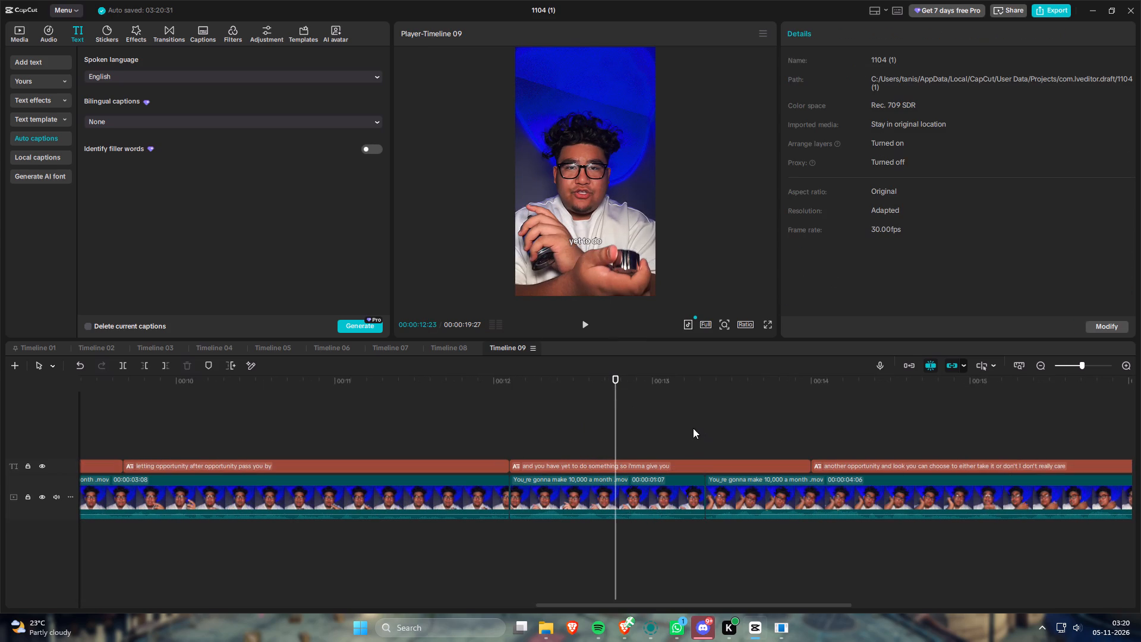
{"action": "key", "text": "space"}
{"action": "key", "text": "space"}
{"action": "left_click_drag", "start_coordinate": [662, 386], "coordinate": [576, 396]}
{"action": "key", "text": "space"}
{"action": "key", "text": "space"}
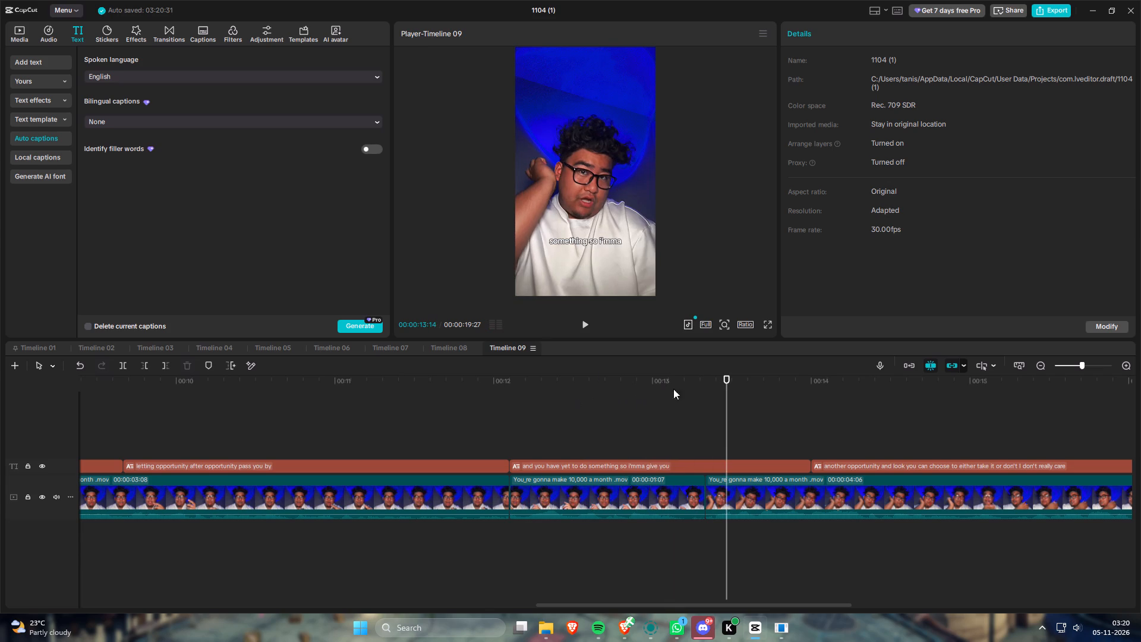
{"action": "left_click_drag", "start_coordinate": [680, 388], "coordinate": [703, 393]}
{"action": "left_click", "coordinate": [728, 466]}
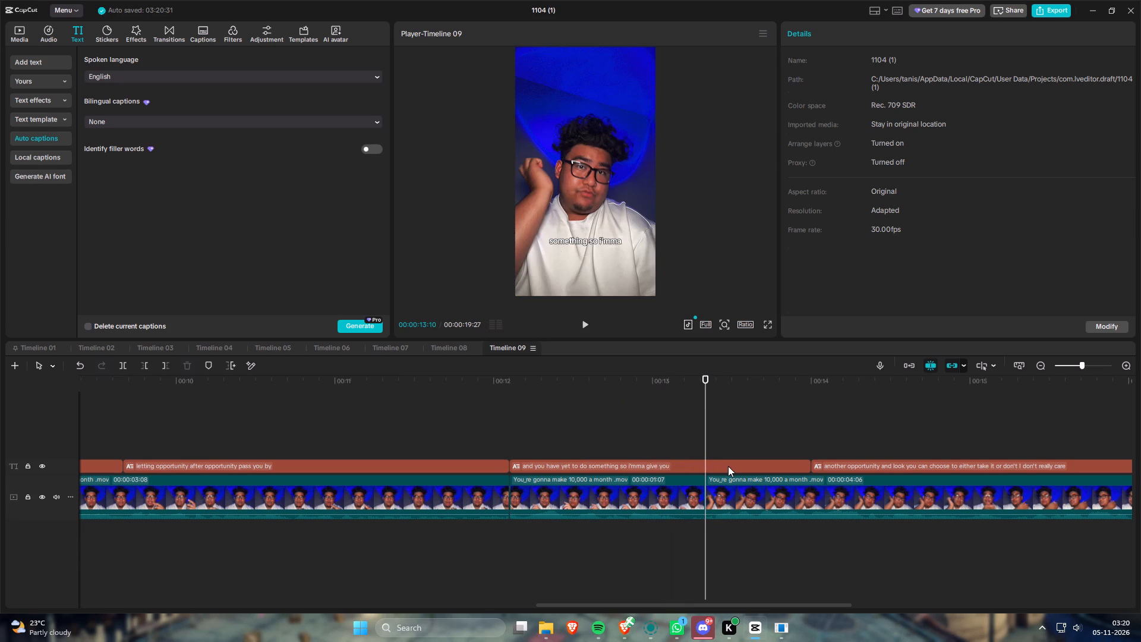
{"action": "key", "text": "s"}
Trim the second half's text to "so i'mma give you" and the first half's to "and you have yet to do something".
{"action": "left_click_drag", "start_coordinate": [899, 104], "coordinate": [867, 90]}
{"action": "key", "text": "BackSpace"}
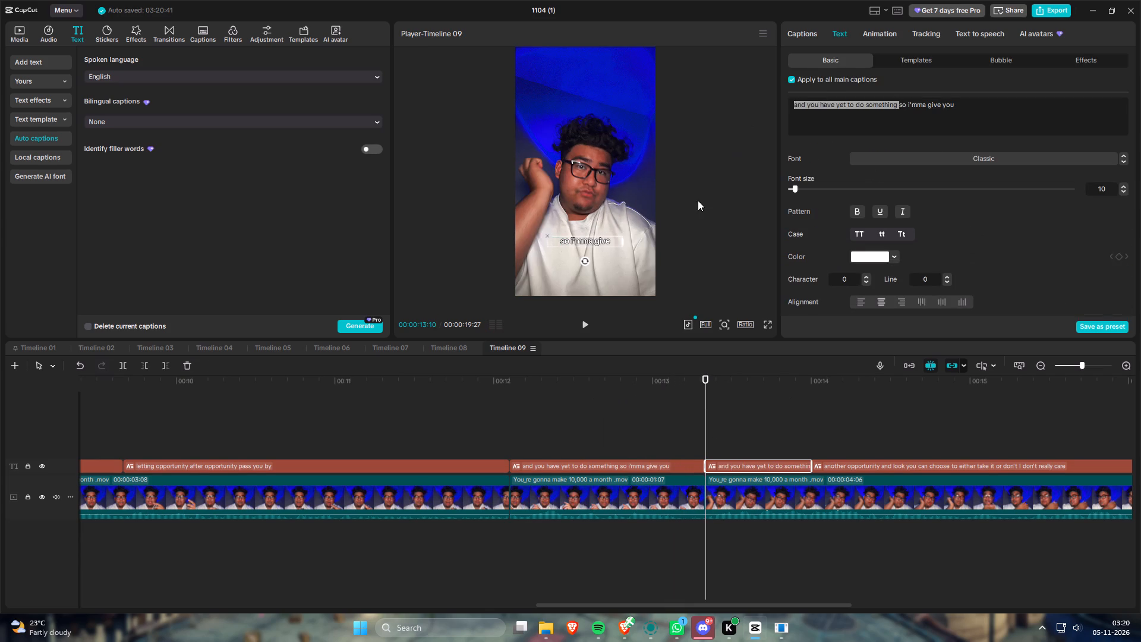
{"action": "left_click", "coordinate": [651, 463]}
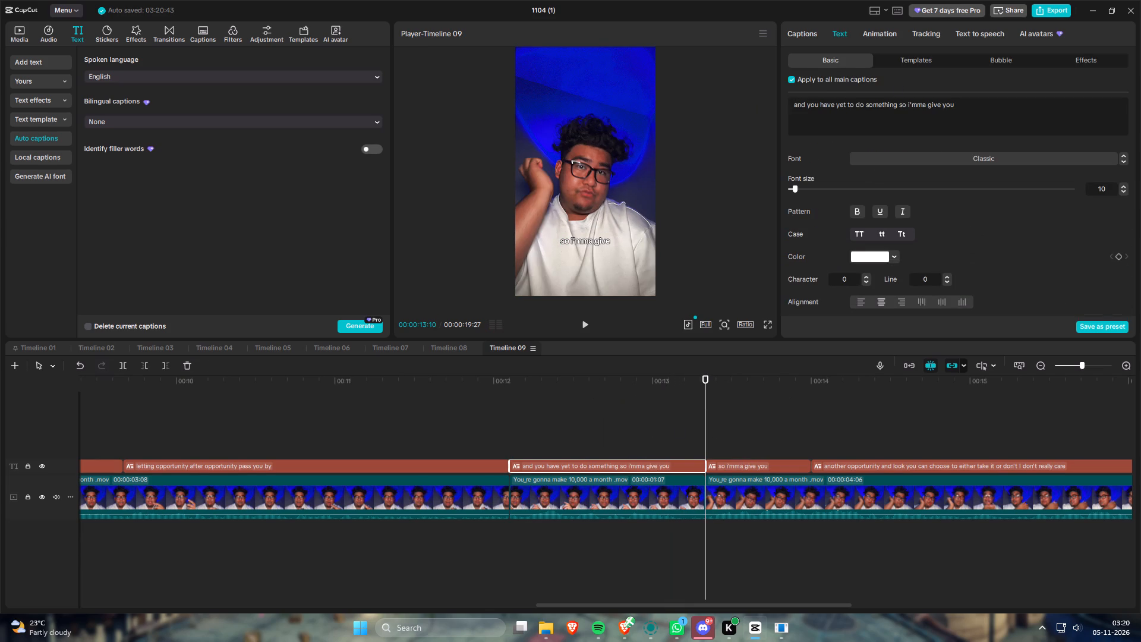
{"action": "left_click_drag", "start_coordinate": [900, 105], "coordinate": [928, 132]}
{"action": "key", "text": "BackSpace"}
{"action": "key", "text": "BackSpace"}
Find where "to do something" begins in the speech and split the "and you have yet to do something" caption at 12:21.
{"action": "left_click_drag", "start_coordinate": [629, 383], "coordinate": [600, 387]}
{"action": "key", "text": "space"}
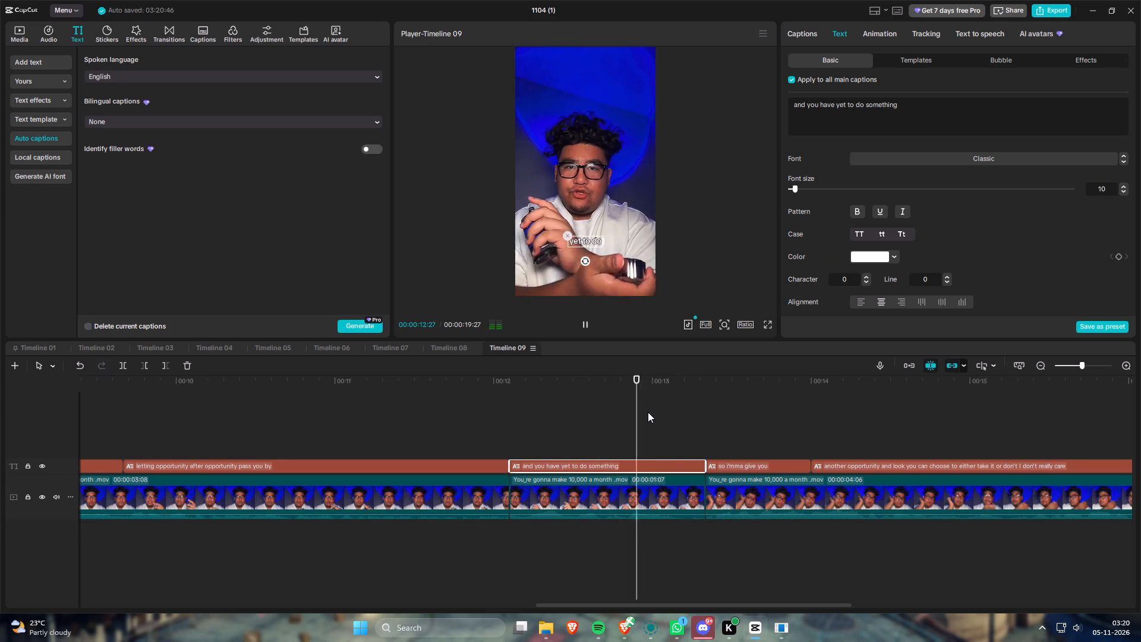
{"action": "key", "text": "space"}
{"action": "left_click_drag", "start_coordinate": [624, 421], "coordinate": [670, 429]}
{"action": "left_click_drag", "start_coordinate": [653, 379], "coordinate": [614, 387]}
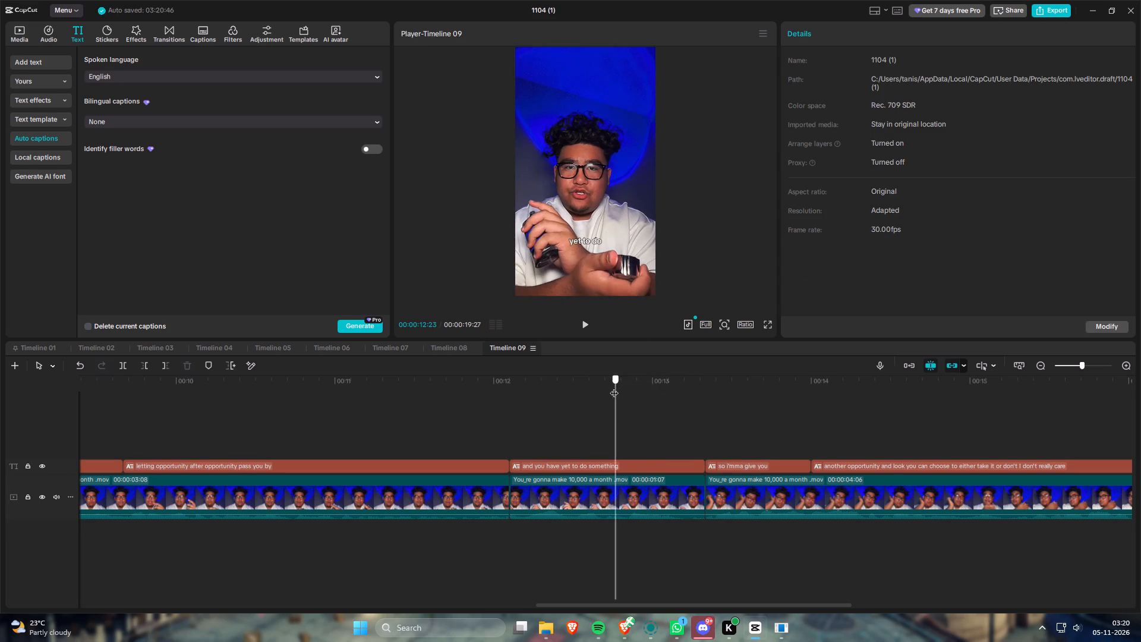
{"action": "left_click_drag", "start_coordinate": [614, 387], "coordinate": [597, 387]}
{"action": "key", "text": "space"}
{"action": "left_click", "coordinate": [608, 382]}
{"action": "key", "text": "space"}
{"action": "left_click", "coordinate": [605, 378]}
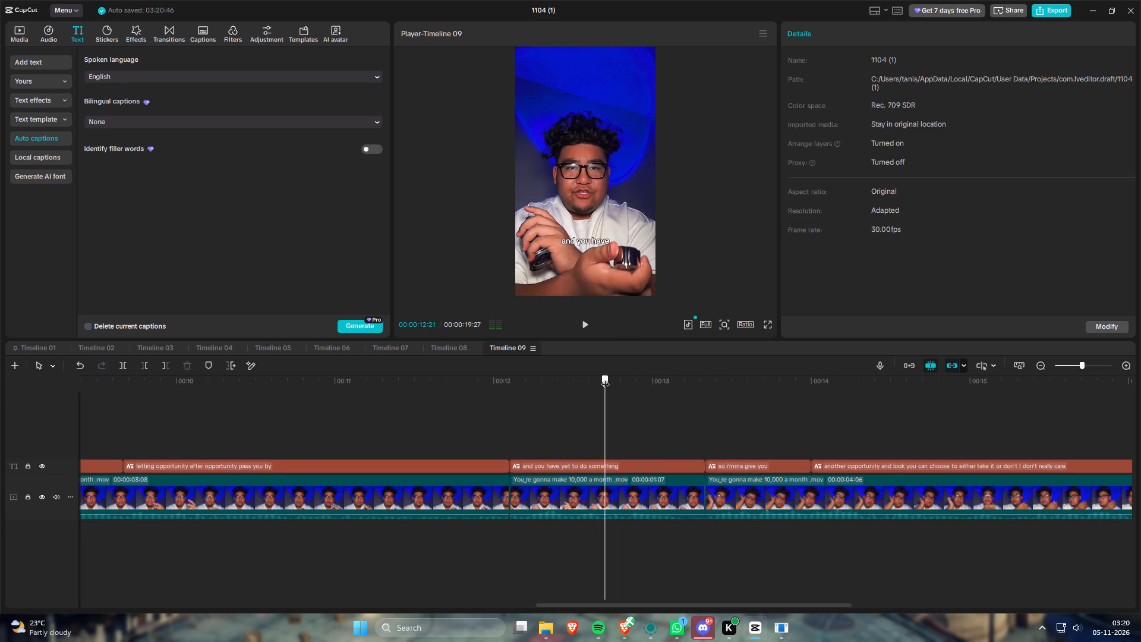
{"action": "key", "text": "space"}
{"action": "left_click", "coordinate": [605, 378]}
{"action": "left_click", "coordinate": [654, 469]}
{"action": "key", "text": "s"}
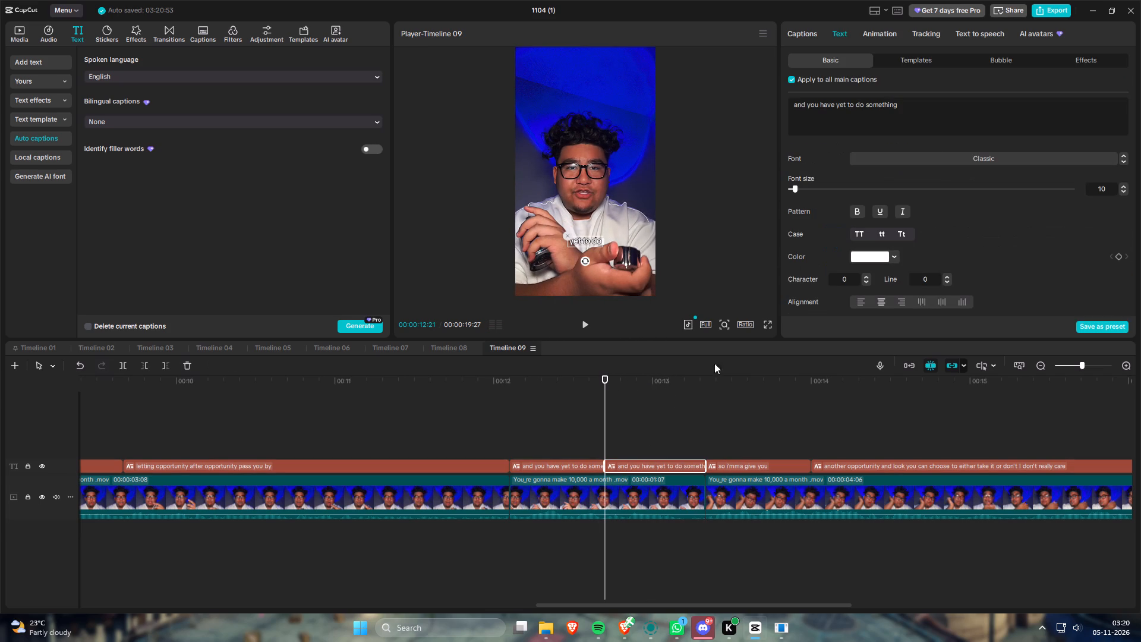
Trim the text of the caption piece after 12:21 to "to do something".
{"action": "left_click_drag", "start_coordinate": [847, 103], "coordinate": [823, 87]}
{"action": "key", "text": "BackSpace"}
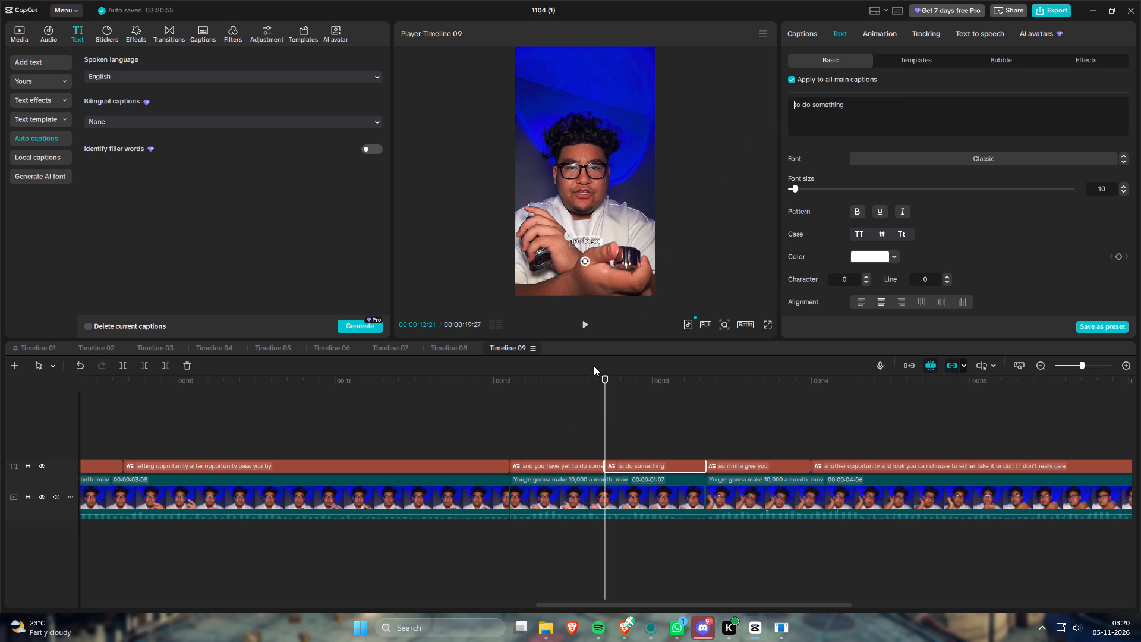
Find where "yet" begins in the speech and move the boundary between the "and you have yet to do something" and "to do something" captions to 12:16.
{"action": "left_click", "coordinate": [594, 366]}
{"action": "left_click_drag", "start_coordinate": [575, 374], "coordinate": [559, 379]}
{"action": "left_click_drag", "start_coordinate": [546, 380], "coordinate": [538, 384]}
{"action": "left_click_drag", "start_coordinate": [641, 410], "coordinate": [664, 418]}
{"action": "key", "text": "space"}
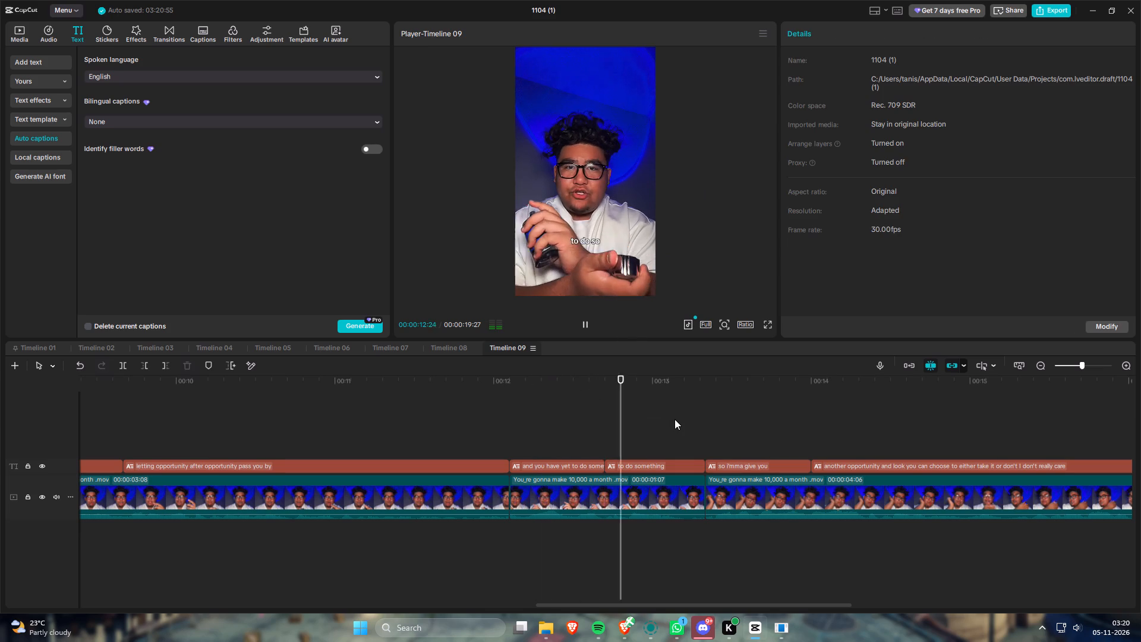
{"action": "key", "text": "space"}
{"action": "left_click_drag", "start_coordinate": [592, 379], "coordinate": [598, 389]}
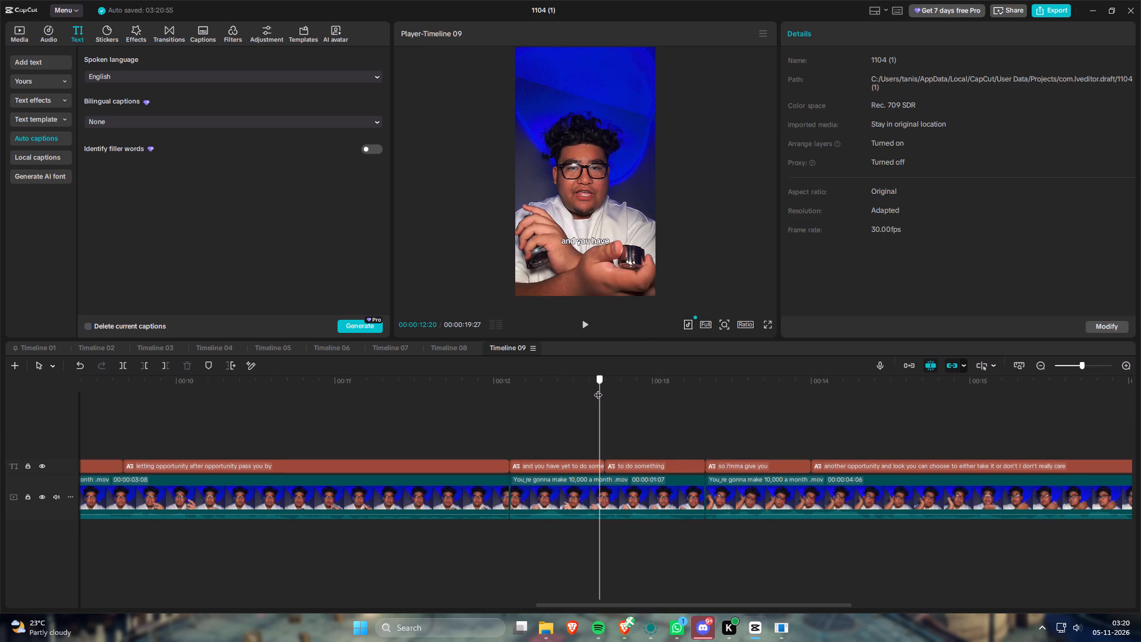
{"action": "left_click_drag", "start_coordinate": [598, 389], "coordinate": [601, 389]}
{"action": "key", "text": "space"}
{"action": "left_click_drag", "start_coordinate": [601, 388], "coordinate": [552, 396]}
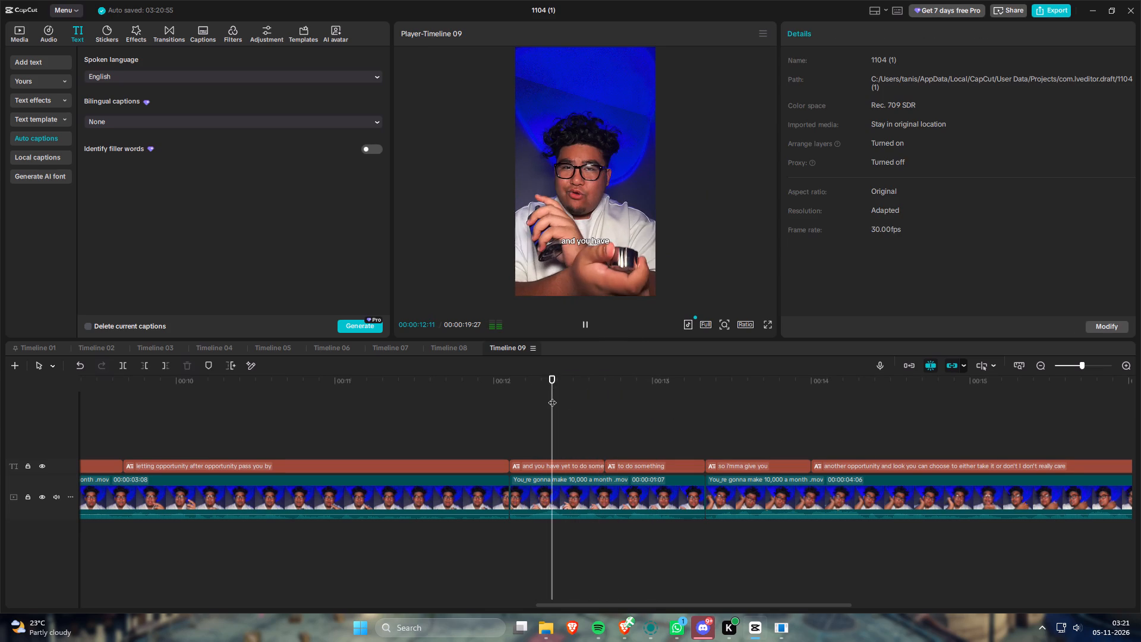
{"action": "key", "text": "space"}
{"action": "key", "text": "space"}
{"action": "left_click", "coordinate": [609, 388]}
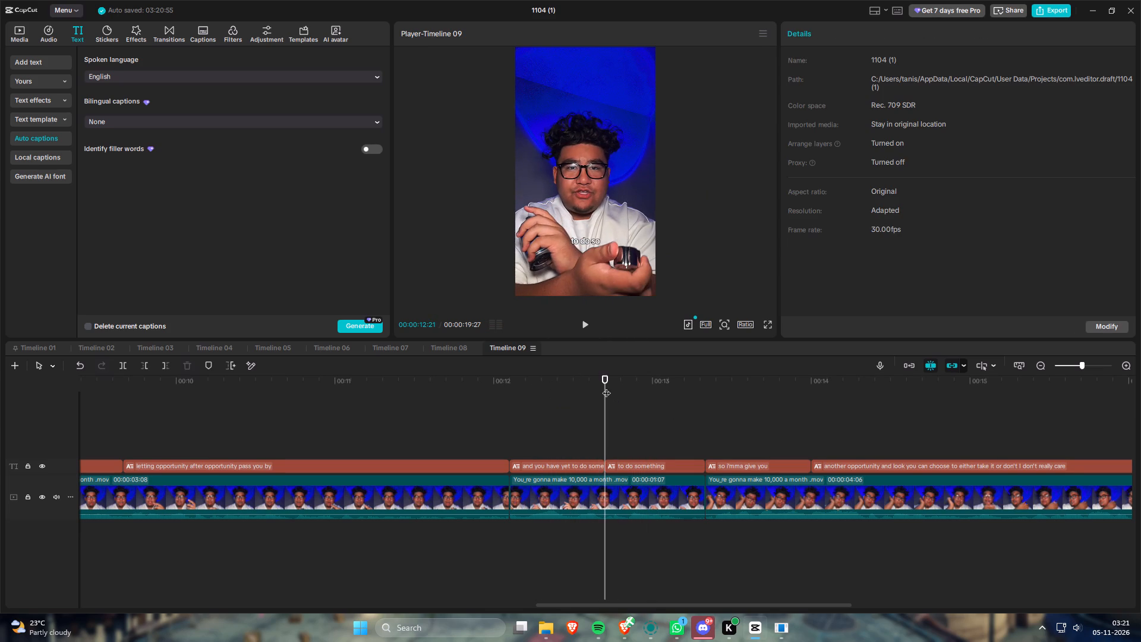
{"action": "key", "text": "space"}
{"action": "left_click_drag", "start_coordinate": [611, 383], "coordinate": [603, 386]}
{"action": "left_click_drag", "start_coordinate": [595, 385], "coordinate": [555, 391]}
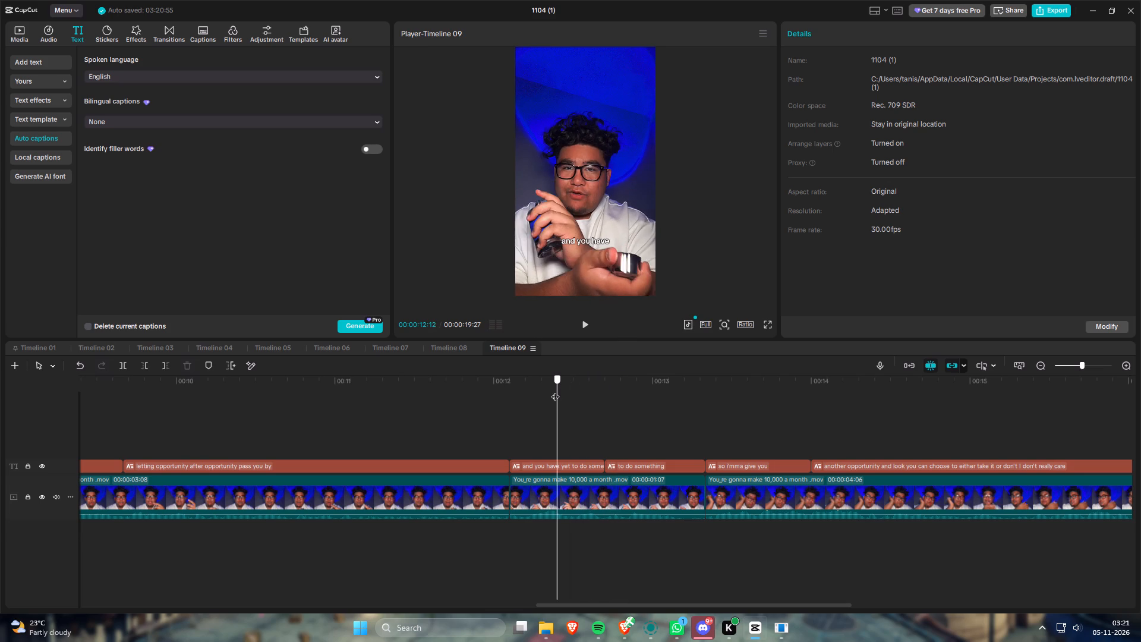
{"action": "left_click_drag", "start_coordinate": [555, 391], "coordinate": [579, 399]}
{"action": "key", "text": "space"}
{"action": "key", "text": "space"}
{"action": "left_click_drag", "start_coordinate": [586, 384], "coordinate": [577, 394]}
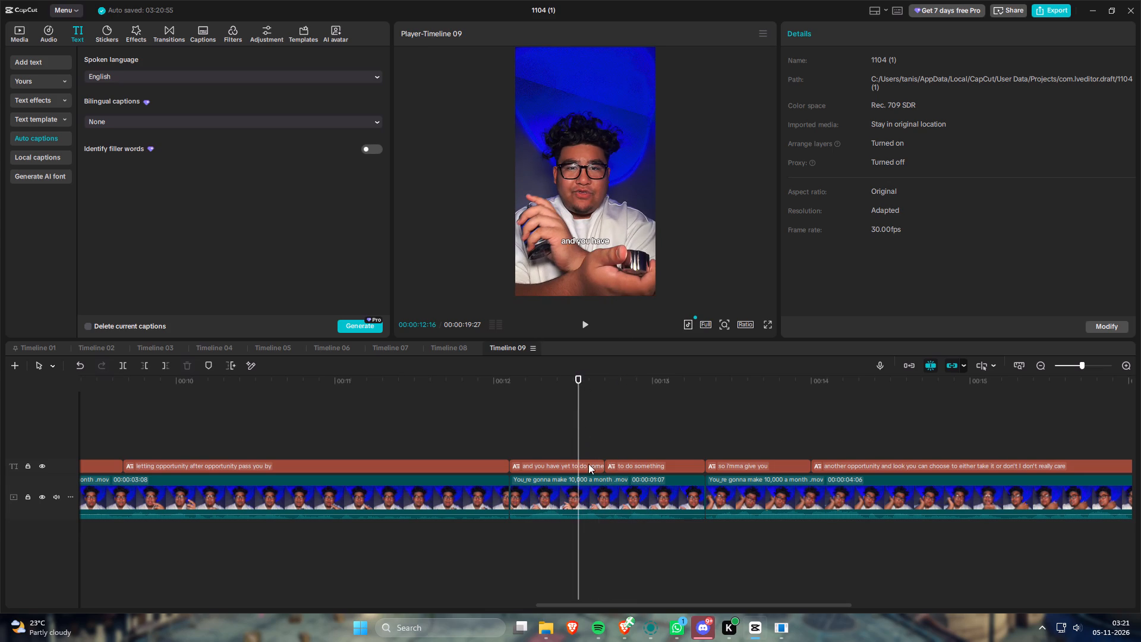
{"action": "left_click_drag", "start_coordinate": [605, 466], "coordinate": [585, 467]}
{"action": "left_click", "coordinate": [585, 467]}
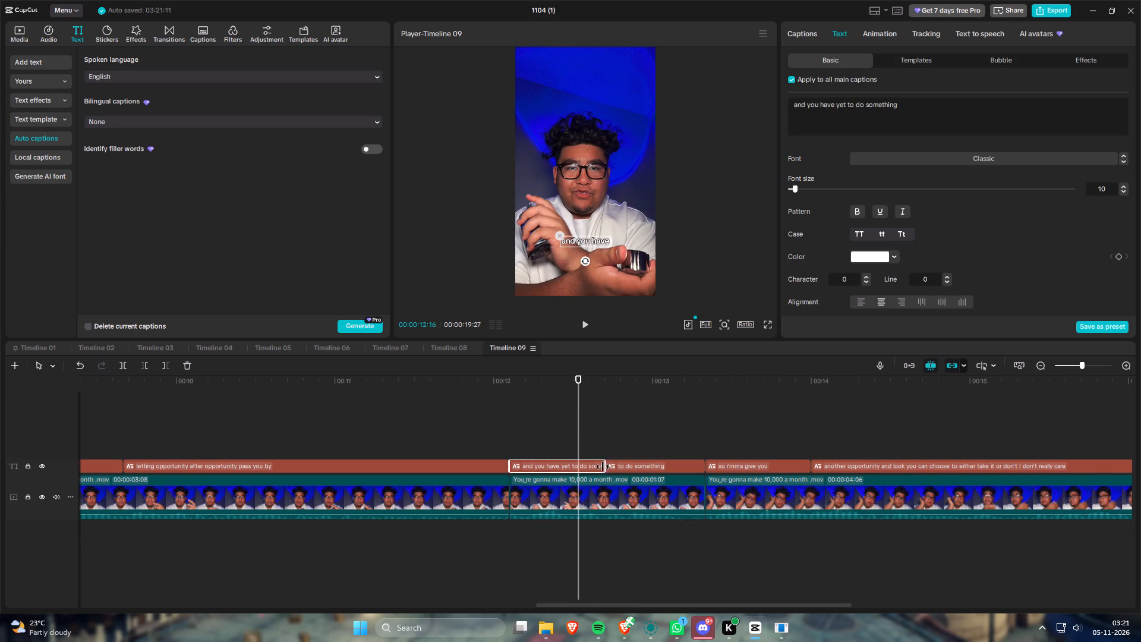
{"action": "left_click_drag", "start_coordinate": [602, 465], "coordinate": [576, 468]}
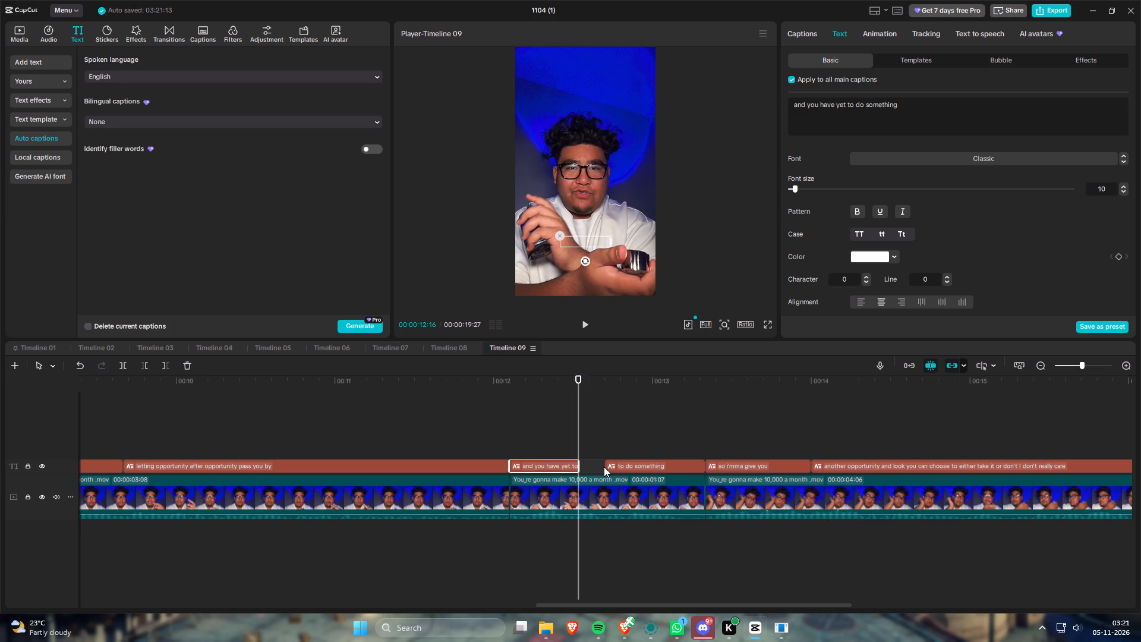
{"action": "left_click_drag", "start_coordinate": [606, 467], "coordinate": [562, 465]}
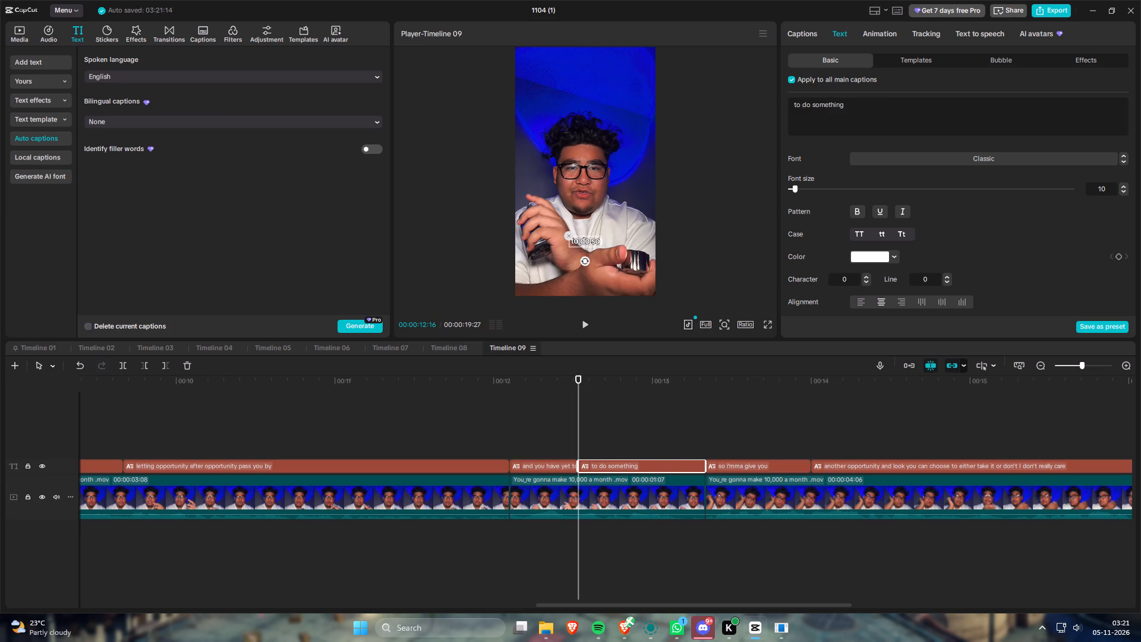
Change the text of the "to do something" caption to "yet to do something".
{"action": "left_click", "coordinate": [792, 104]}
{"action": "key", "text": "y"}
{"action": "key", "text": "e"}
{"action": "key", "text": "t"}
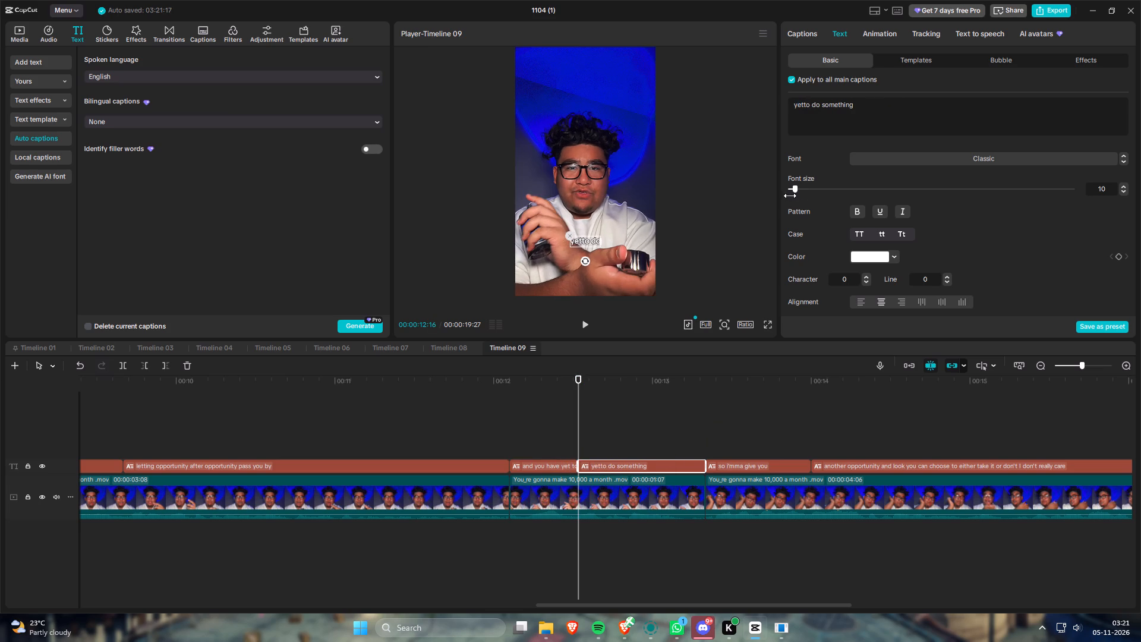
{"action": "key", "text": "space"}
Set the caption animation of the "yet to do something" caption to None and replay the section around it.
{"action": "left_click_drag", "start_coordinate": [651, 424], "coordinate": [672, 431]}
{"action": "left_click", "coordinate": [672, 463]}
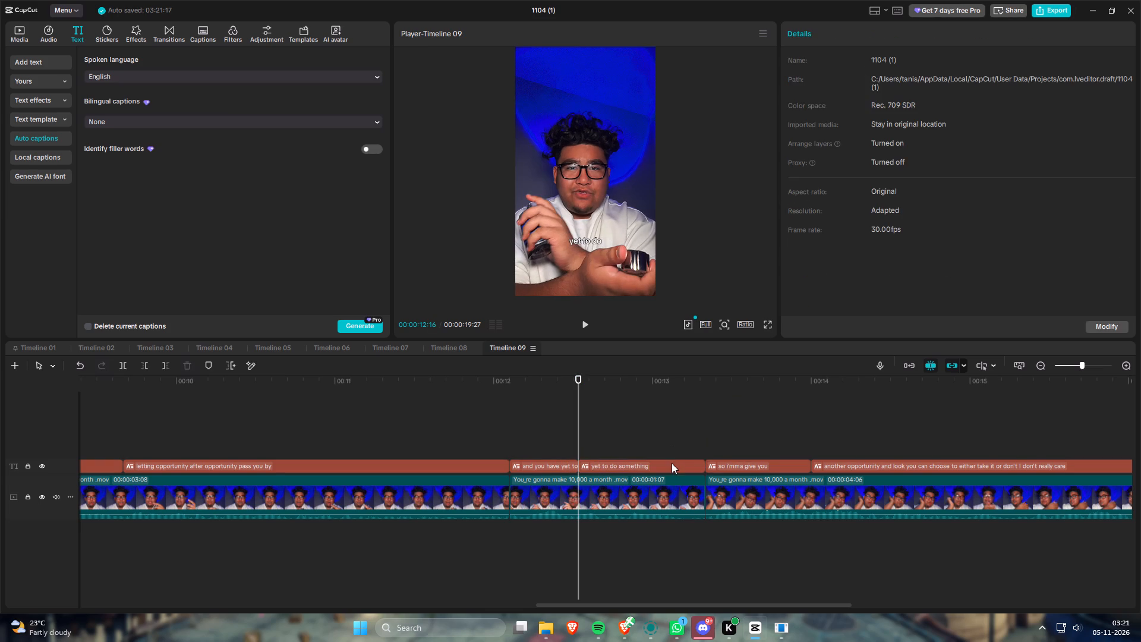
{"action": "left_click", "coordinate": [886, 39]}
{"action": "left_click", "coordinate": [798, 125]}
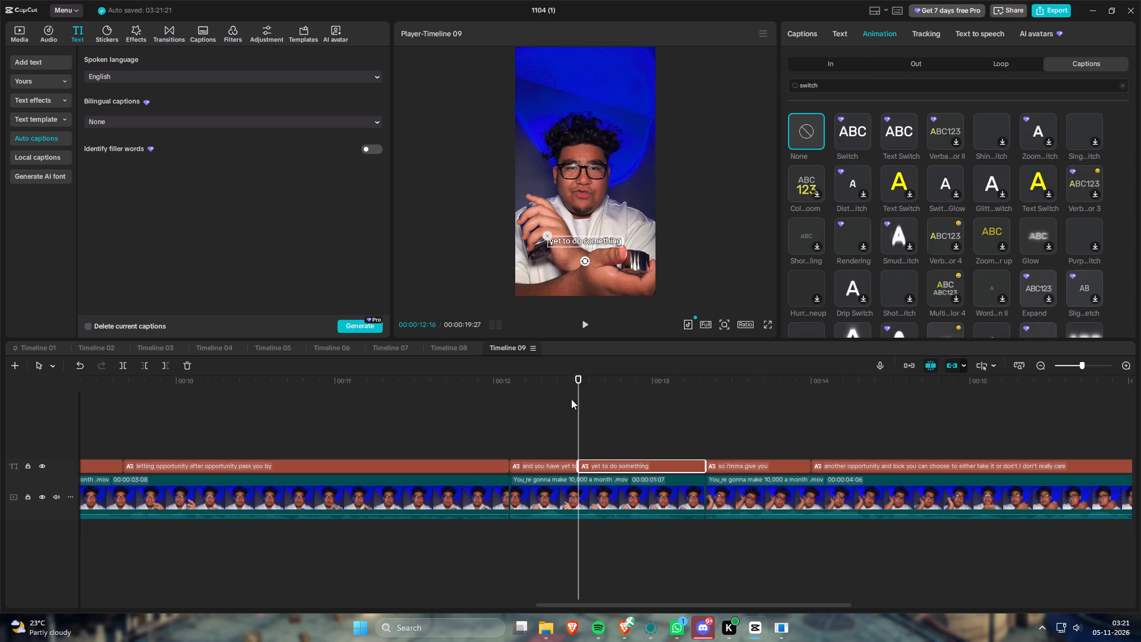
{"action": "left_click_drag", "start_coordinate": [550, 385], "coordinate": [538, 384]}
{"action": "left_click_drag", "start_coordinate": [644, 407], "coordinate": [663, 413]}
{"action": "key", "text": "space"}
{"action": "key", "text": "space"}
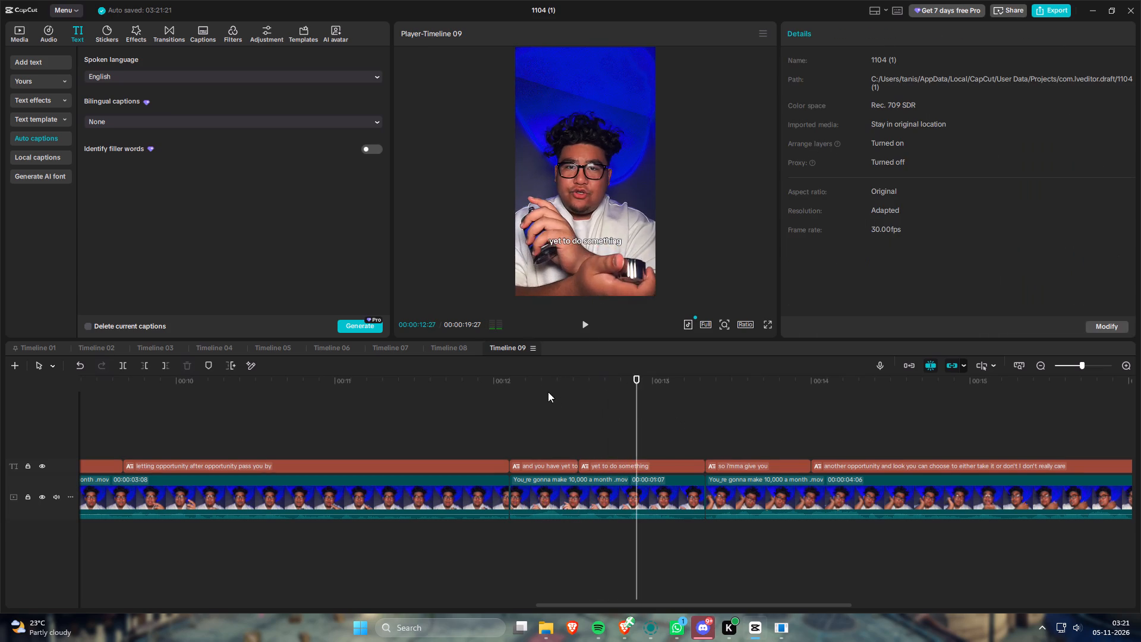
{"action": "left_click_drag", "start_coordinate": [528, 381], "coordinate": [442, 384]}
{"action": "key", "text": "space"}
{"action": "key", "text": "space"}
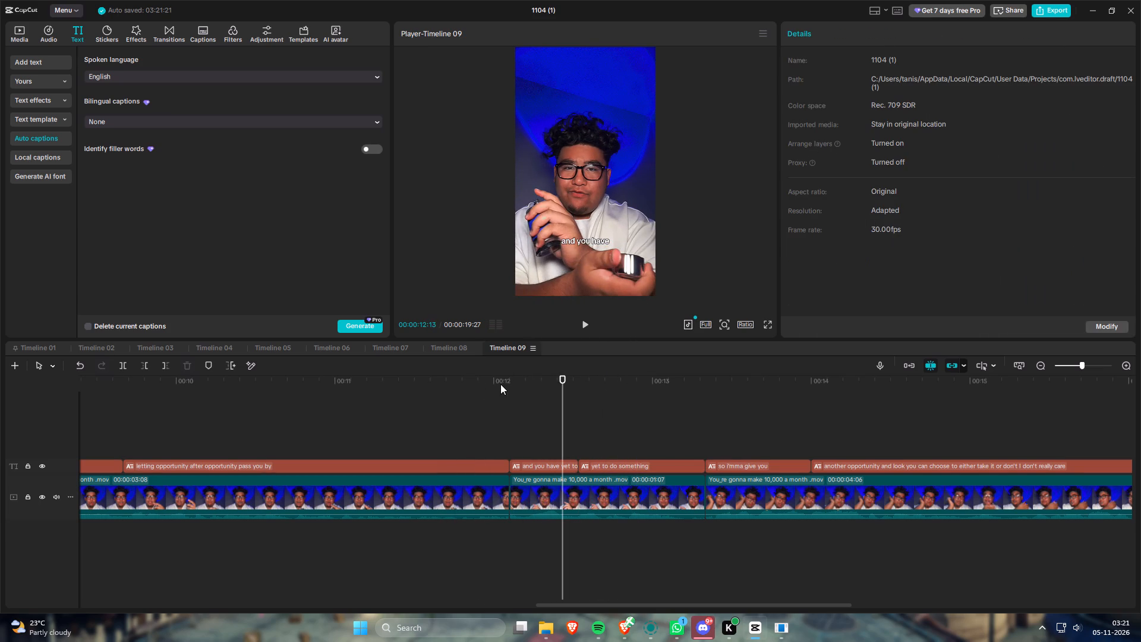
Find where the second "opportunity" begins in the speech and split the "letting opportunity after opportunity pass you by" caption at 10:27.
{"action": "left_click_drag", "start_coordinate": [458, 388], "coordinate": [278, 402]}
{"action": "key", "text": "space"}
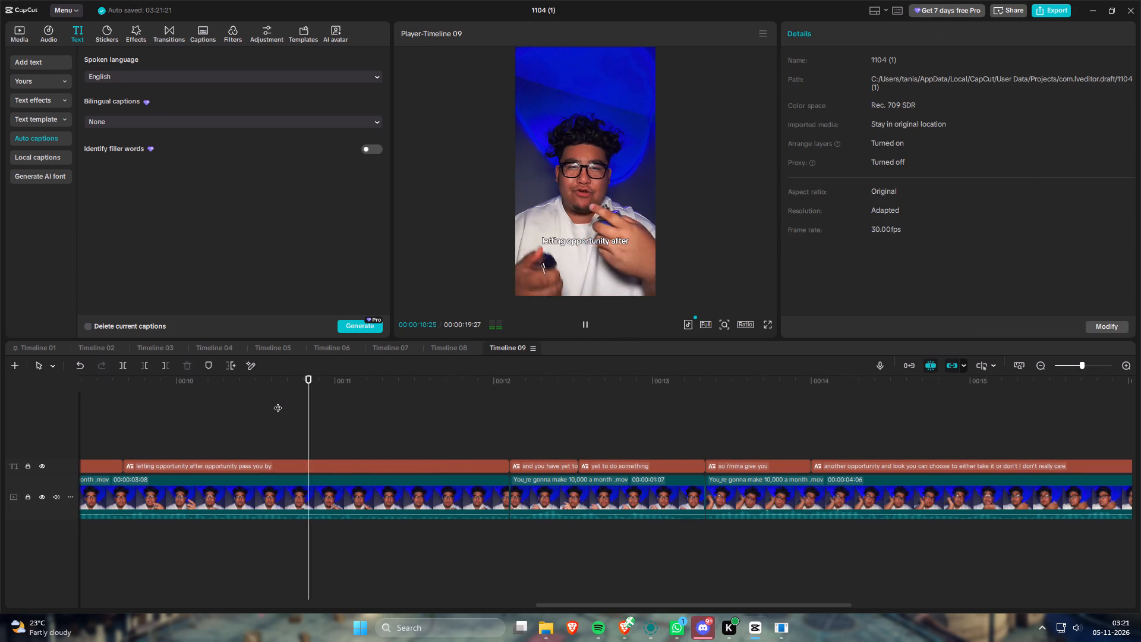
{"action": "key", "text": "space"}
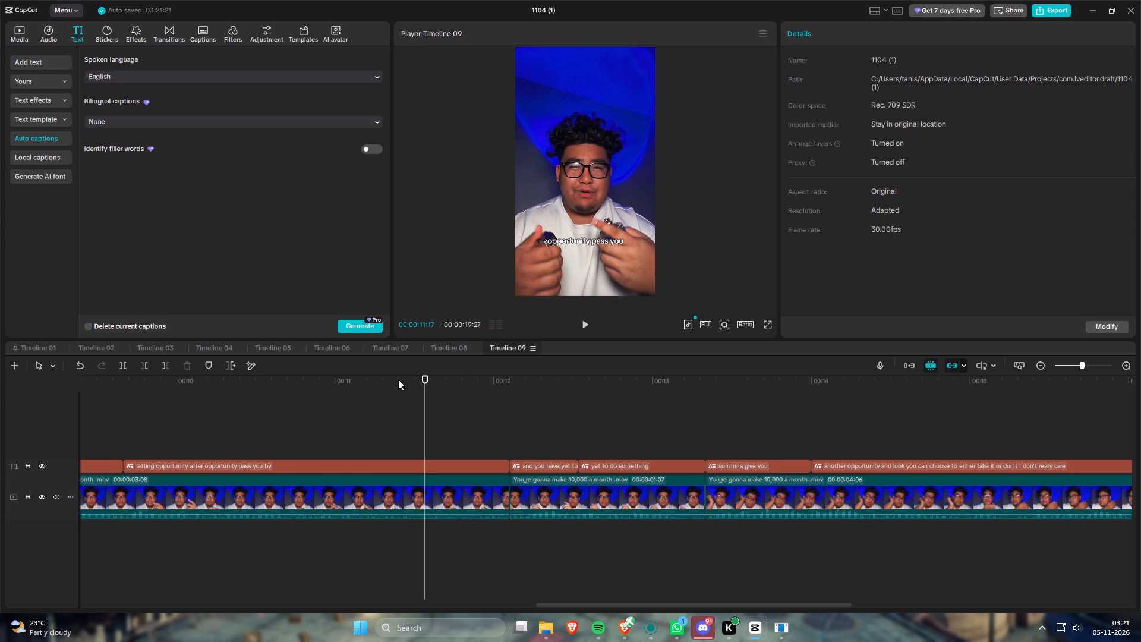
{"action": "left_click_drag", "start_coordinate": [378, 378], "coordinate": [331, 390]}
{"action": "key", "text": "space"}
{"action": "key", "text": "space"}
{"action": "left_click_drag", "start_coordinate": [353, 387], "coordinate": [339, 394]}
{"action": "key", "text": "space"}
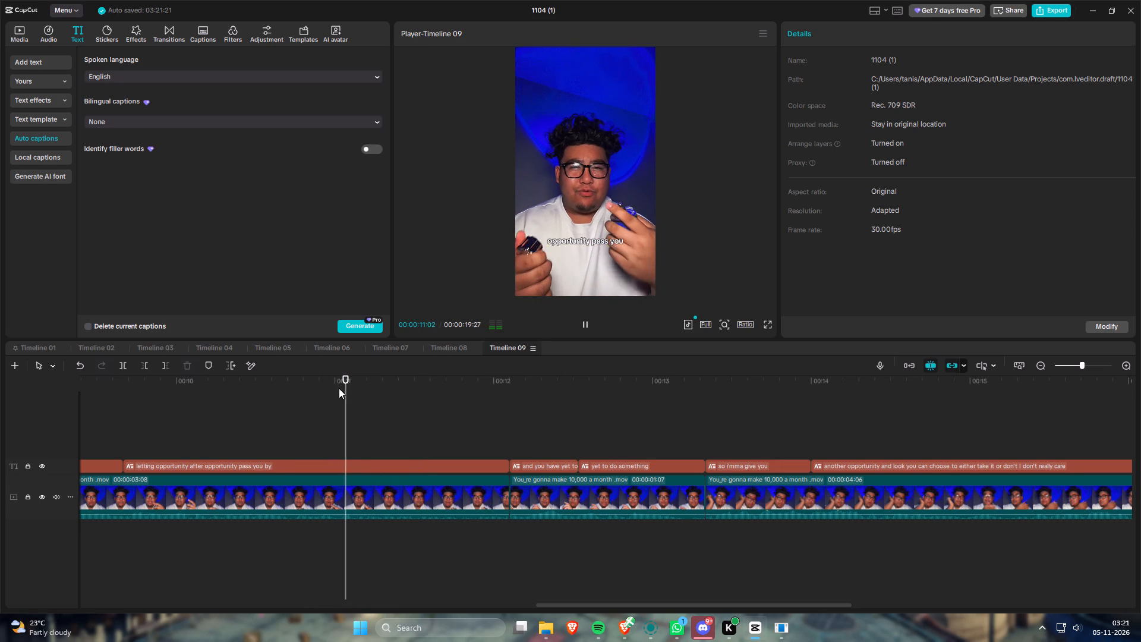
{"action": "left_click_drag", "start_coordinate": [339, 388], "coordinate": [318, 398]}
{"action": "key", "text": "space"}
{"action": "left_click", "coordinate": [315, 391]}
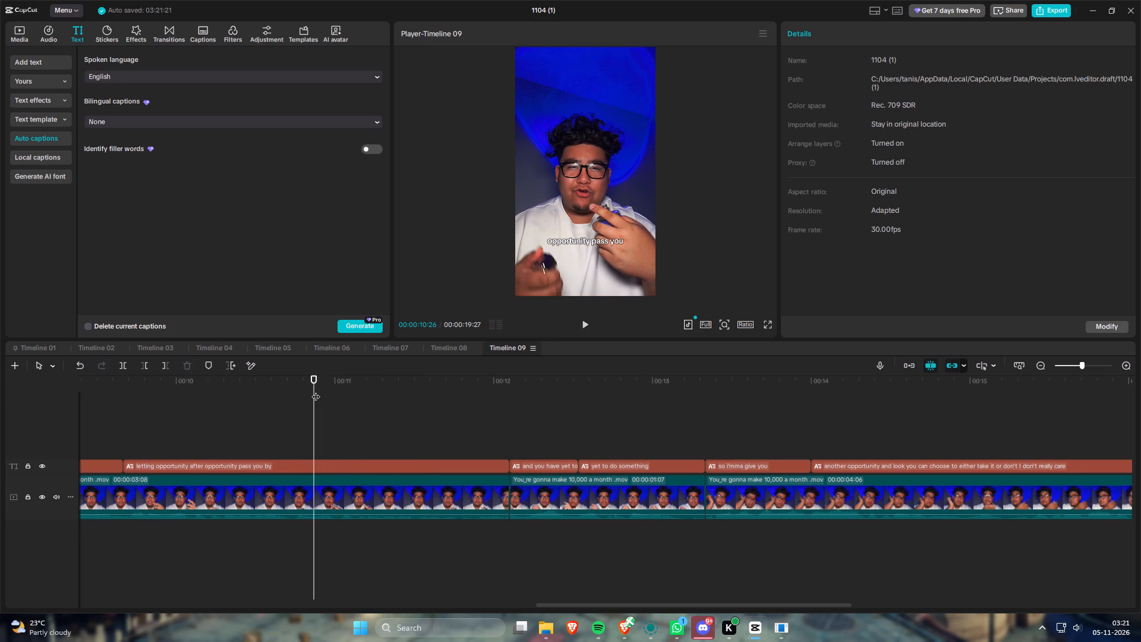
{"action": "key", "text": "space"}
{"action": "left_click", "coordinate": [317, 388]}
{"action": "left_click", "coordinate": [351, 469]}
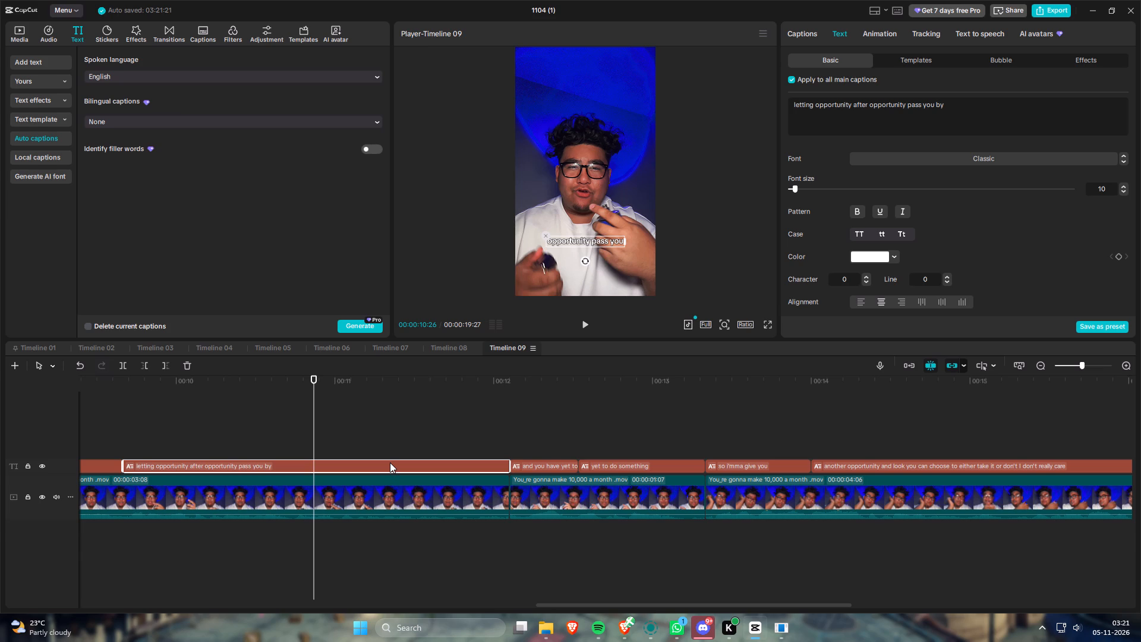
{"action": "key", "text": "Right"}
{"action": "type", "text": "s"}
Trim the text of the caption piece after 10:27 to "opportunity pass you by".
{"action": "key", "text": "space"}
{"action": "key", "text": "space"}
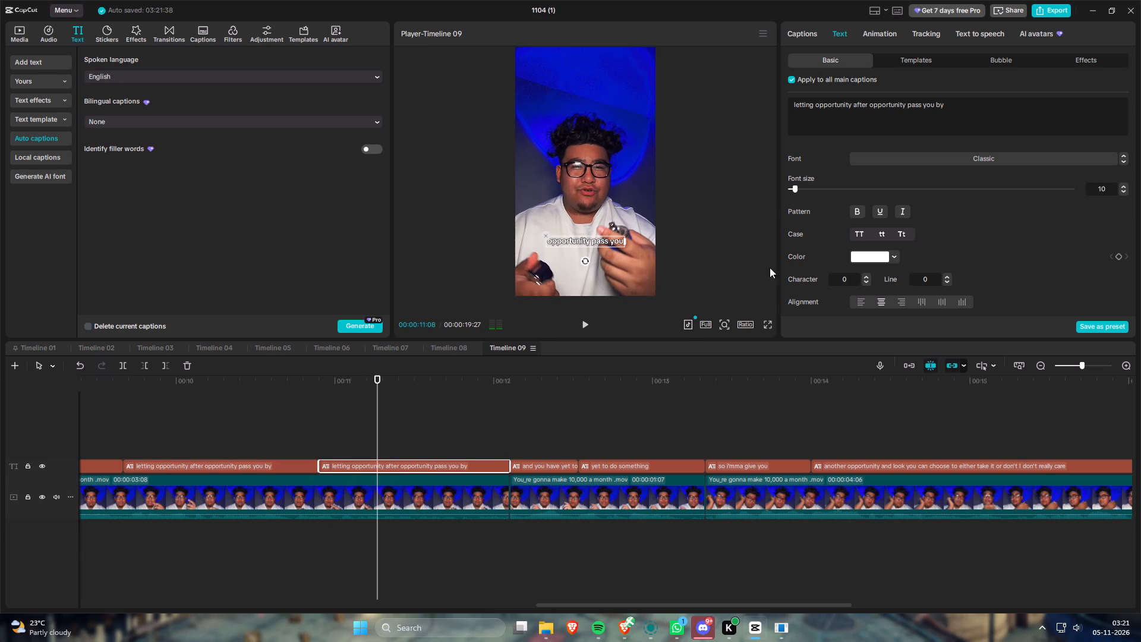
{"action": "left_click_drag", "start_coordinate": [868, 103], "coordinate": [819, 93]}
{"action": "key", "text": "BackSpace"}
{"action": "key", "text": "Delete"}
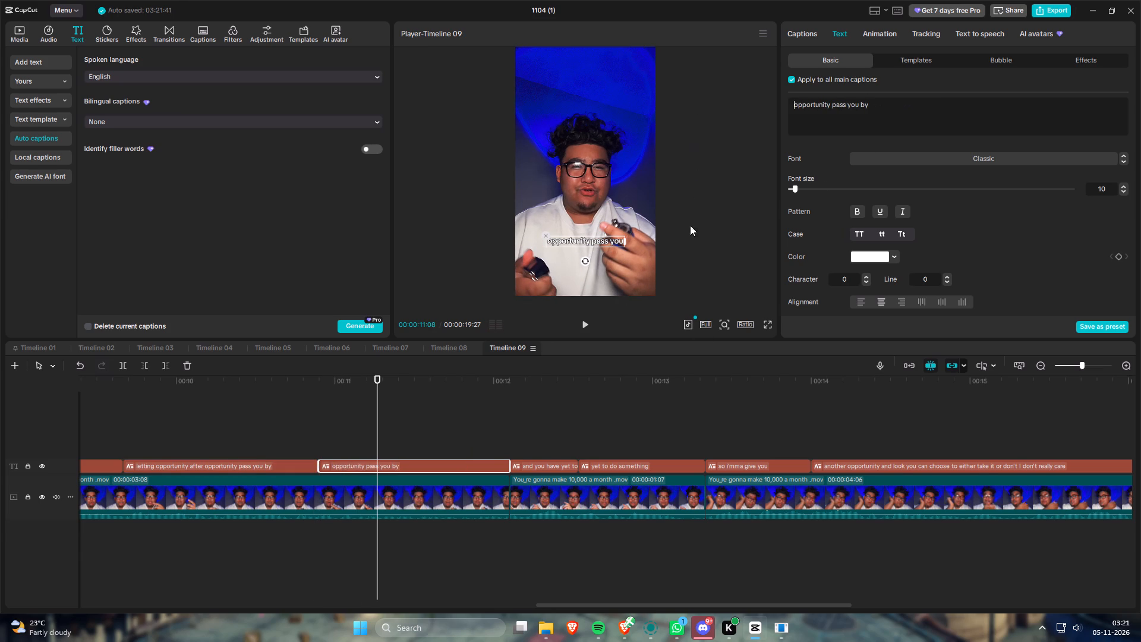
Replay the split captions and set the caption animation of "opportunity pass you by" to None.
{"action": "left_click_drag", "start_coordinate": [276, 386], "coordinate": [202, 391]}
{"action": "left_click_drag", "start_coordinate": [376, 436], "coordinate": [420, 439]}
{"action": "key", "text": "space"}
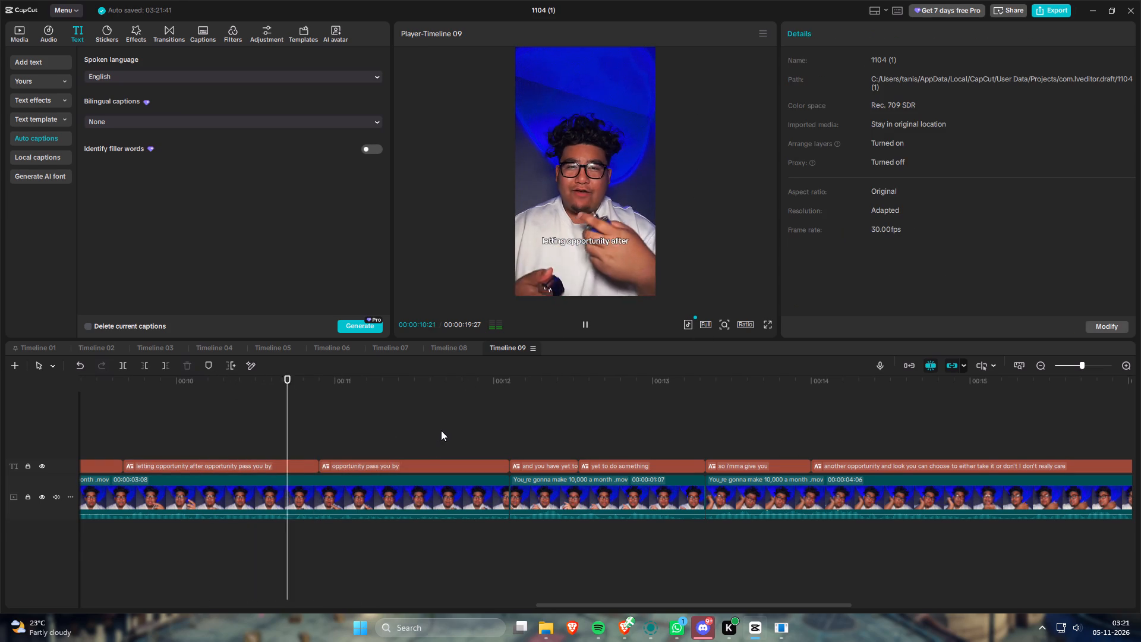
{"action": "key", "text": "space"}
{"action": "left_click", "coordinate": [454, 460]}
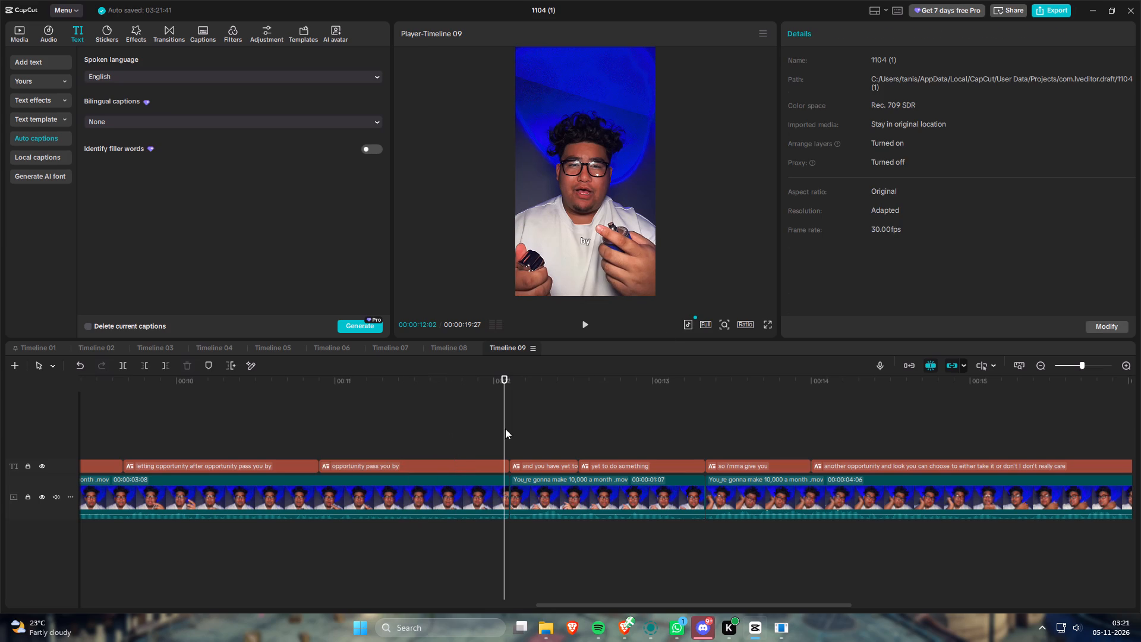
{"action": "left_click", "coordinate": [874, 29]}
{"action": "left_click", "coordinate": [815, 140]}
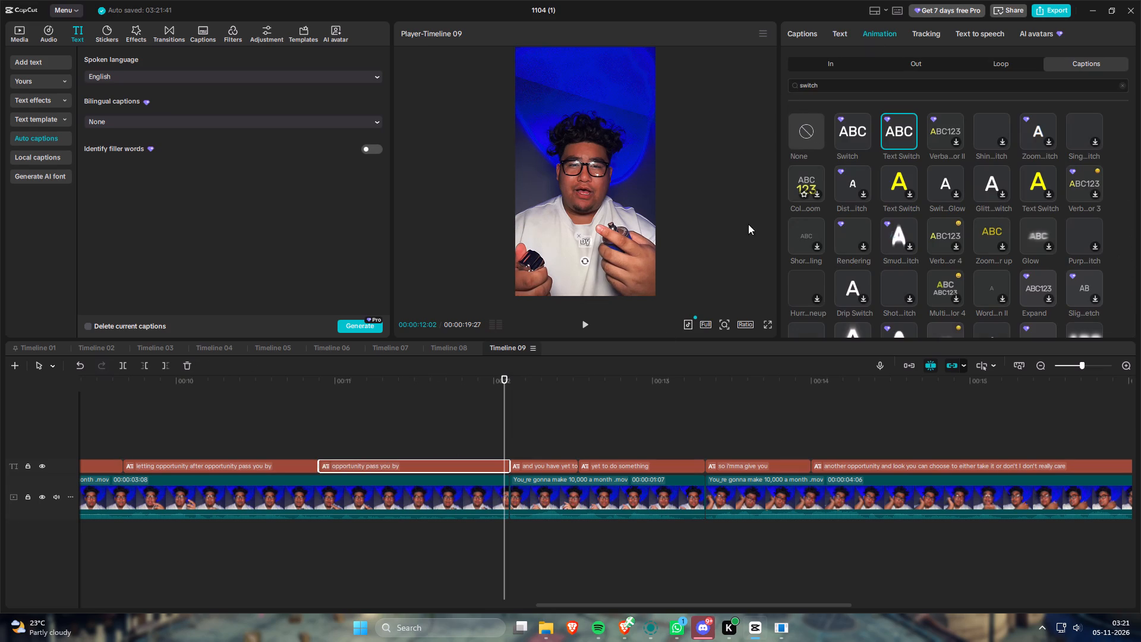
{"action": "left_click", "coordinate": [808, 131]}
{"action": "left_click_drag", "start_coordinate": [545, 408], "coordinate": [586, 421]}
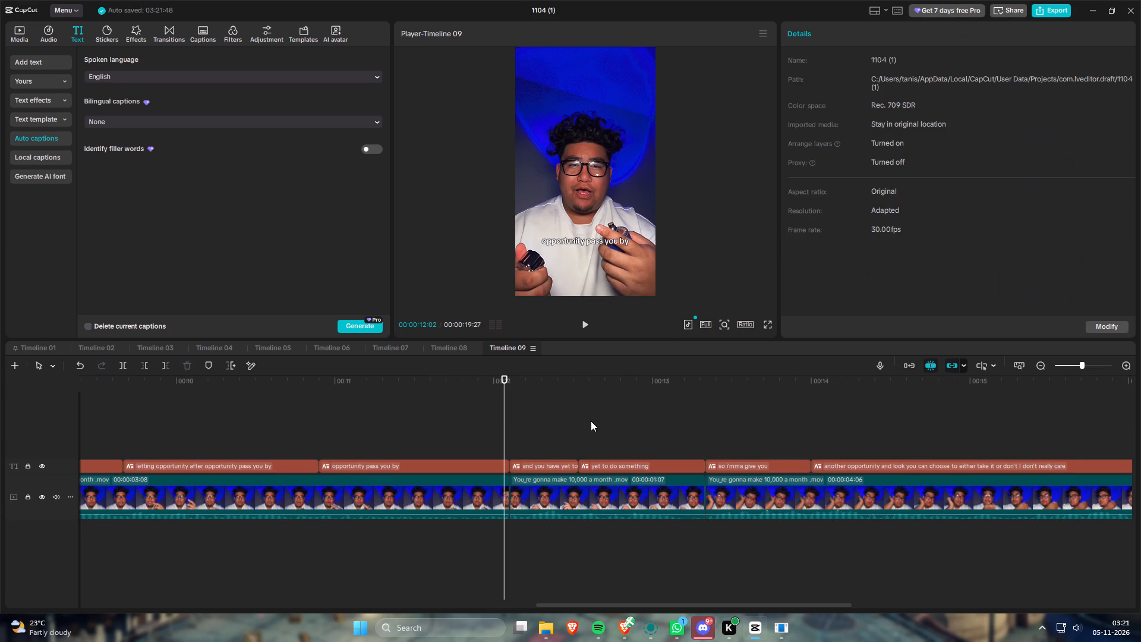
Find where "I don't really care" begins in the speech, at 16:26, and cut that phrase from the "another opportunity and look" caption.
{"action": "key", "text": "space"}
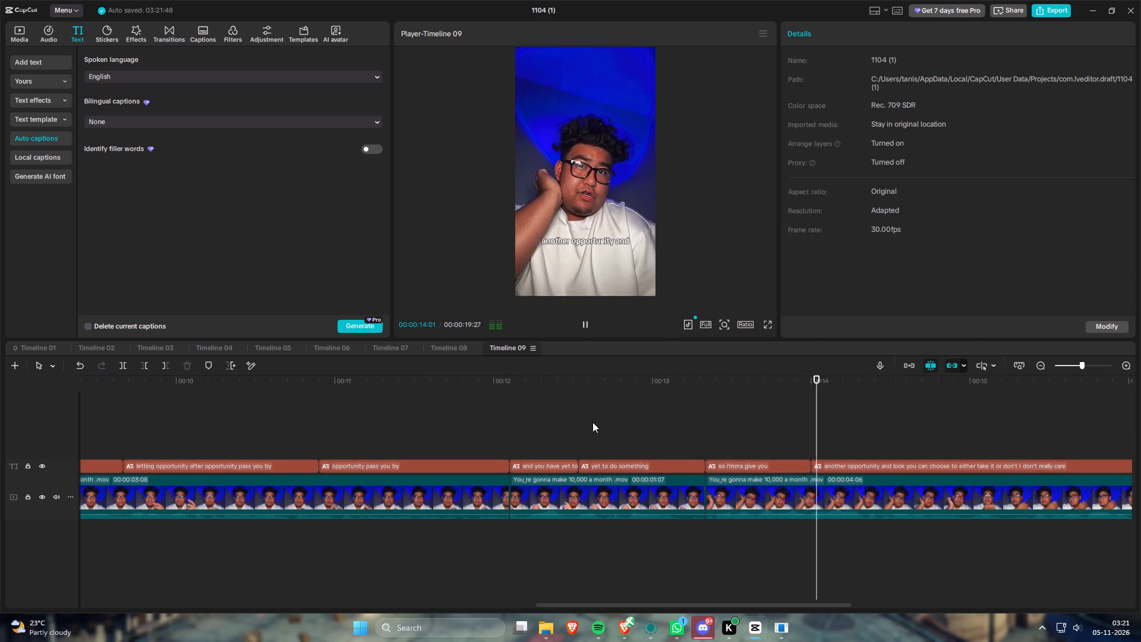
{"action": "scroll", "coordinate": [592, 422], "scroll_direction": "down", "scroll_amount": 5}
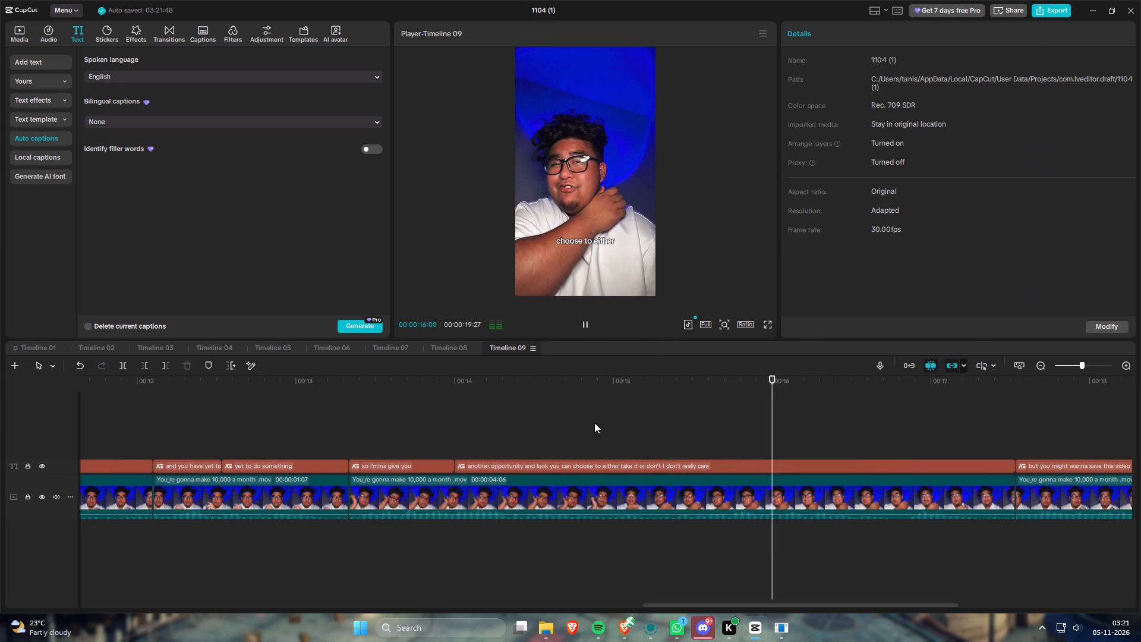
{"action": "left_click_drag", "start_coordinate": [603, 422], "coordinate": [641, 424]}
{"action": "key", "text": "space"}
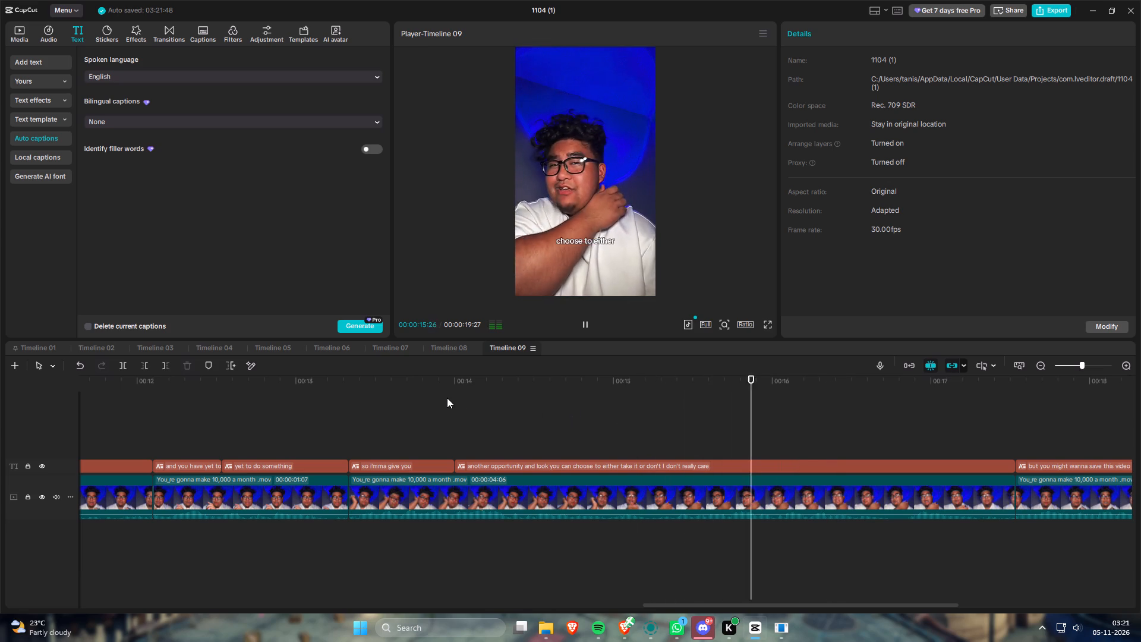
{"action": "scroll", "coordinate": [494, 405], "scroll_direction": "down", "scroll_amount": 6}
{"action": "key", "text": "space"}
{"action": "left_click_drag", "start_coordinate": [399, 382], "coordinate": [299, 391]}
{"action": "key", "text": "space"}
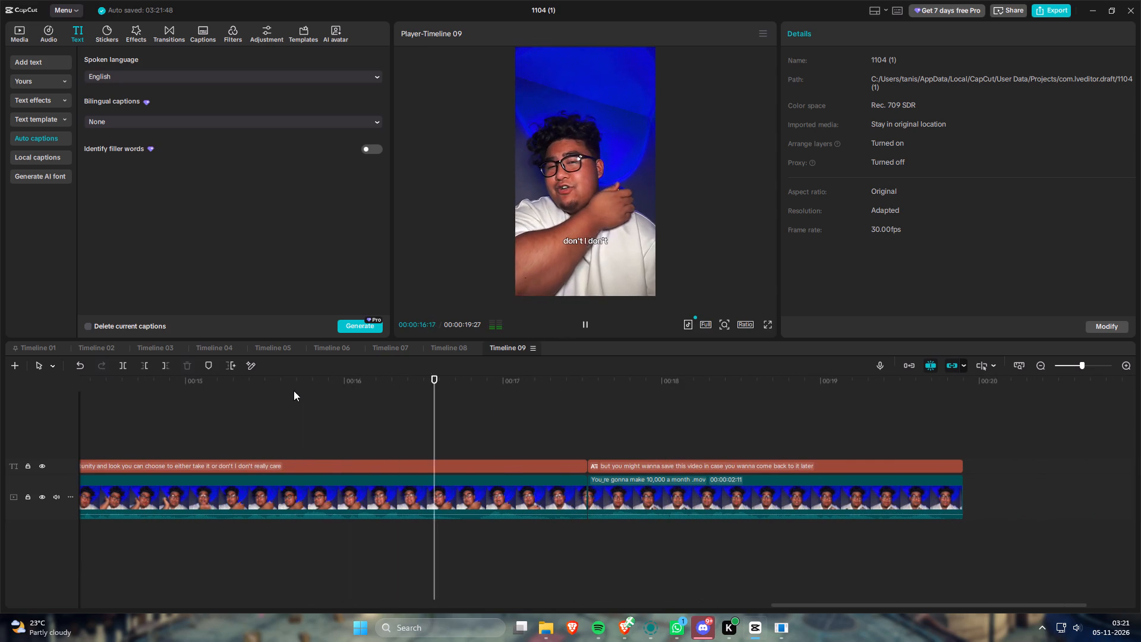
{"action": "key", "text": "space"}
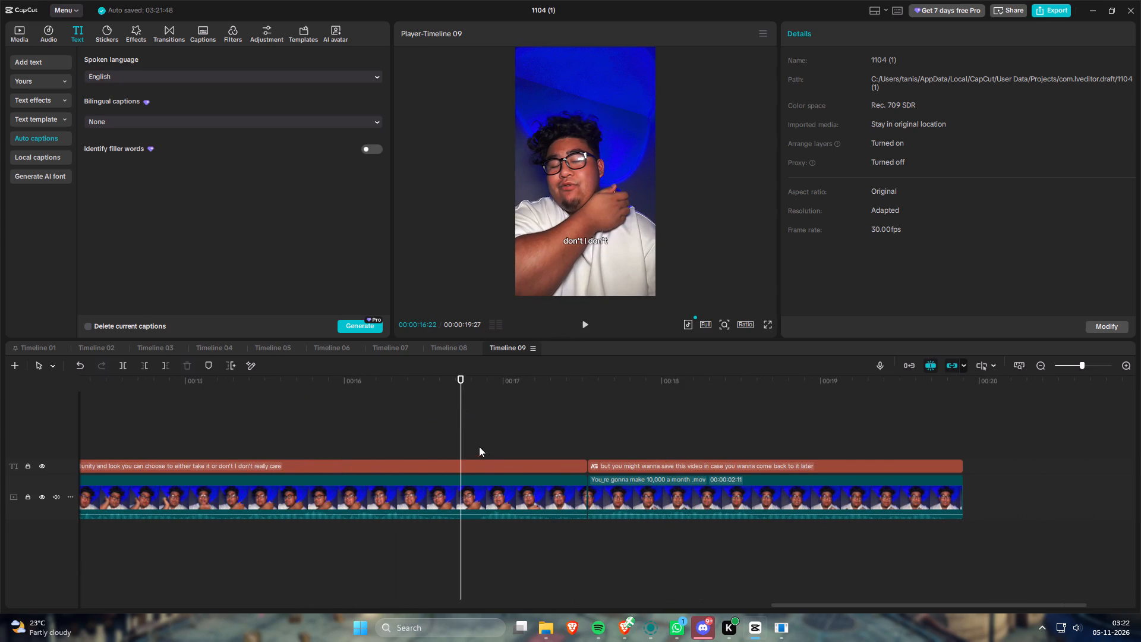
{"action": "left_click_drag", "start_coordinate": [470, 383], "coordinate": [481, 385]}
{"action": "left_click", "coordinate": [487, 470]}
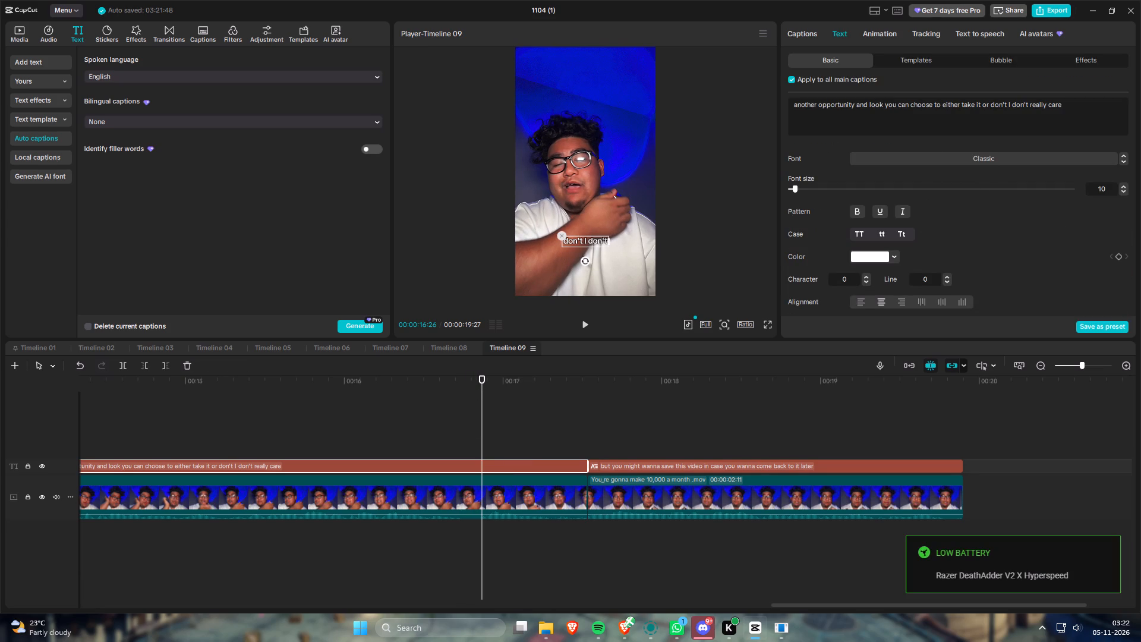
{"action": "left_click_drag", "start_coordinate": [1007, 102], "coordinate": [1056, 130]}
{"action": "key", "text": "ctrl+x"}
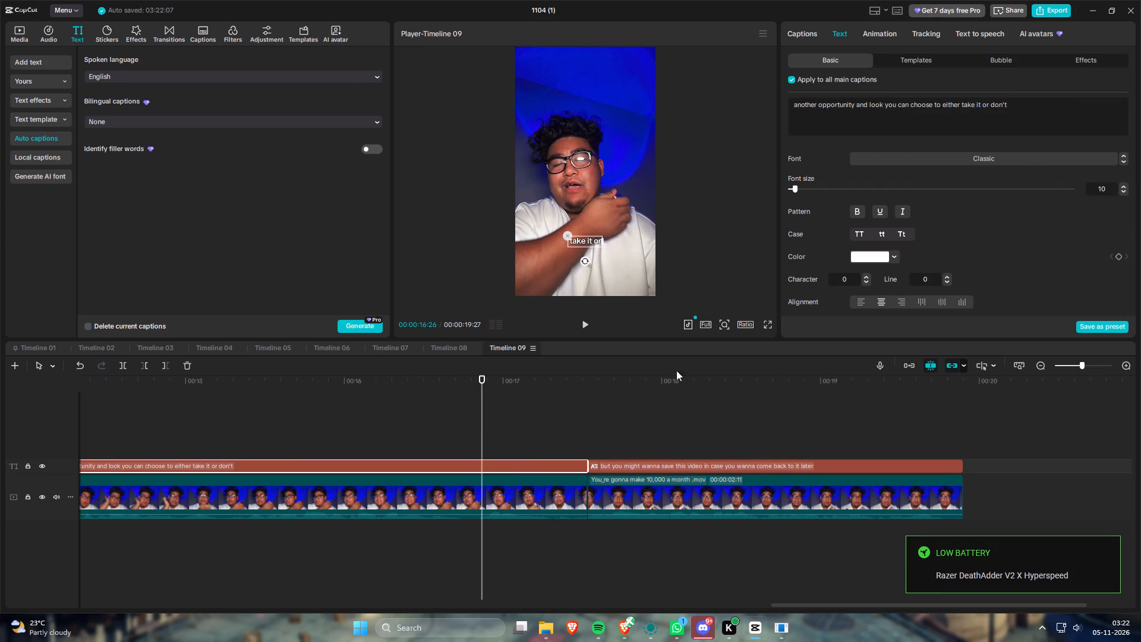
Split the "another opportunity and look" caption at 16:26 and replace the second piece's text with the cut phrase "I don't really care".
{"action": "left_click", "coordinate": [562, 467]}
{"action": "key", "text": "s"}
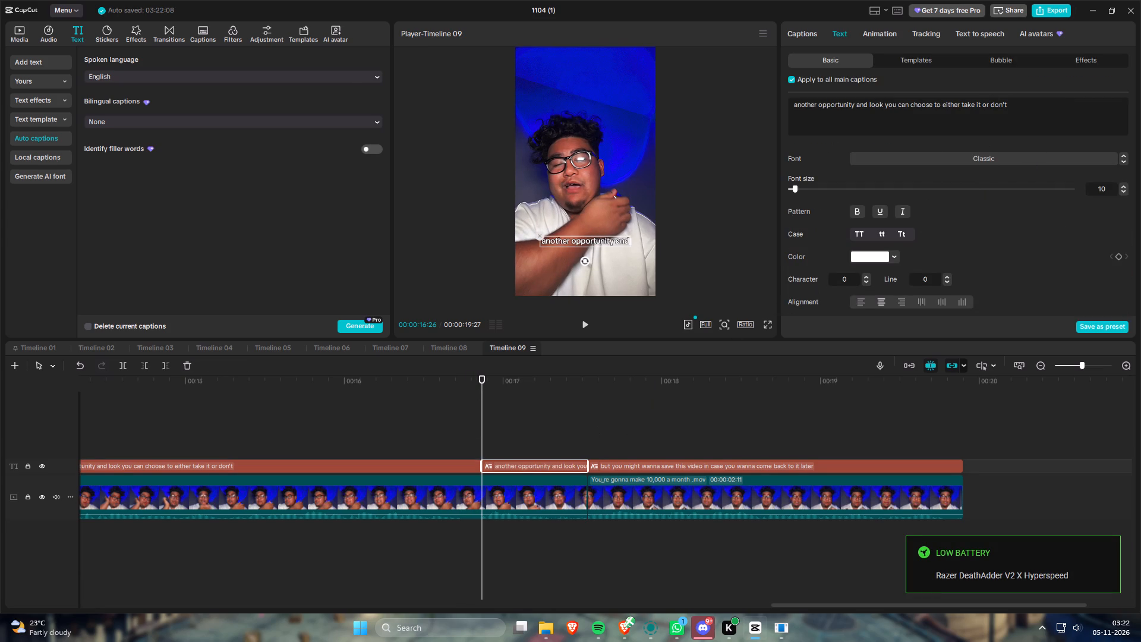
{"action": "left_click", "coordinate": [980, 117]}
{"action": "key", "text": "ctrl+a"}
{"action": "key", "text": "ctrl+v"}
Find where "take it or don't" begins in the speech, at 16:01, by replaying the passage around 16 seconds.
{"action": "left_click_drag", "start_coordinate": [389, 388], "coordinate": [348, 389]}
{"action": "key", "text": "space"}
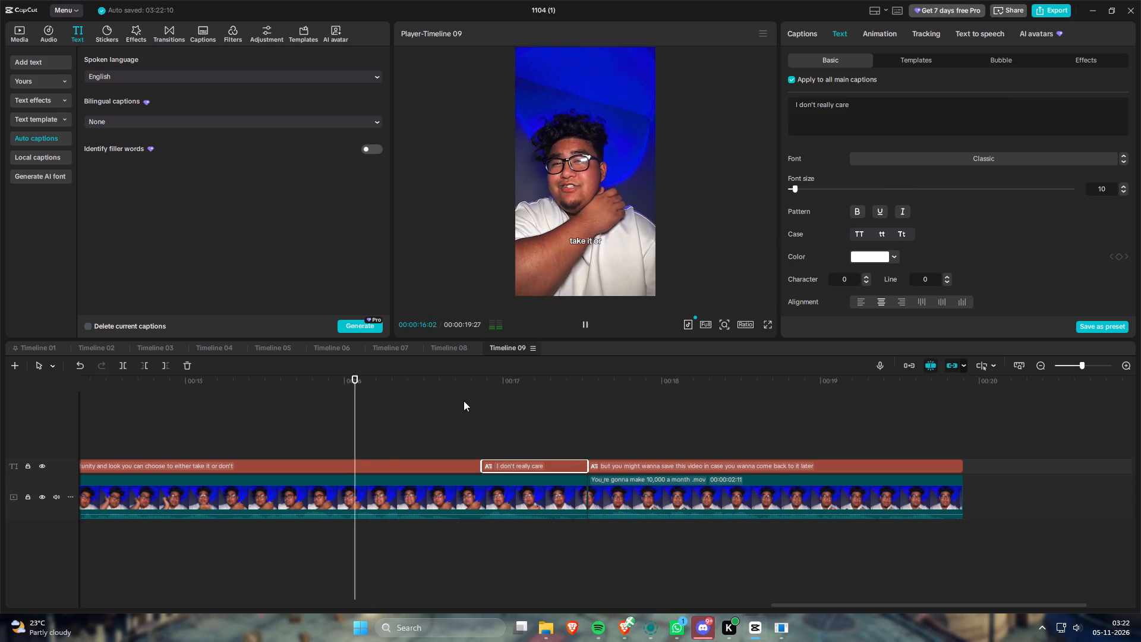
{"action": "key", "text": "space"}
{"action": "left_click_drag", "start_coordinate": [450, 390], "coordinate": [415, 392]}
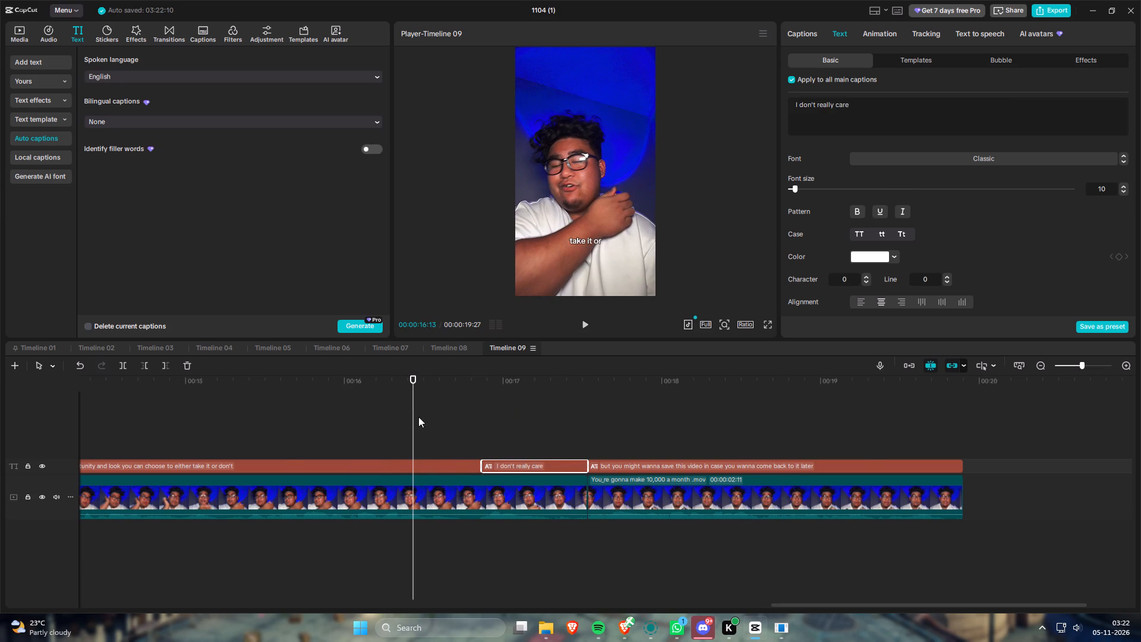
{"action": "scroll", "coordinate": [467, 416], "scroll_direction": "up", "scroll_amount": 1}
{"action": "left_click_drag", "start_coordinate": [401, 433], "coordinate": [433, 436]}
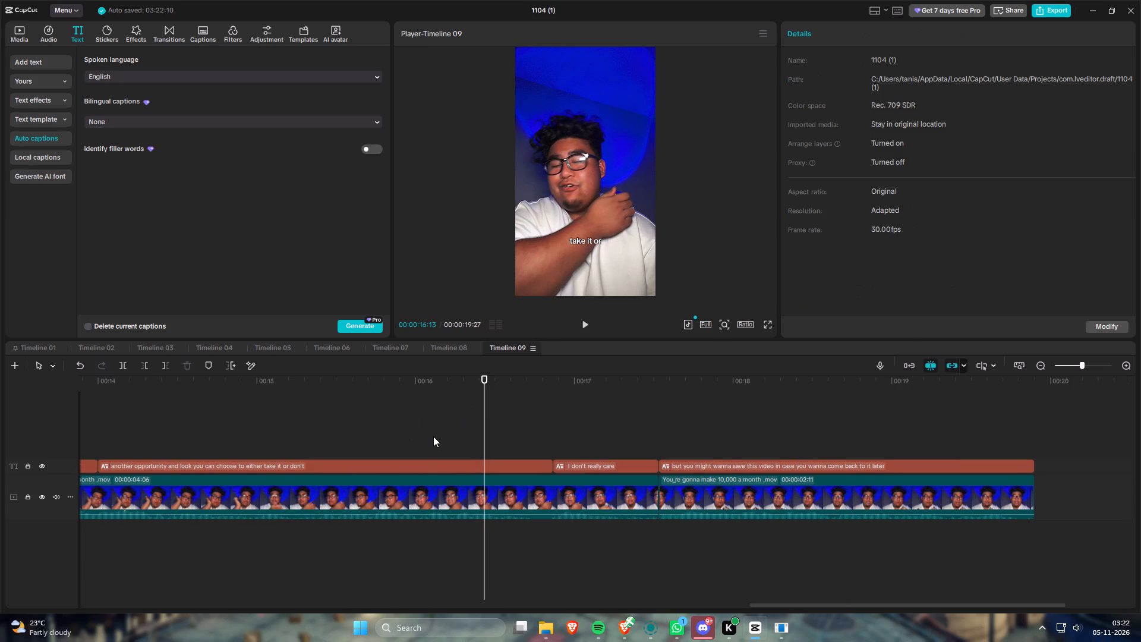
{"action": "key", "text": "space"}
{"action": "key", "text": "space"}
{"action": "left_click_drag", "start_coordinate": [415, 381], "coordinate": [349, 395]}
{"action": "key", "text": "space"}
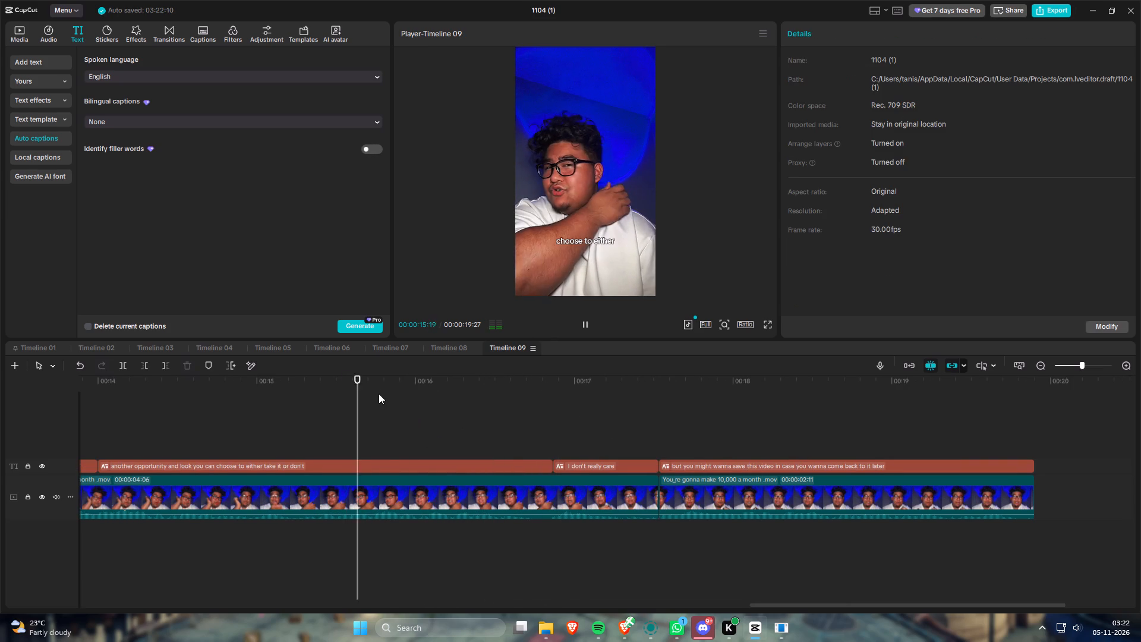
{"action": "key", "text": "space"}
{"action": "left_click_drag", "start_coordinate": [424, 388], "coordinate": [417, 388]}
{"action": "key", "text": "space"}
{"action": "left_click", "coordinate": [419, 386]}
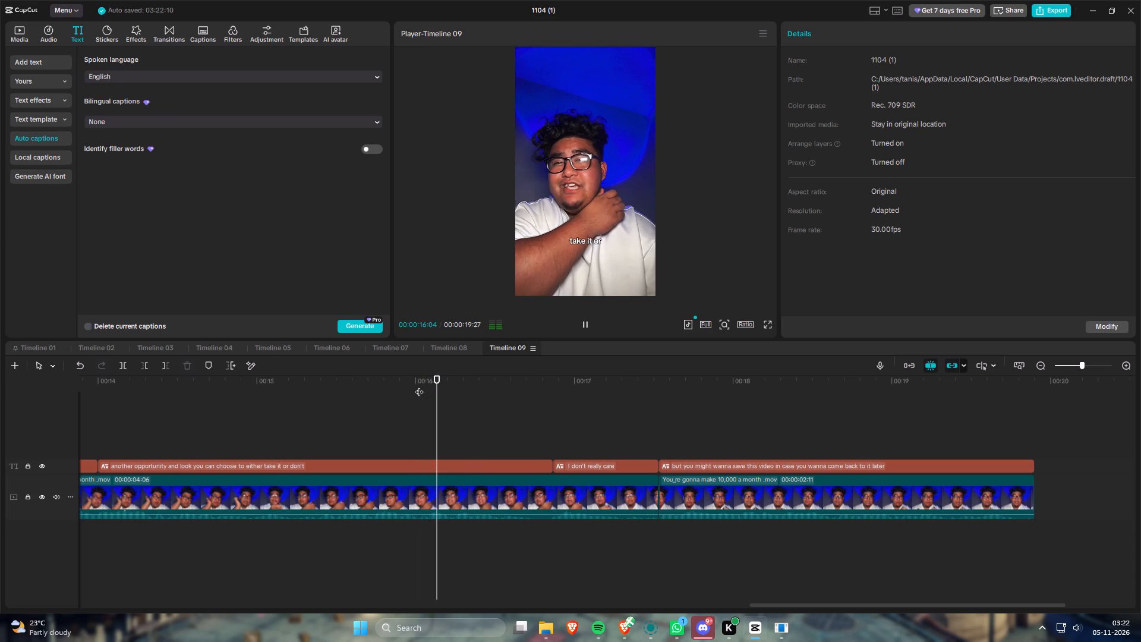
{"action": "key", "text": "space"}
{"action": "left_click", "coordinate": [419, 386]}
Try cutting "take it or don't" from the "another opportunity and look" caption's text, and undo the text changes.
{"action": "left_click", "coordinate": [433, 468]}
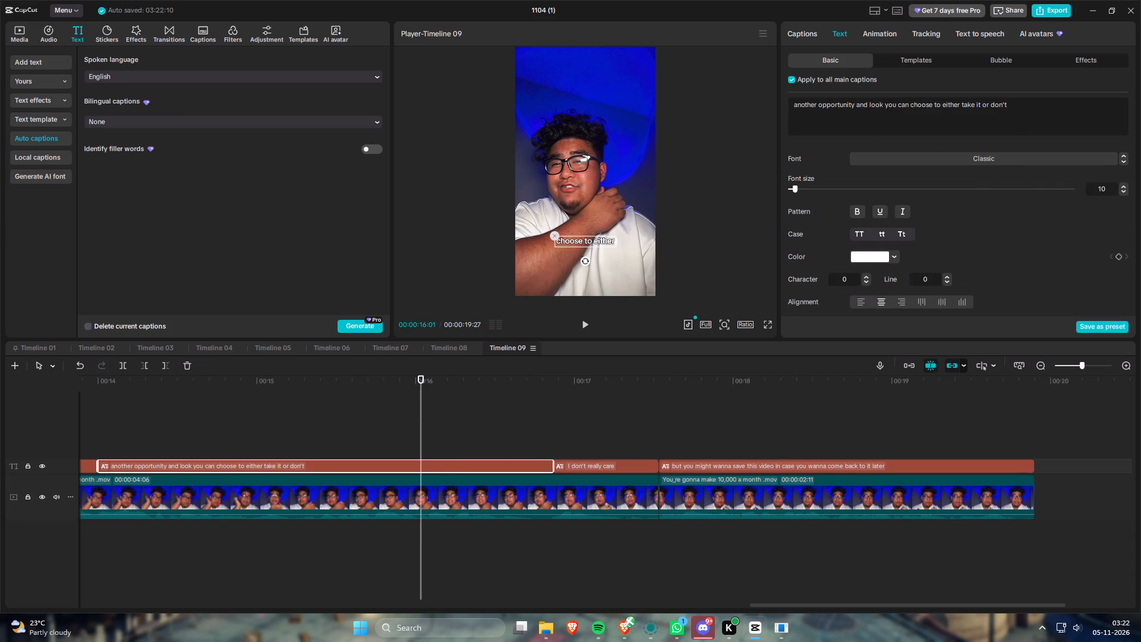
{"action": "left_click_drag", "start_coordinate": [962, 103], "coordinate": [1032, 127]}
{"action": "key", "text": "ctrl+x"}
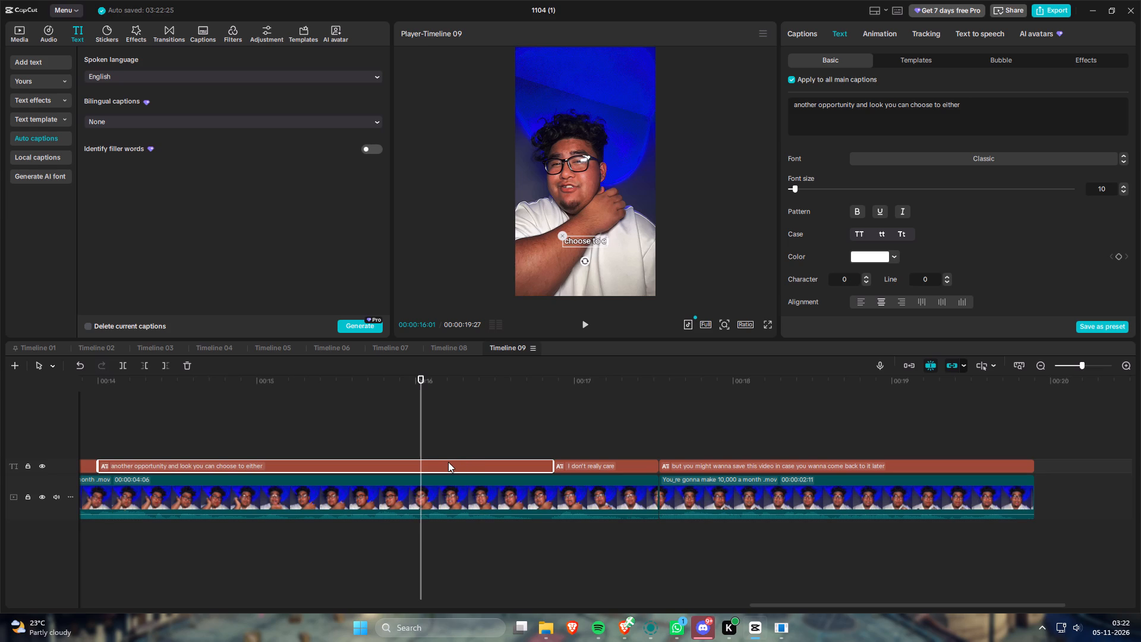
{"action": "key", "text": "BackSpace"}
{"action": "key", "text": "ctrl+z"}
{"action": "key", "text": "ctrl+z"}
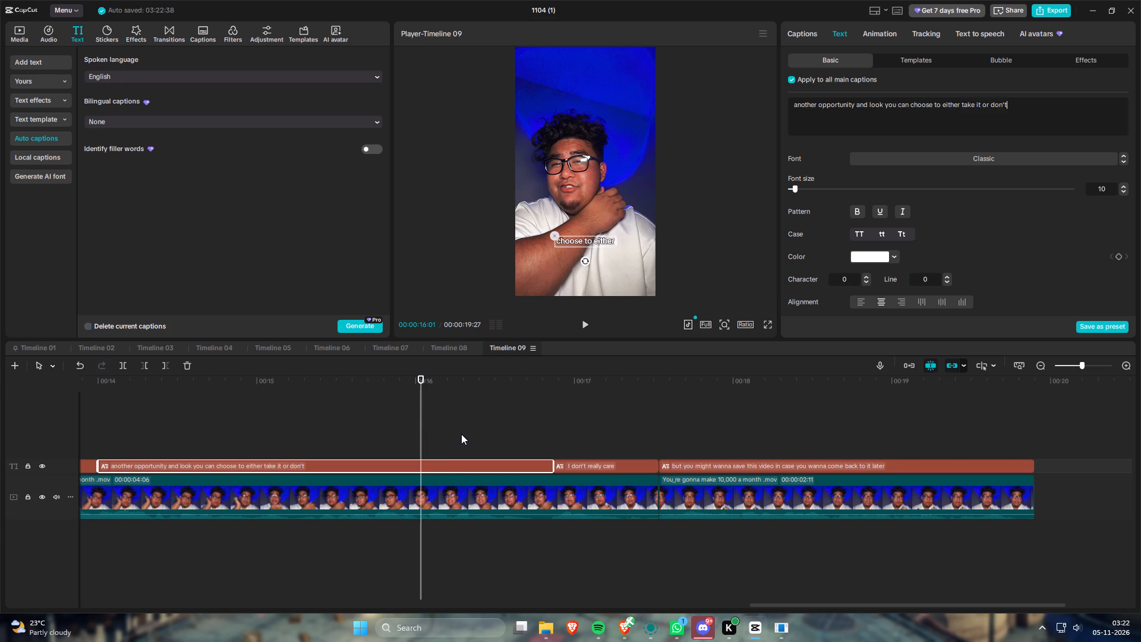
Split the "another opportunity and look" caption at 16:01 and trim the second piece's text to "take it or don't".
{"action": "left_click_drag", "start_coordinate": [449, 434], "coordinate": [470, 436]}
{"action": "left_click", "coordinate": [456, 460]}
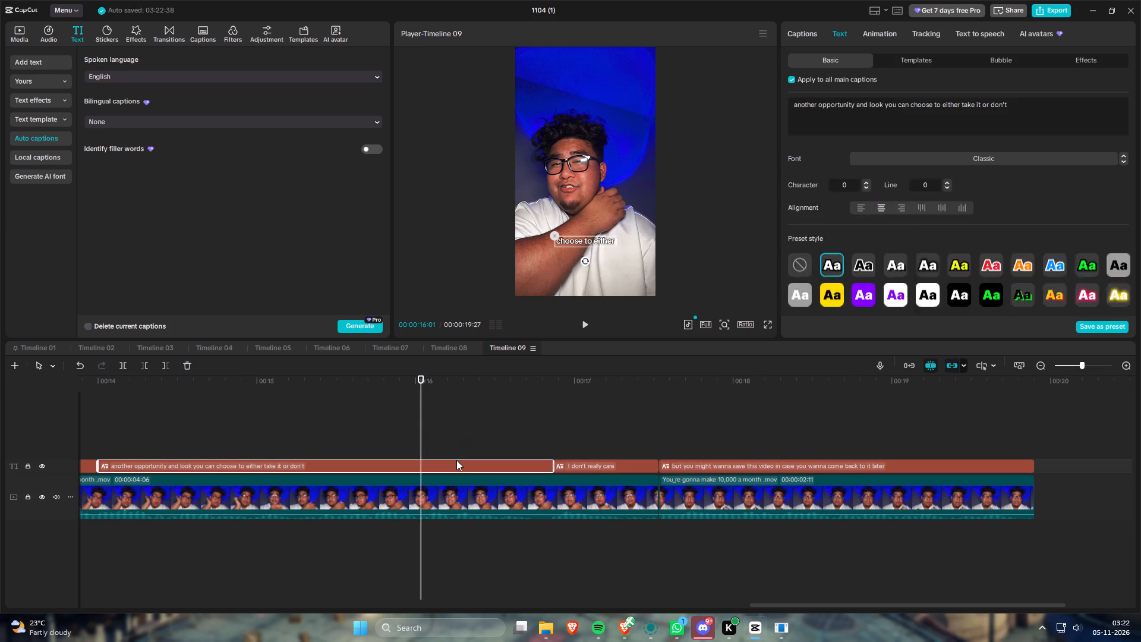
{"action": "key", "text": "s"}
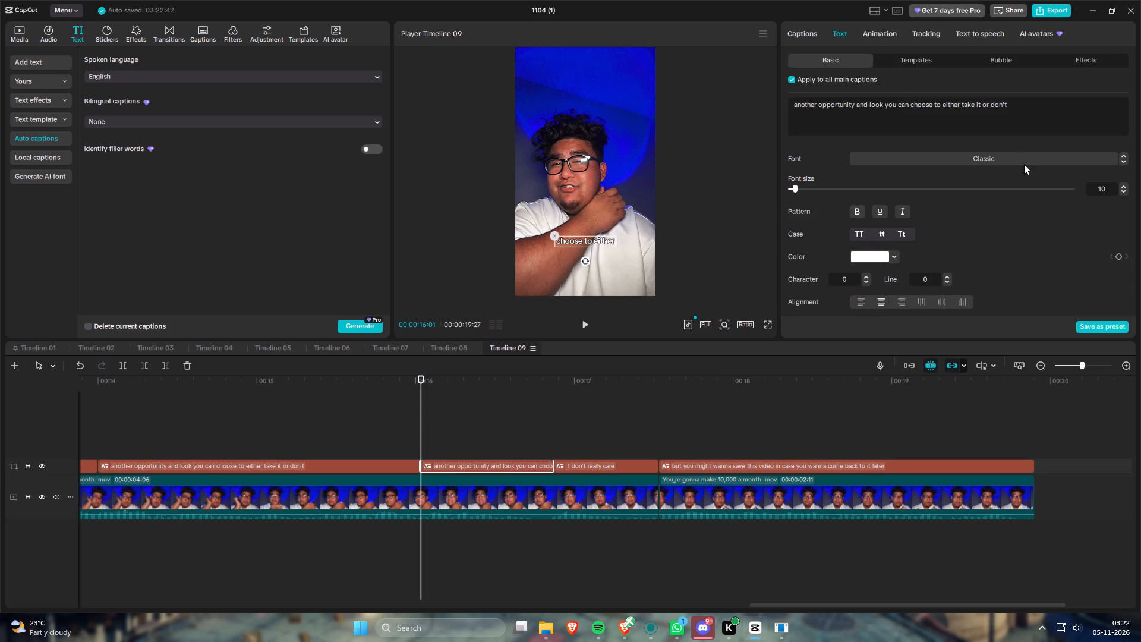
{"action": "left_click_drag", "start_coordinate": [961, 106], "coordinate": [925, 80]}
{"action": "key", "text": "BackSpace"}
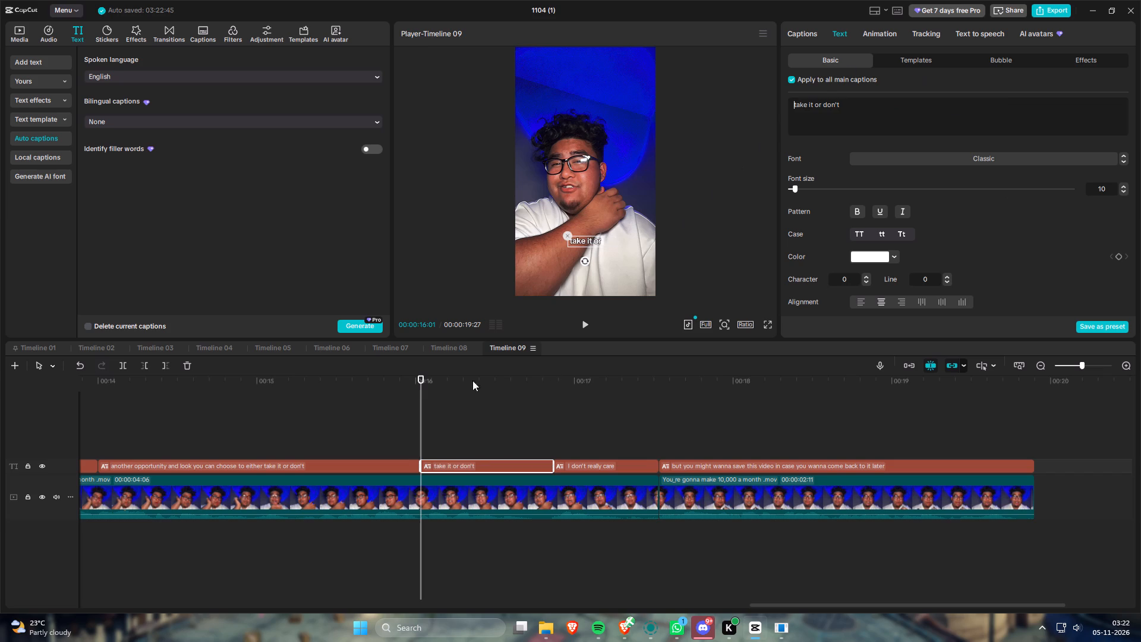
Replay the newly split captions and set the caption animation of "take it or don't" to None.
{"action": "left_click_drag", "start_coordinate": [352, 390], "coordinate": [284, 399]}
{"action": "left_click_drag", "start_coordinate": [475, 411], "coordinate": [514, 414]}
{"action": "key", "text": "space"}
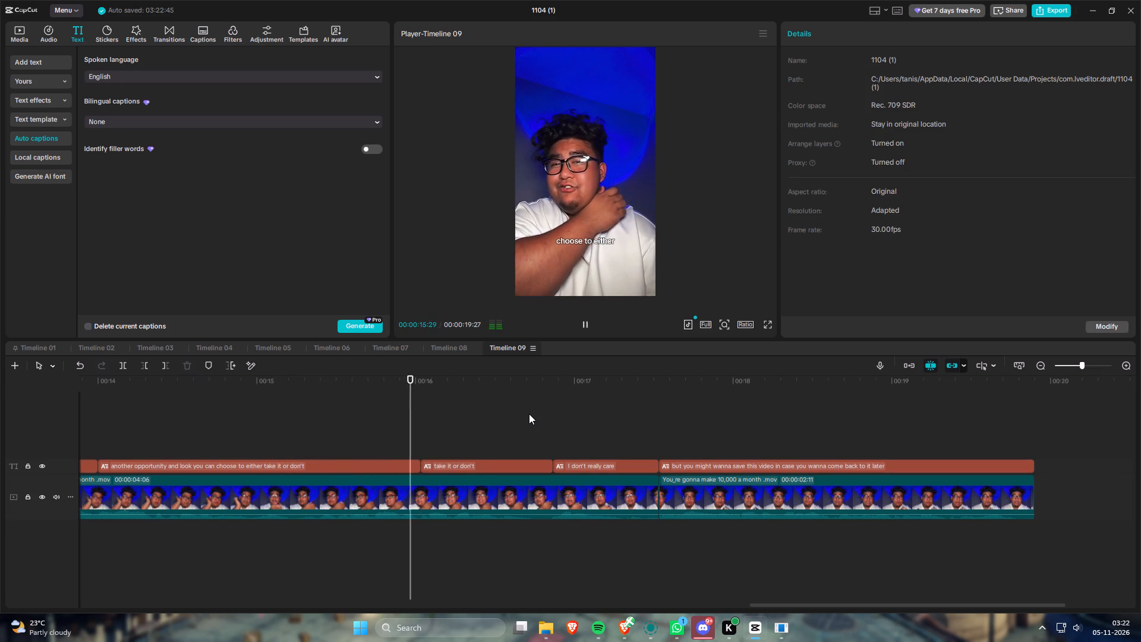
{"action": "key", "text": "space"}
{"action": "key", "text": "space"}
{"action": "key", "text": "space"}
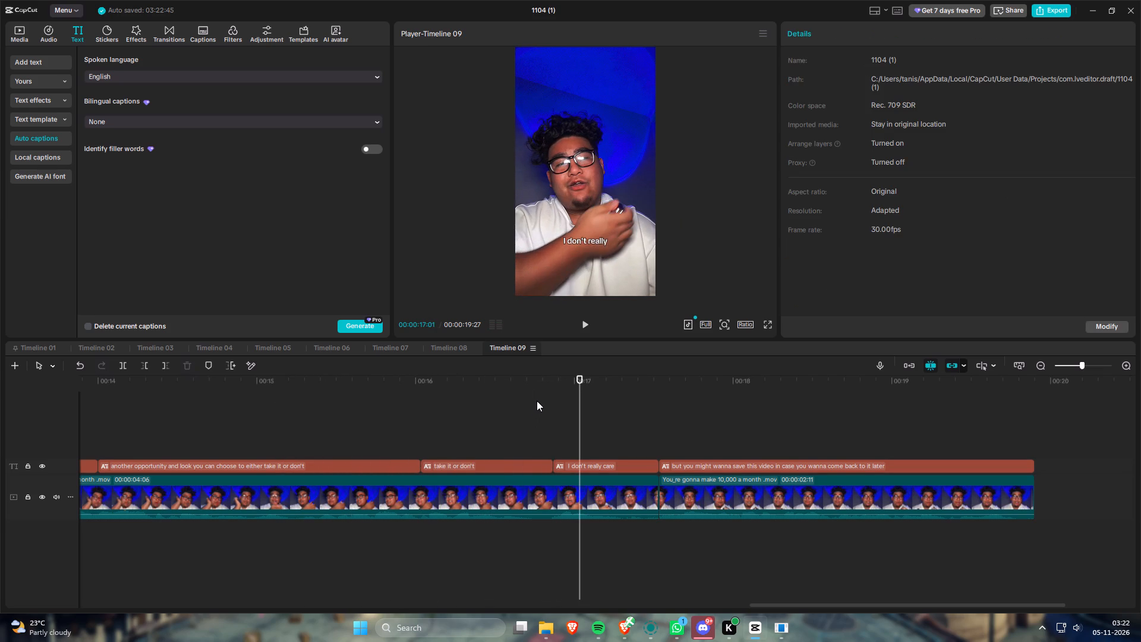
{"action": "left_click", "coordinate": [517, 471]}
{"action": "left_click", "coordinate": [890, 39]}
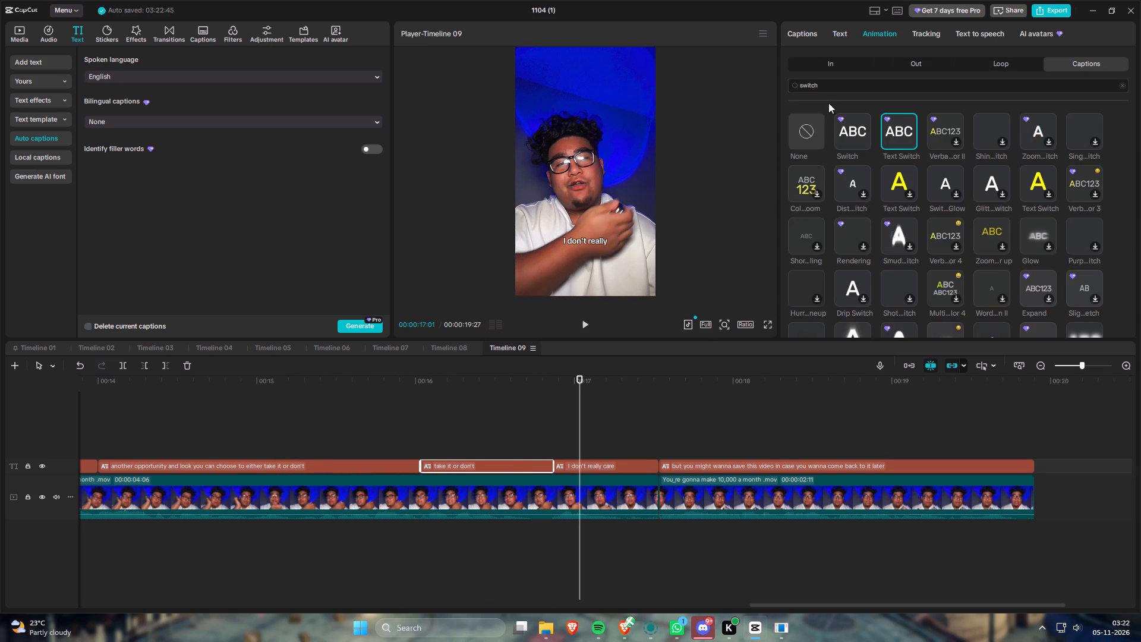
{"action": "left_click", "coordinate": [809, 135]}
Play from the "take it or don't" caption to the end of the timeline to check the captions against the speech.
{"action": "left_click_drag", "start_coordinate": [464, 386], "coordinate": [428, 389]}
{"action": "left_click_drag", "start_coordinate": [533, 403], "coordinate": [584, 411]}
{"action": "key", "text": "space"}
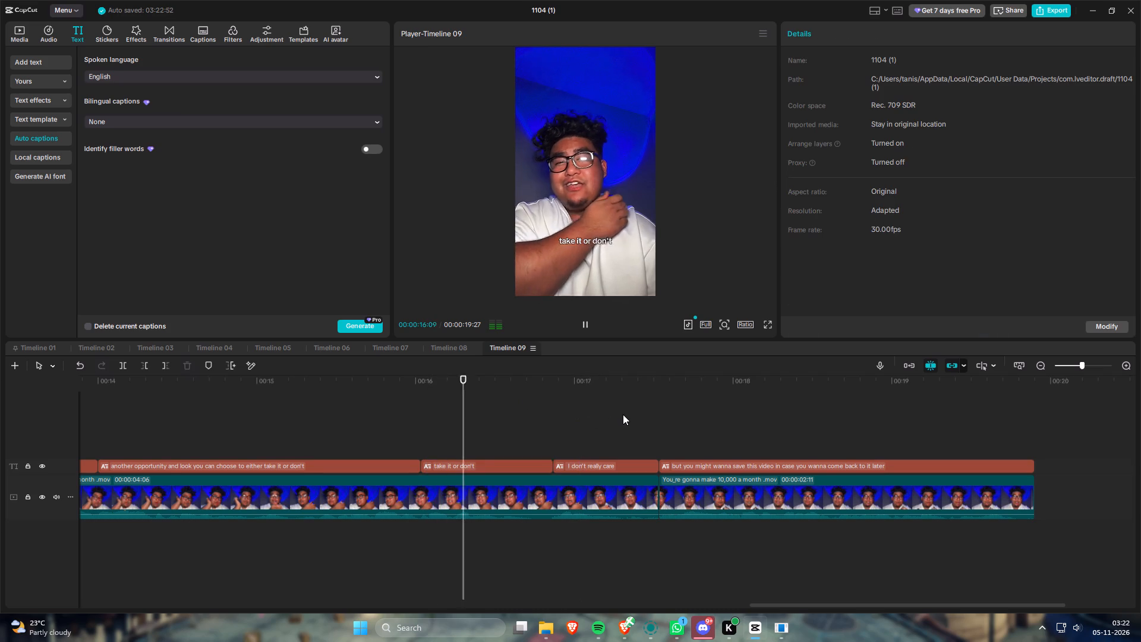
{"action": "key", "text": "space"}
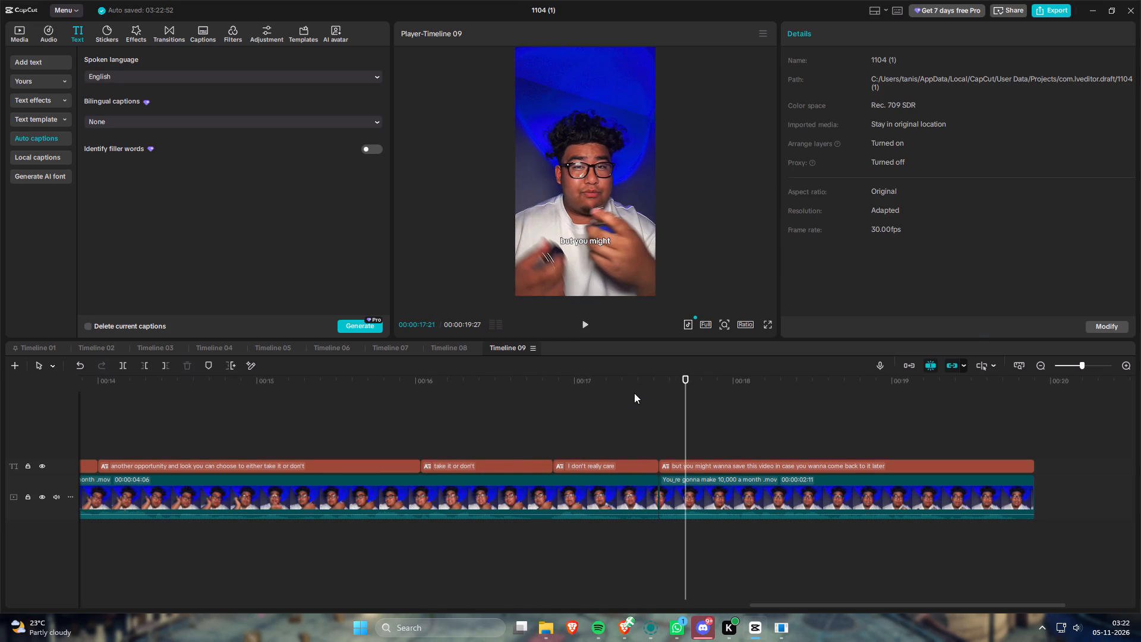
{"action": "key", "text": "space"}
{"action": "scroll", "coordinate": [635, 396], "scroll_direction": "down", "scroll_amount": 2}
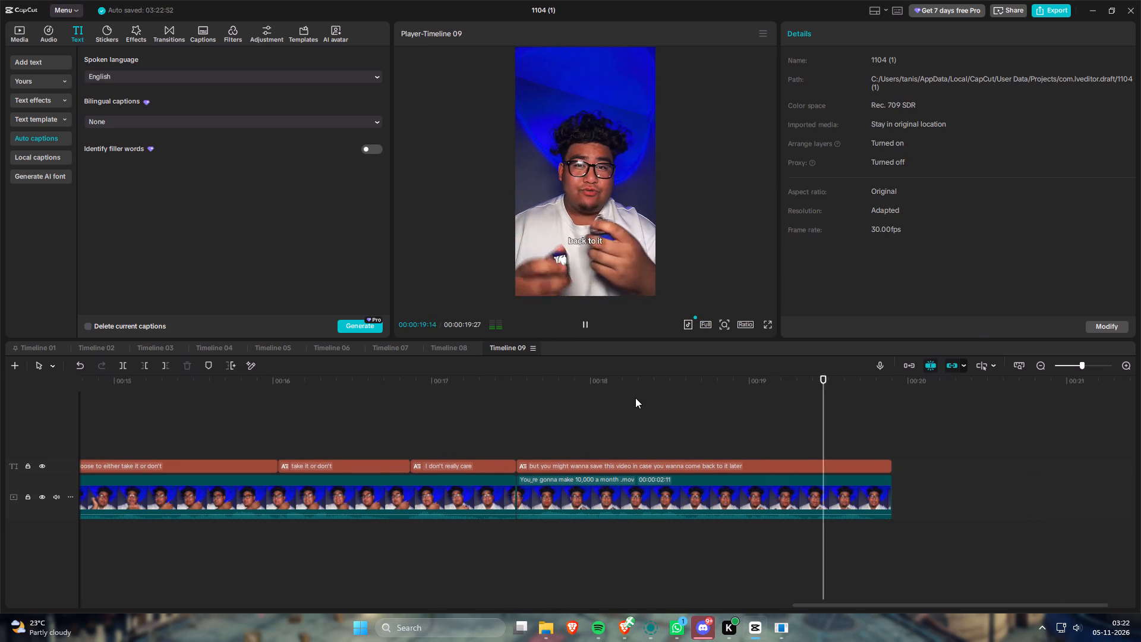
{"action": "left_click_drag", "start_coordinate": [655, 403], "coordinate": [711, 419]}
Copy all video clips and captions of Timeline 09.
{"action": "key", "text": "shift+z"}
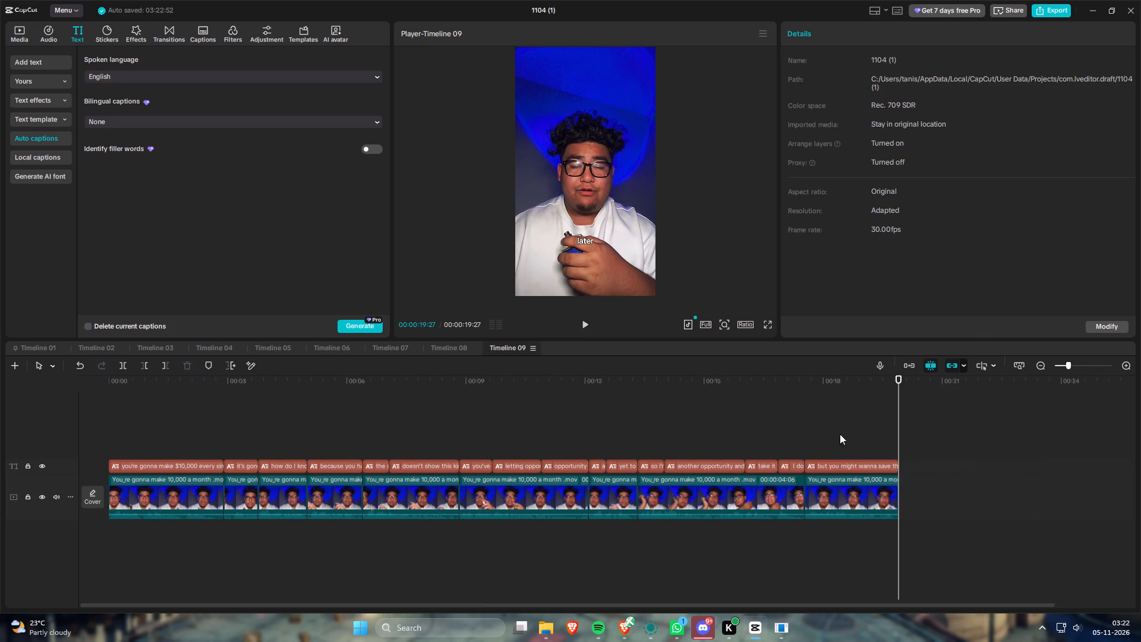
{"action": "key", "text": "ctrl+a"}
{"action": "key", "text": "ctrl+c"}
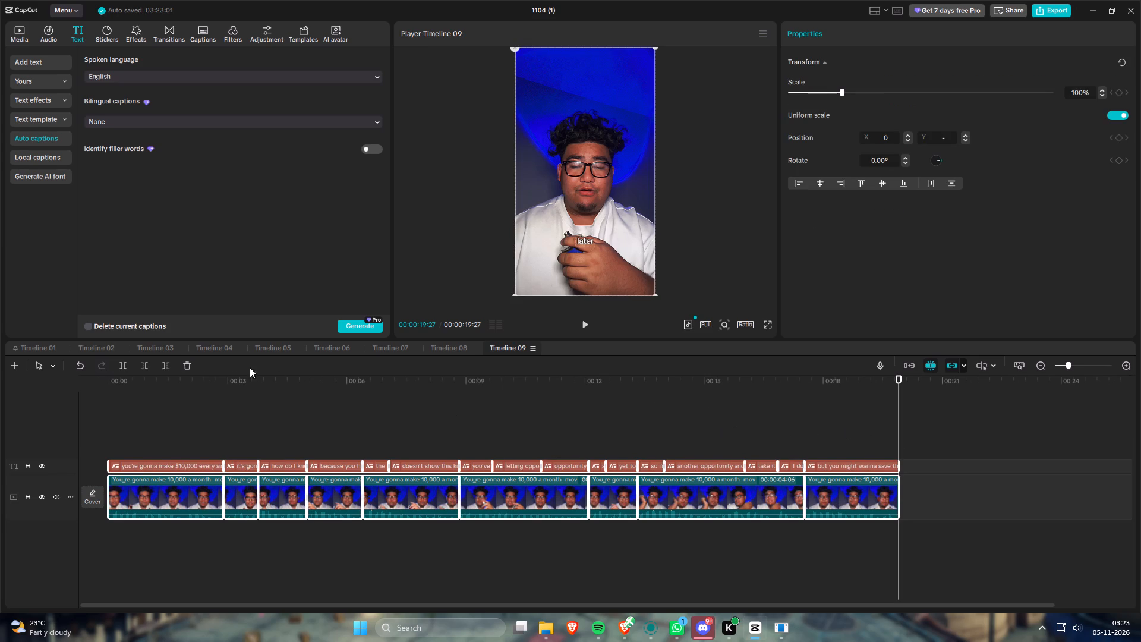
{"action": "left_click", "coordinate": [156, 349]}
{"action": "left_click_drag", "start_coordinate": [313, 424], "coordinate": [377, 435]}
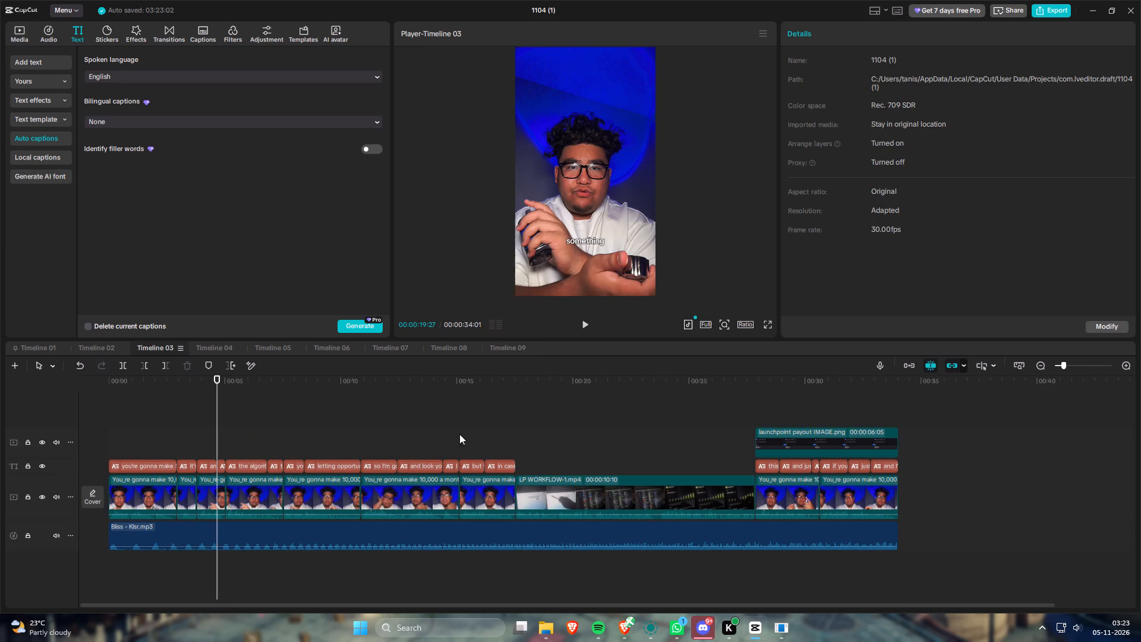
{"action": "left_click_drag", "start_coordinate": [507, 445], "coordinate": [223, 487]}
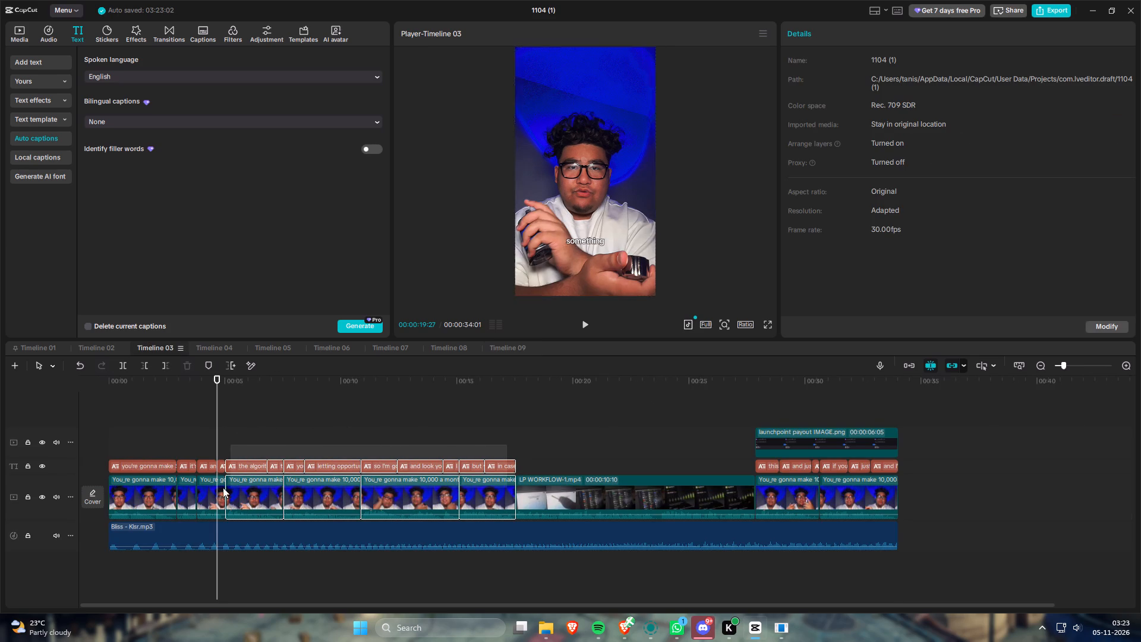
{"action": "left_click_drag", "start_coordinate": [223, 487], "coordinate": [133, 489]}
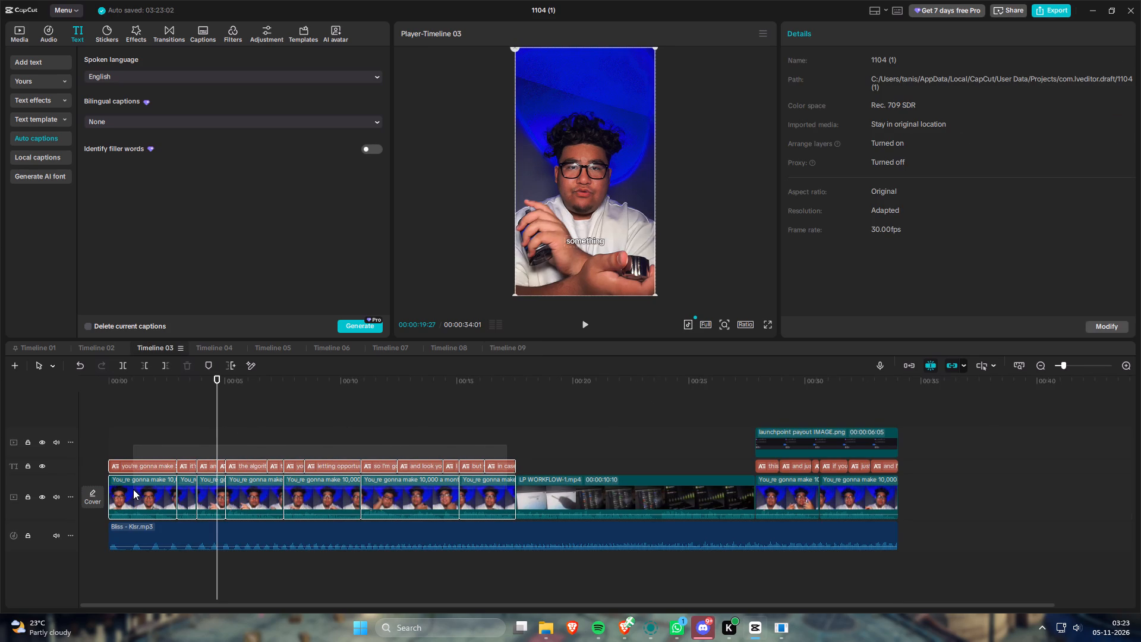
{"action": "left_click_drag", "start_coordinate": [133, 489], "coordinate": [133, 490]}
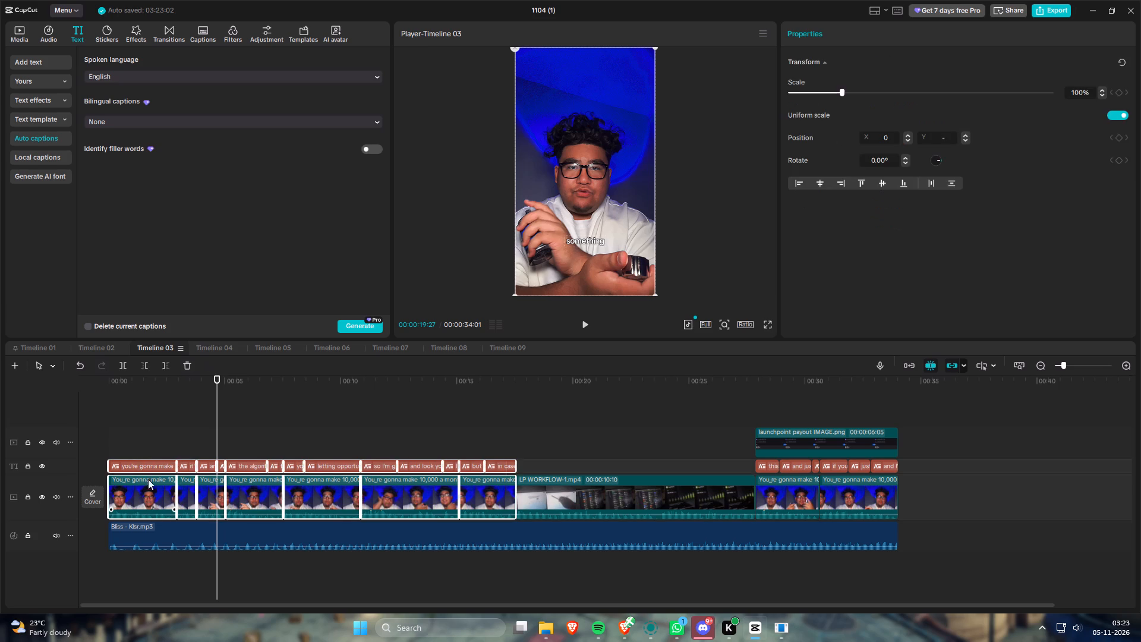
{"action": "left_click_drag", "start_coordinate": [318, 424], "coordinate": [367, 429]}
Move Timeline 09 in the timeline order so it sits directly after Timeline 04.
{"action": "left_click_drag", "start_coordinate": [508, 350], "coordinate": [260, 350]}
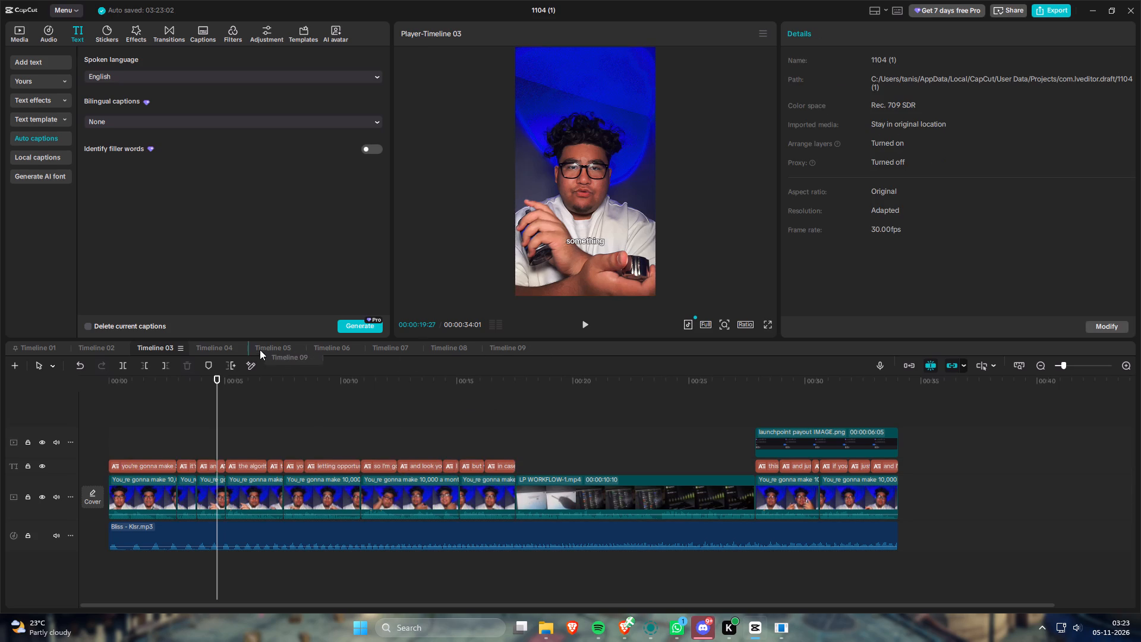
{"action": "left_click_drag", "start_coordinate": [260, 350], "coordinate": [244, 349]}
Create a new timeline and place it directly after Timeline 09.
{"action": "left_click", "coordinate": [11, 367]}
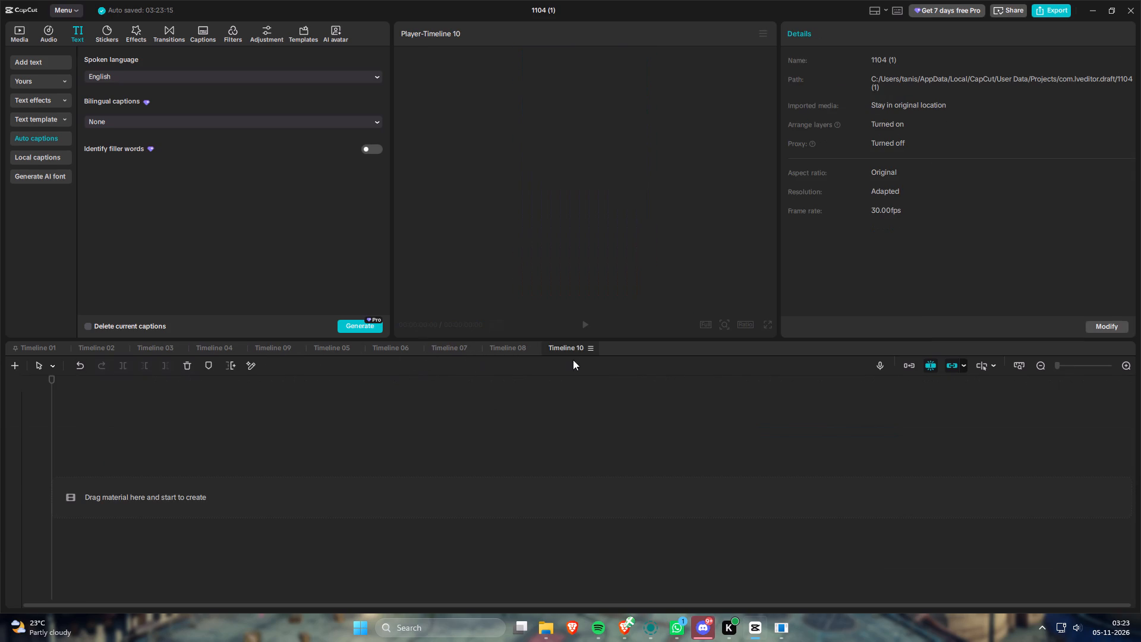
{"action": "left_click_drag", "start_coordinate": [554, 349], "coordinate": [307, 351]}
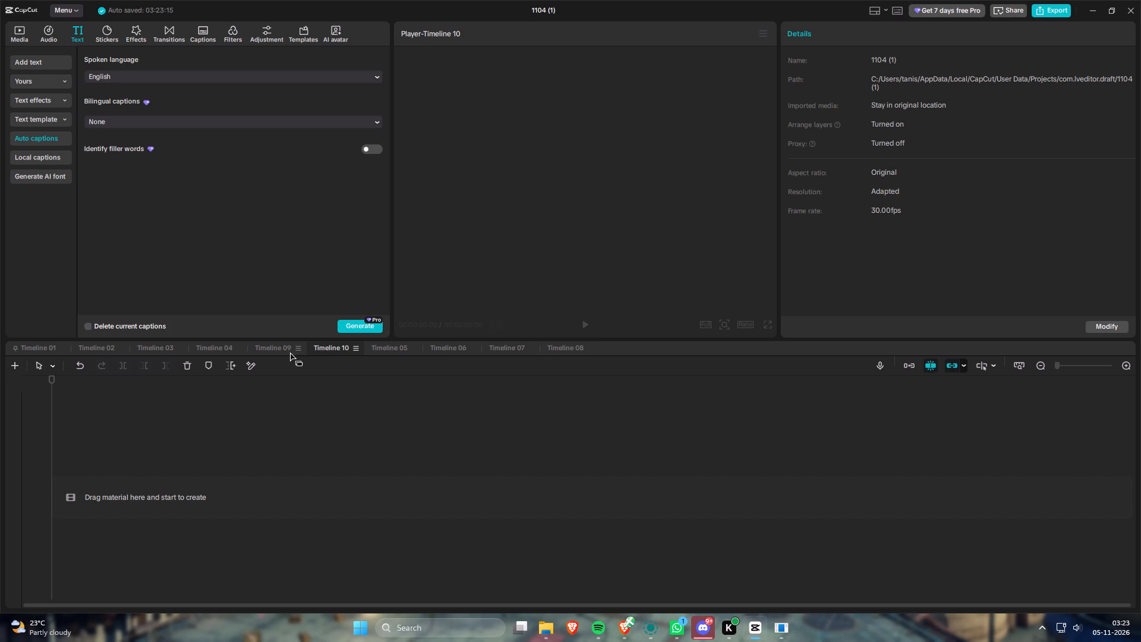
Paste the copied Timeline 09 clips and captions at the start of the empty Timeline 10.
{"action": "left_click", "coordinate": [282, 350]}
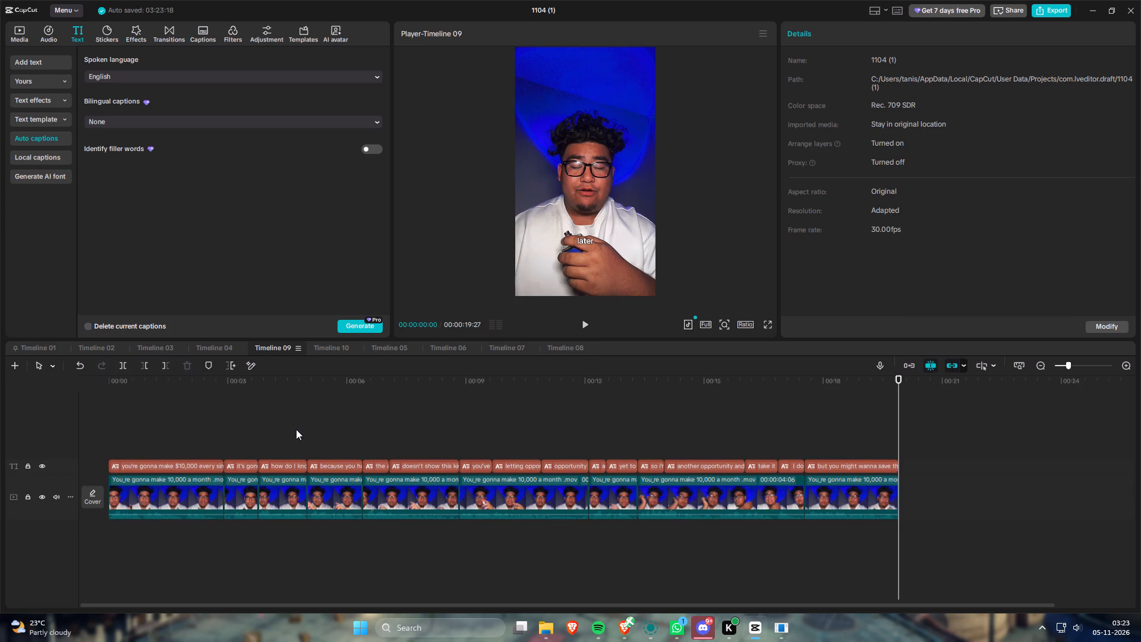
{"action": "left_click", "coordinate": [322, 348]}
{"action": "left_click_drag", "start_coordinate": [177, 385], "coordinate": [17, 405]}
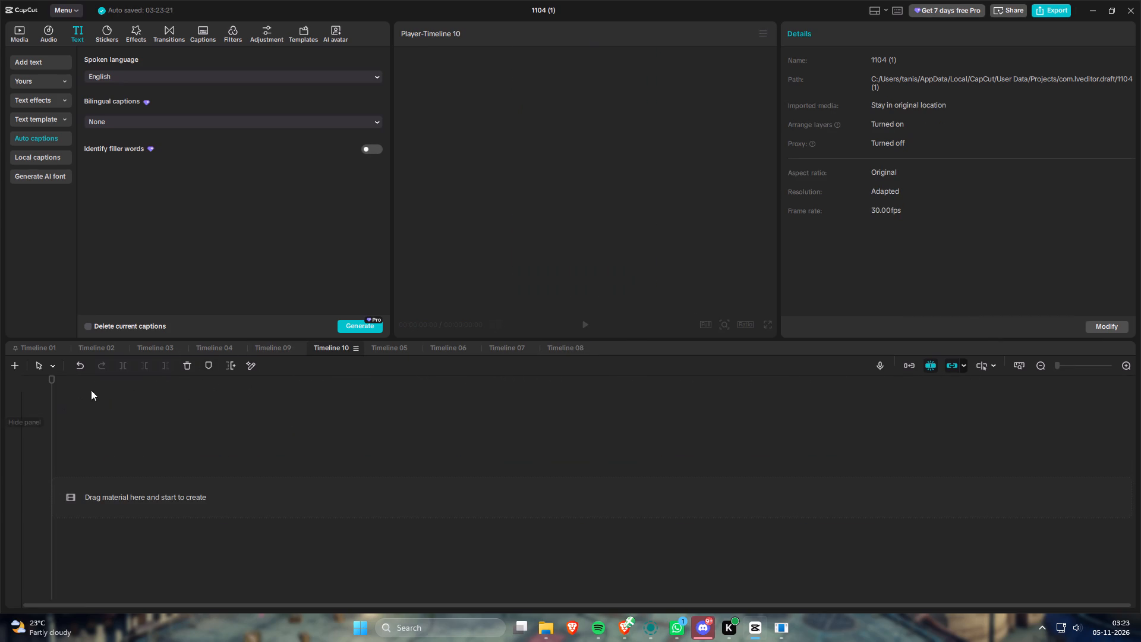
{"action": "left_click_drag", "start_coordinate": [88, 380], "coordinate": [9, 392]}
{"action": "left_click_drag", "start_coordinate": [232, 429], "coordinate": [260, 438]}
{"action": "key", "text": "ctrl+v"}
{"action": "left_click_drag", "start_coordinate": [260, 410], "coordinate": [289, 413]}
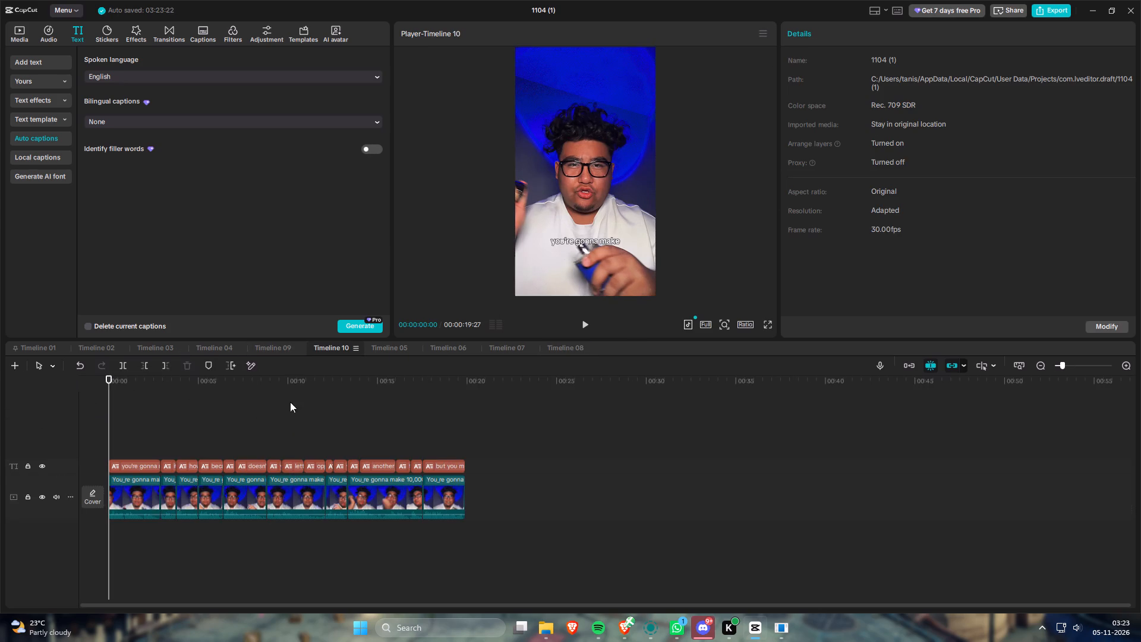
Copy Timeline 03's LP WORKFLOW-1 clip, payout image, closing talking-head clips with their captions, and the music track.
{"action": "left_click", "coordinate": [151, 347]}
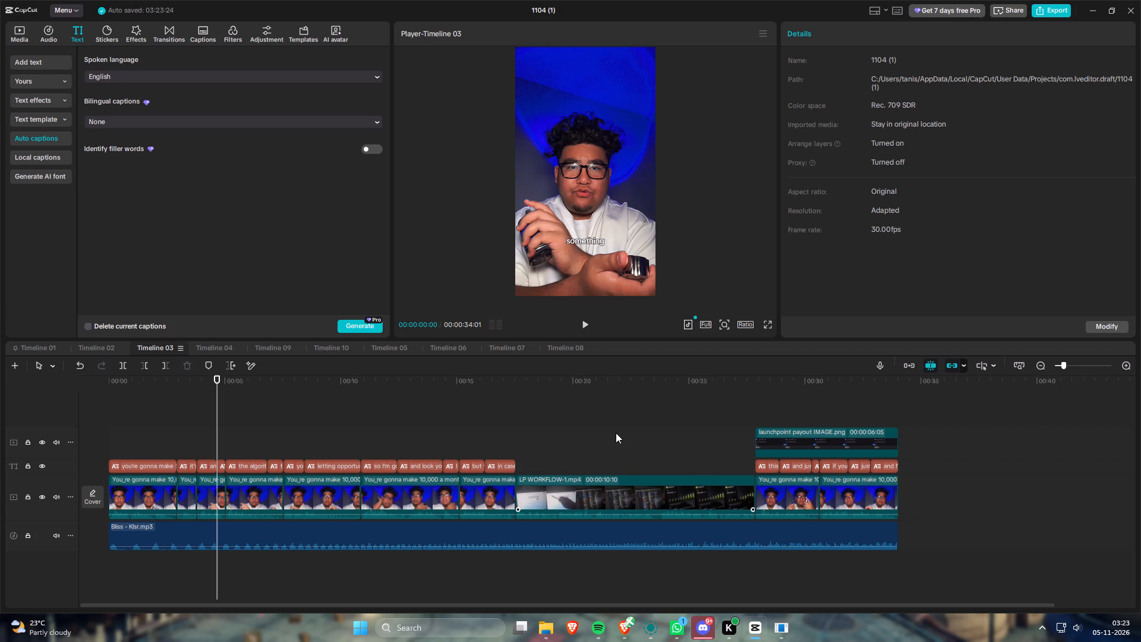
{"action": "left_click_drag", "start_coordinate": [612, 430], "coordinate": [907, 556]}
{"action": "key", "text": "ctrl+c"}
{"action": "key", "text": "ctrl+c"}
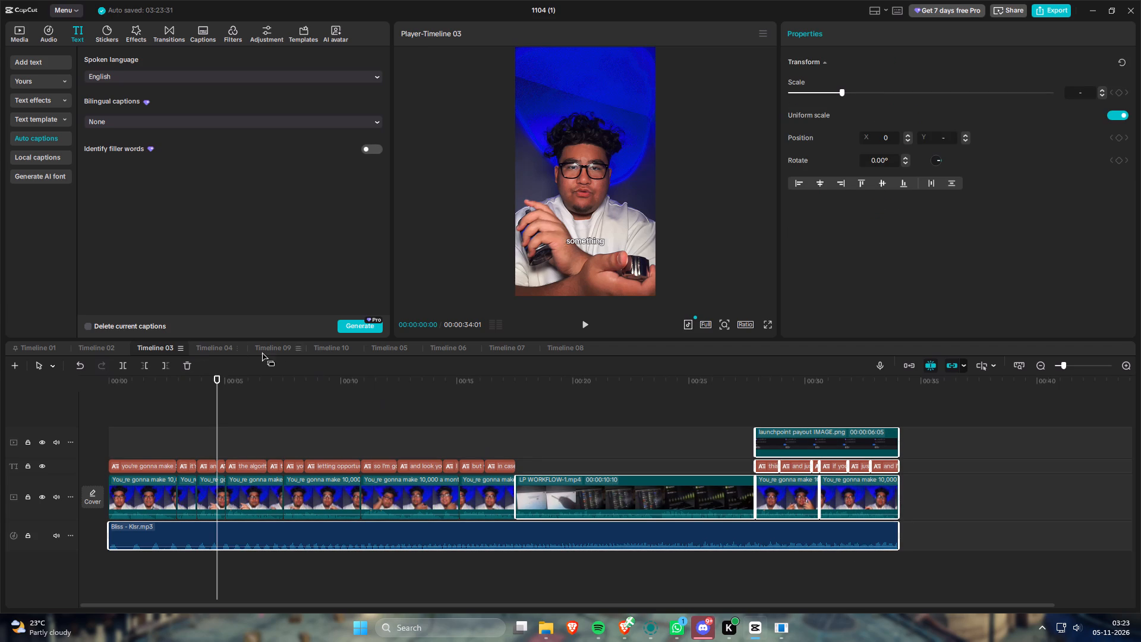
Paste the copied workflow clip, payout image, captioned closing clips and music at the end of Timeline 09's talking-head section.
{"action": "left_click", "coordinate": [212, 347]}
{"action": "left_click", "coordinate": [265, 346]}
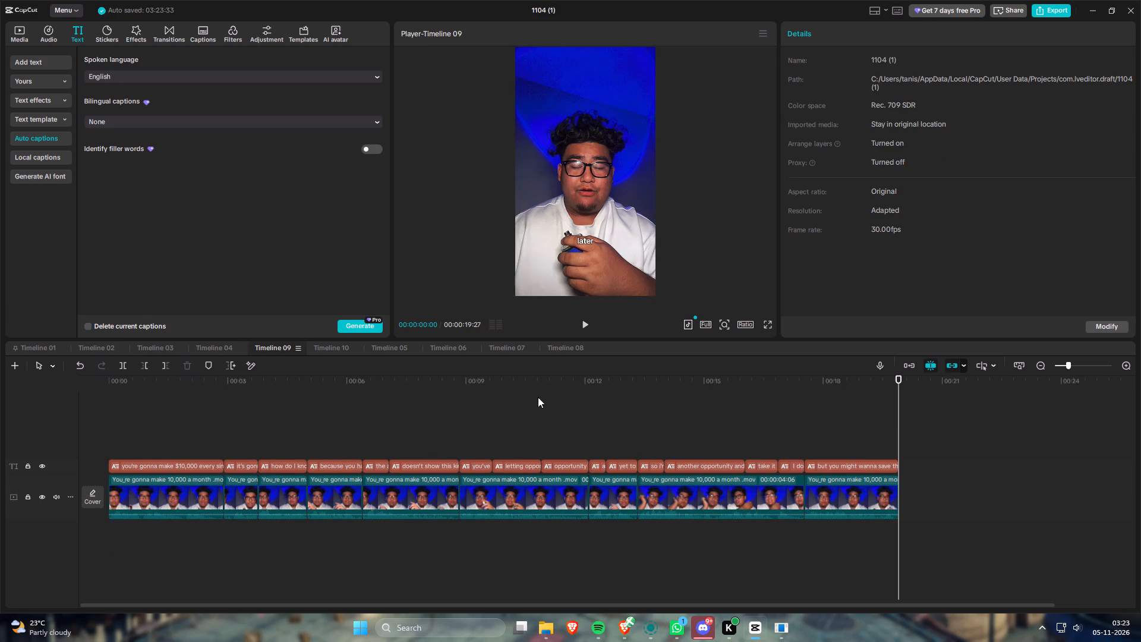
{"action": "key", "text": "ctrl+v"}
{"action": "left_click_drag", "start_coordinate": [648, 442], "coordinate": [694, 453]}
{"action": "key", "text": "shift+z"}
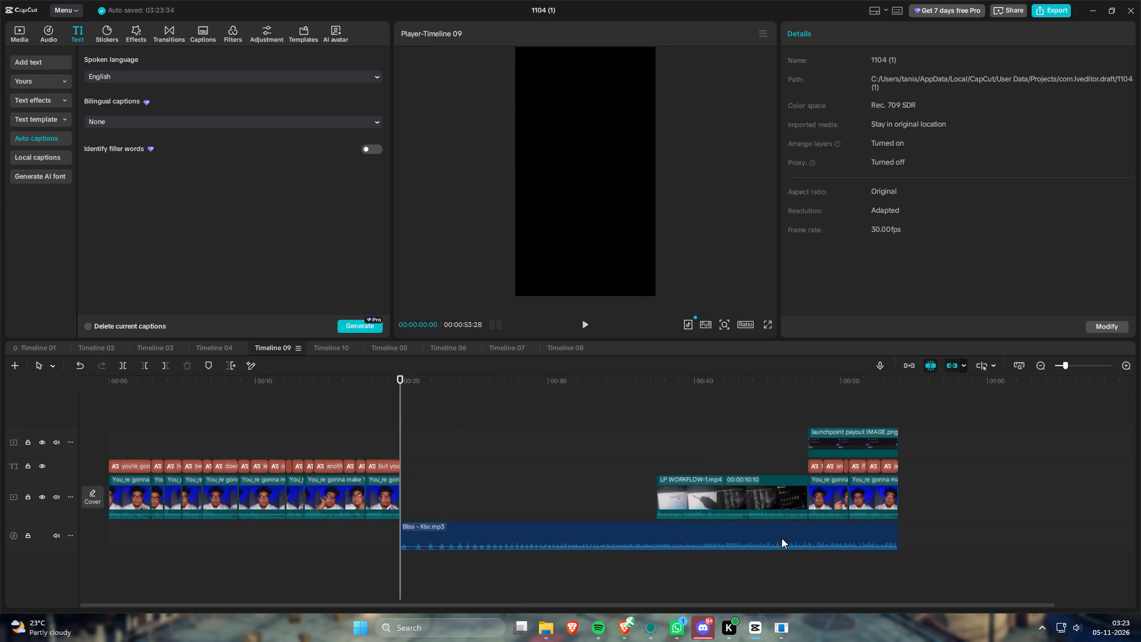
Move the pasted clips together so LP WORKFLOW-1 starts directly after the last talking-head clip, closing the gap.
{"action": "left_click_drag", "start_coordinate": [940, 580], "coordinate": [500, 436]}
{"action": "left_click_drag", "start_coordinate": [515, 544], "coordinate": [396, 540]}
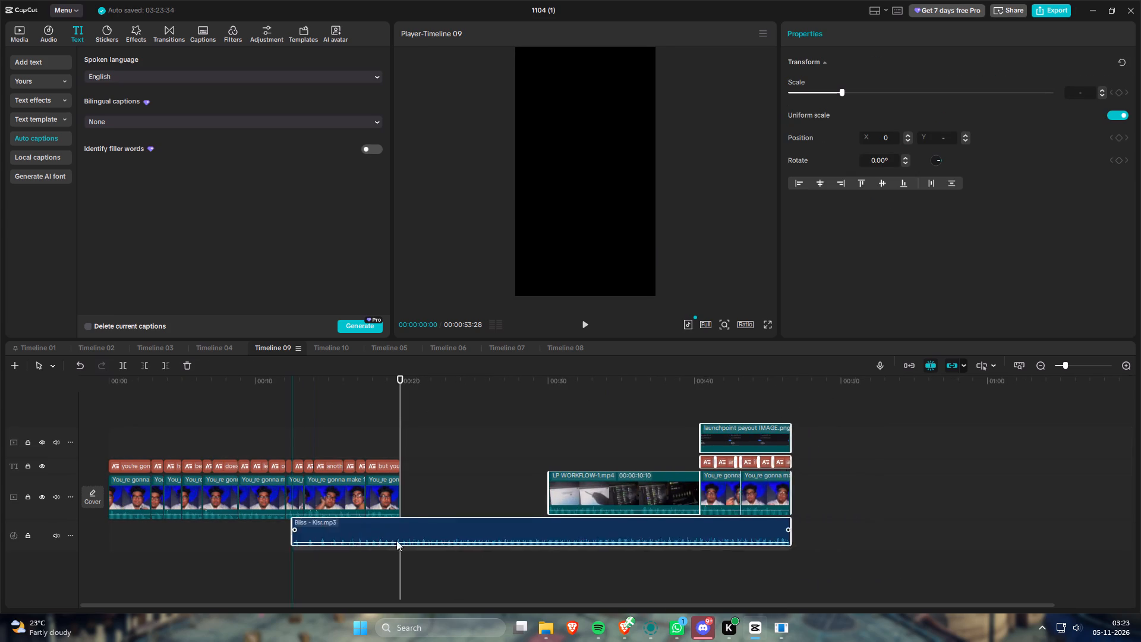
{"action": "left_click_drag", "start_coordinate": [396, 540], "coordinate": [266, 551]}
{"action": "left_click_drag", "start_coordinate": [452, 496], "coordinate": [445, 502]}
Move the music track to the very start of Timeline 09.
{"action": "left_click_drag", "start_coordinate": [122, 535], "coordinate": [130, 543]}
{"action": "left_click_drag", "start_coordinate": [198, 537], "coordinate": [196, 537]}
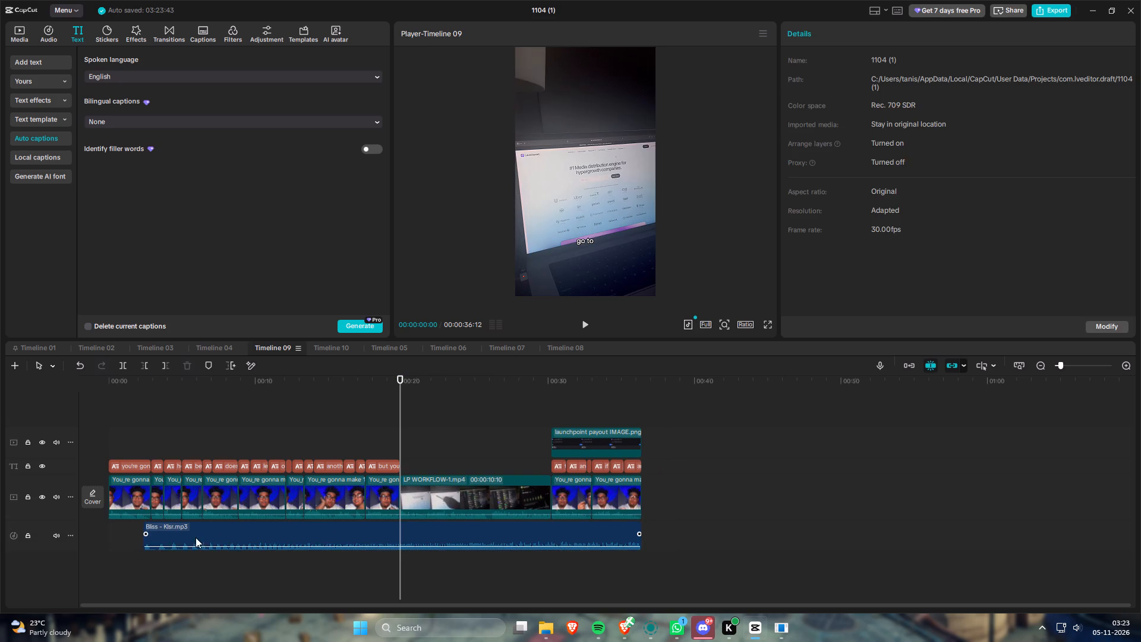
{"action": "left_click_drag", "start_coordinate": [196, 537], "coordinate": [150, 539]}
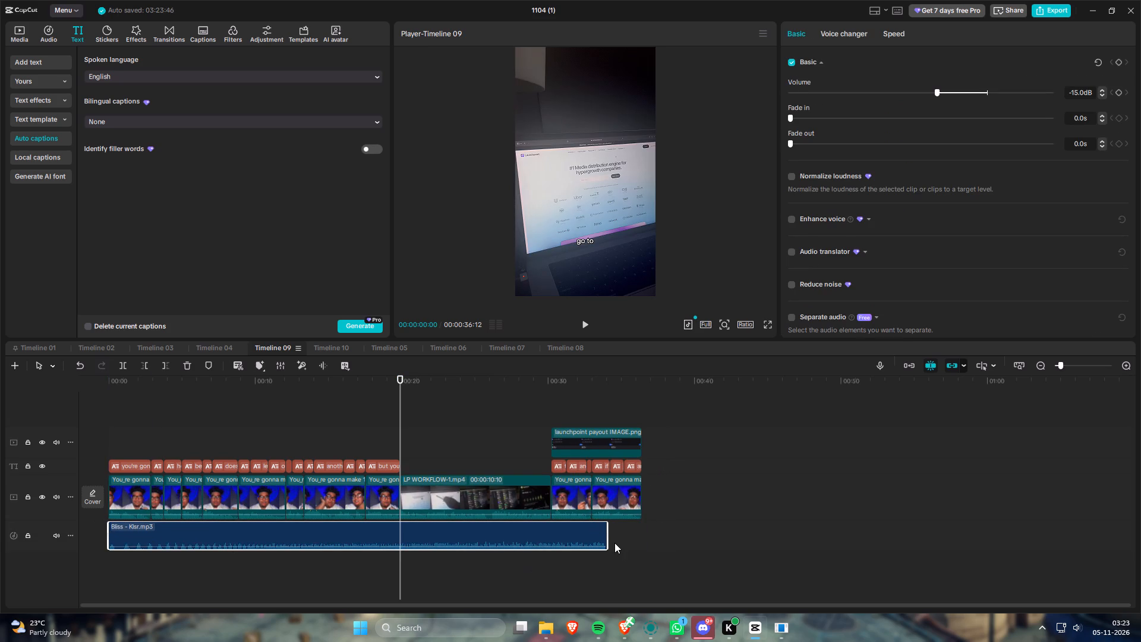
Extend the music track's end to match the end of the closing talking-head clip.
{"action": "left_click_drag", "start_coordinate": [608, 535], "coordinate": [636, 535]}
{"action": "left_click", "coordinate": [575, 532]}
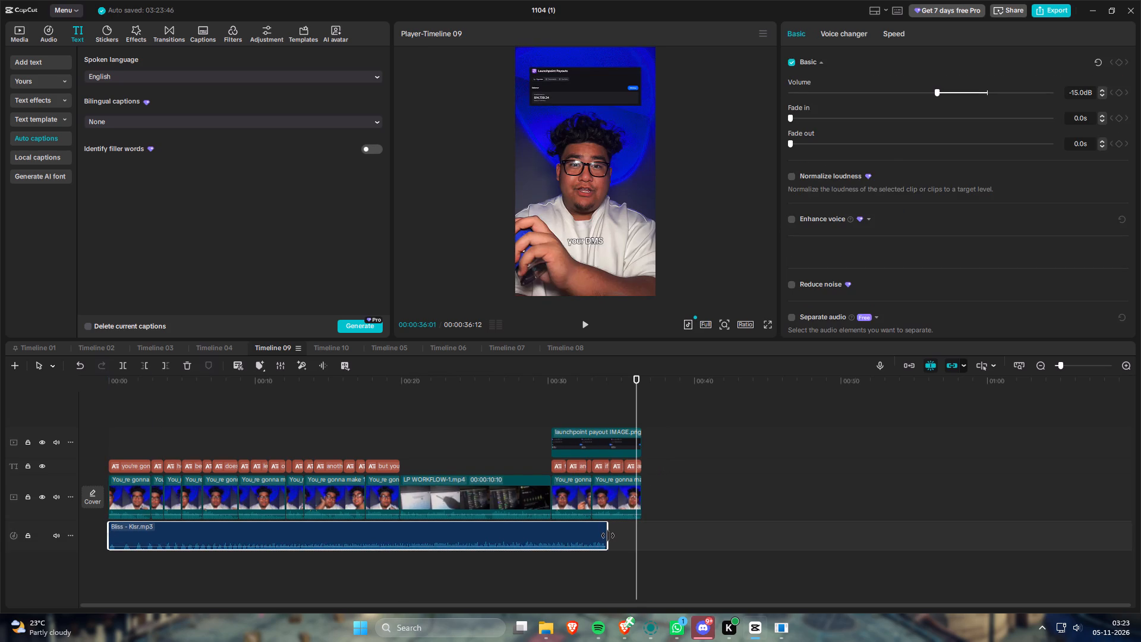
{"action": "left_click_drag", "start_coordinate": [607, 536], "coordinate": [629, 535]}
{"action": "left_click", "coordinate": [559, 530]}
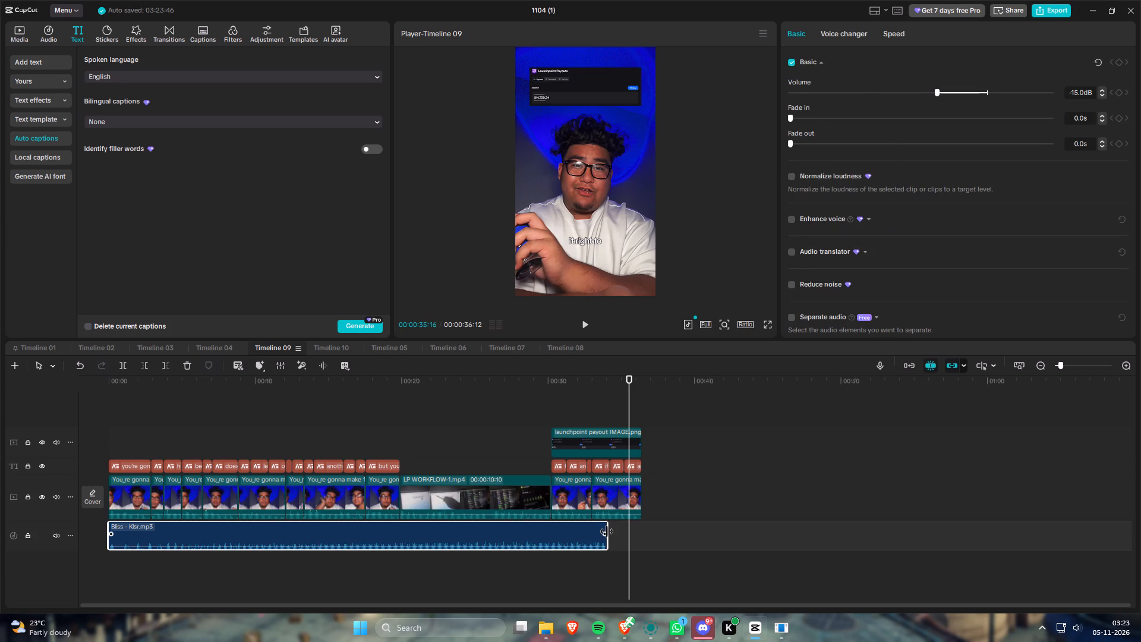
{"action": "left_click_drag", "start_coordinate": [607, 531], "coordinate": [625, 531]}
{"action": "left_click", "coordinate": [565, 527]}
{"action": "left_click_drag", "start_coordinate": [608, 527], "coordinate": [639, 529]}
Play Timeline 09 from the start and set the "it's gonna be" caption's animation to None.
{"action": "left_click_drag", "start_coordinate": [395, 382], "coordinate": [385, 383]}
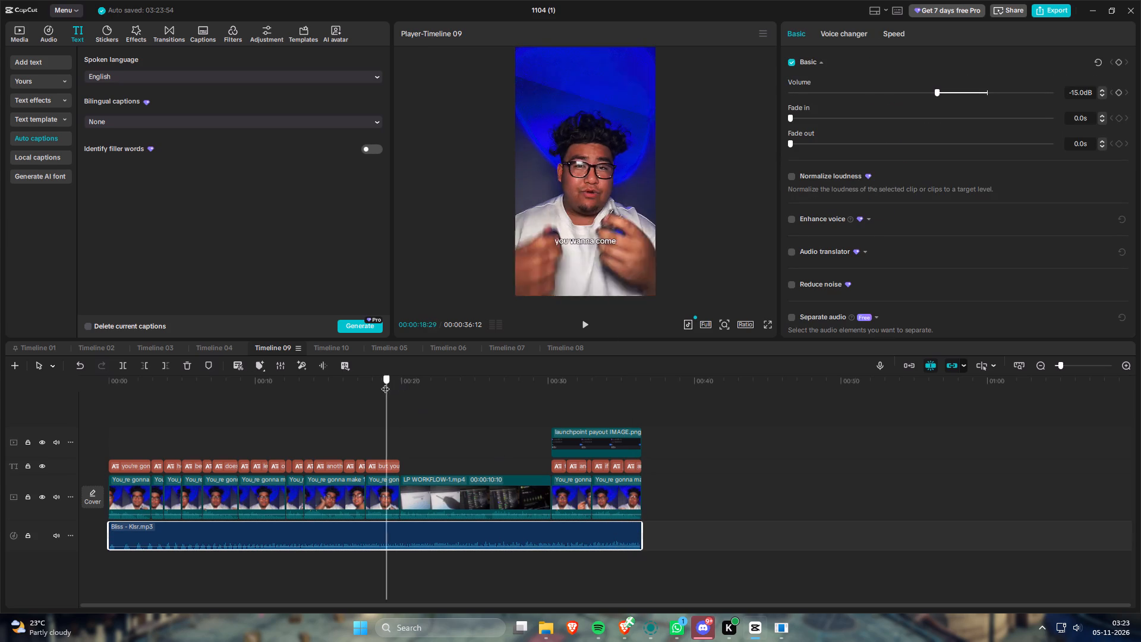
{"action": "left_click_drag", "start_coordinate": [385, 383], "coordinate": [55, 367]}
{"action": "left_click_drag", "start_coordinate": [246, 407], "coordinate": [298, 418]}
{"action": "key", "text": "space"}
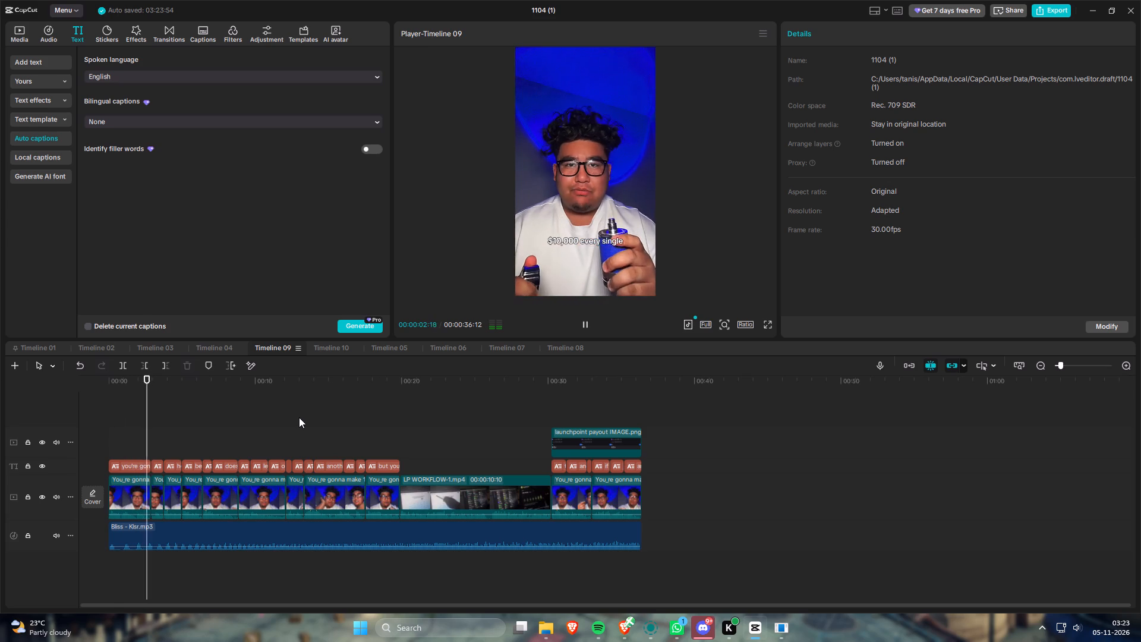
{"action": "key", "text": "space"}
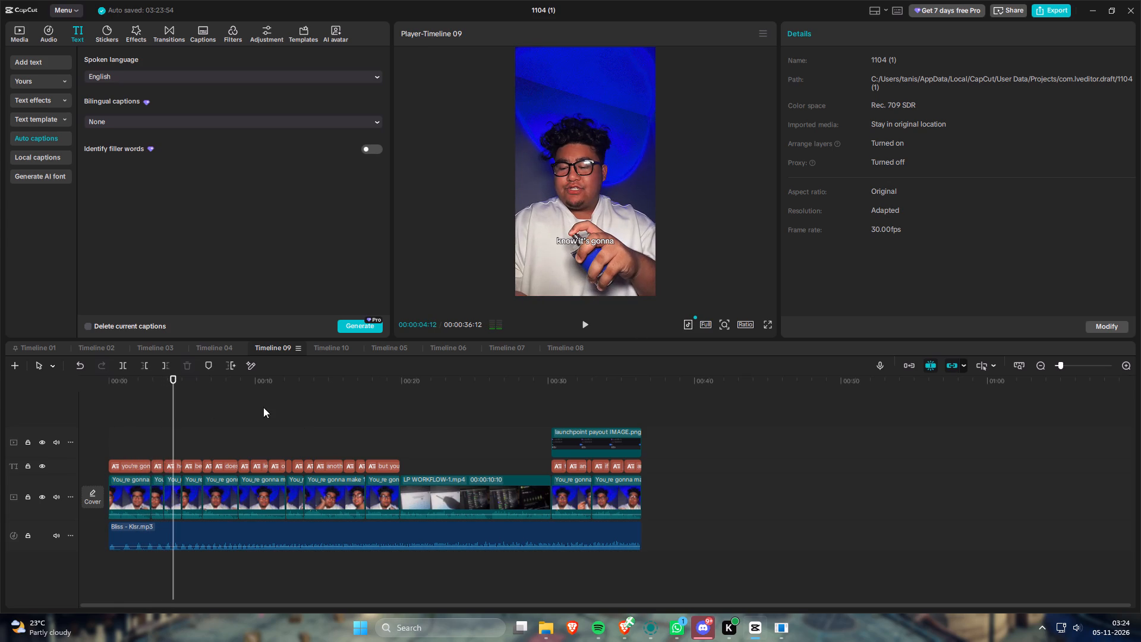
{"action": "left_click", "coordinate": [159, 381]}
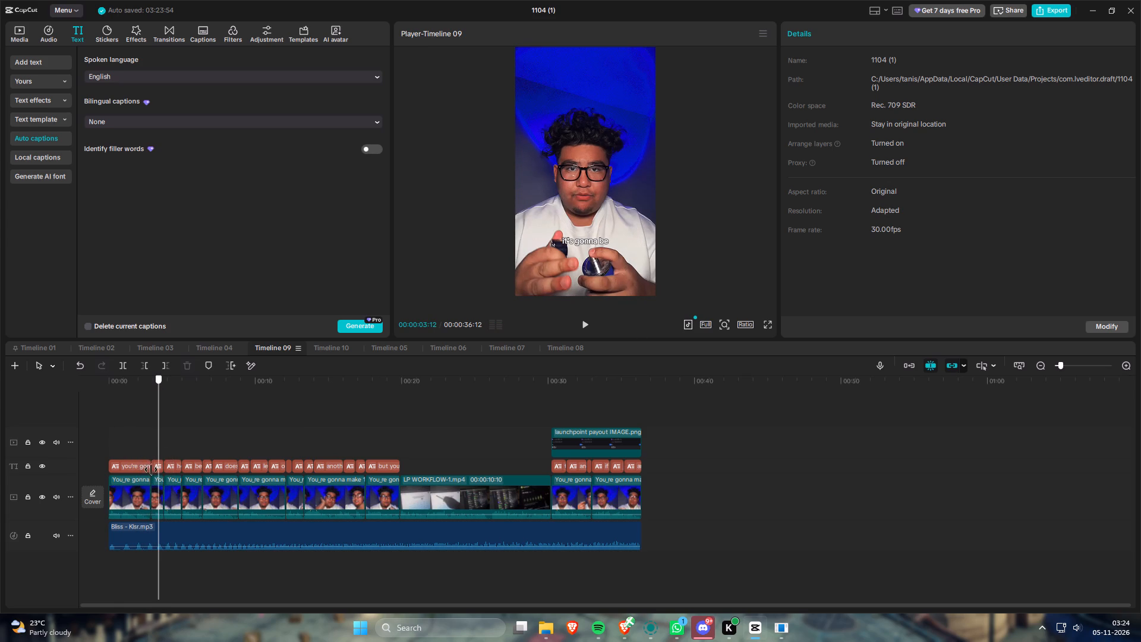
{"action": "left_click", "coordinate": [156, 465]}
{"action": "left_click", "coordinate": [882, 36]}
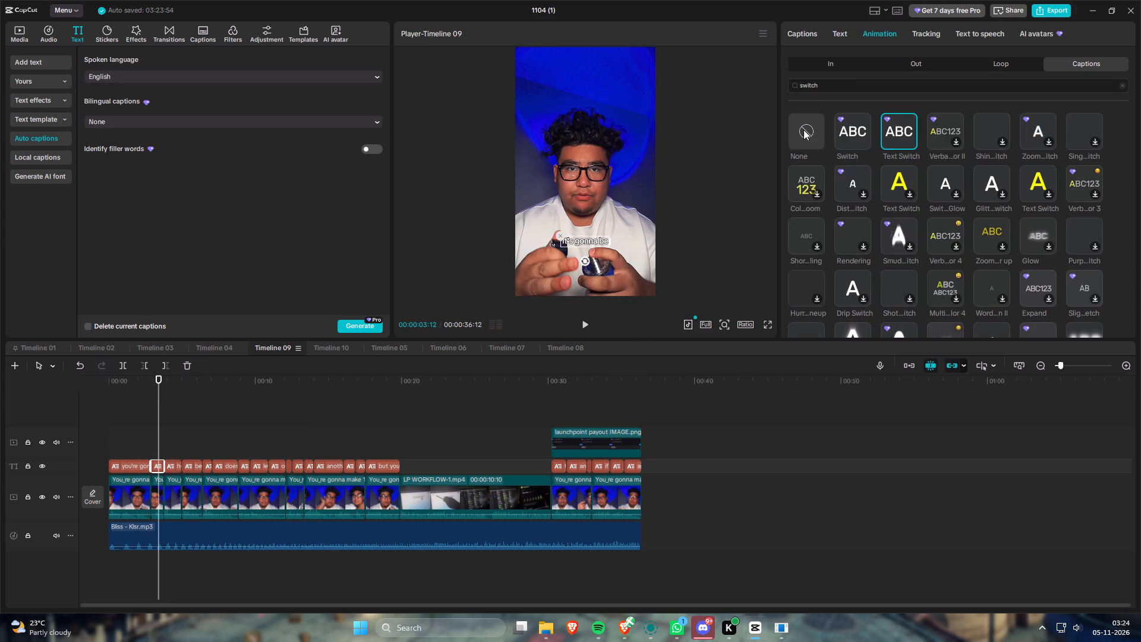
{"action": "left_click", "coordinate": [805, 138]}
Play on to the repeated opportunity captions and shorten the first one's text to "letting opportunity after".
{"action": "left_click_drag", "start_coordinate": [739, 414], "coordinate": [792, 460]}
{"action": "key", "text": "space"}
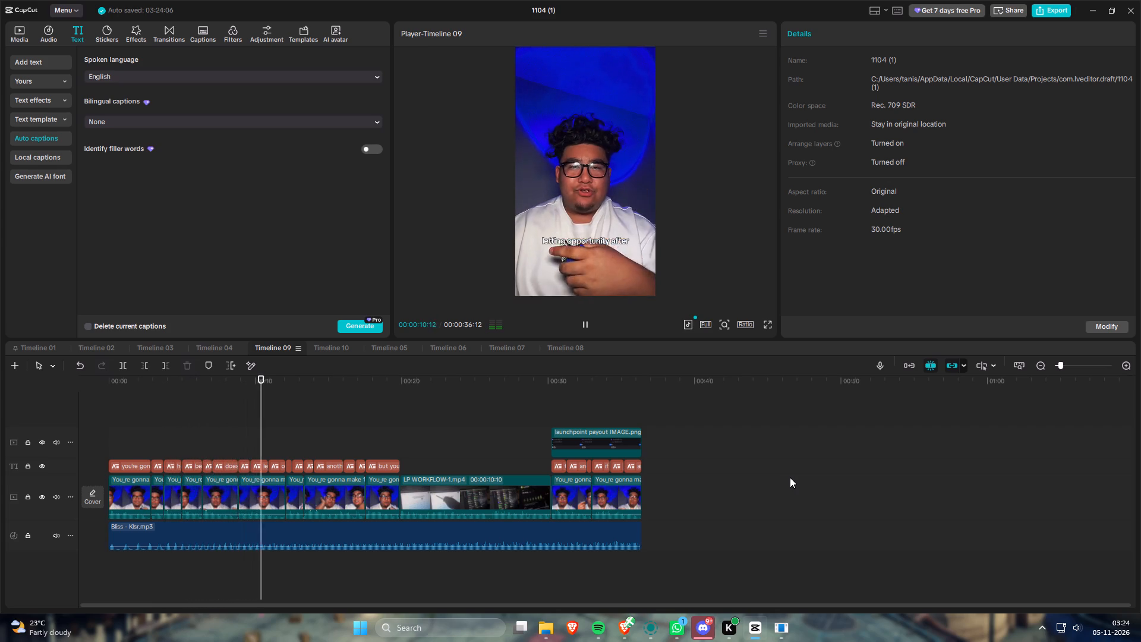
{"action": "key", "text": "space"}
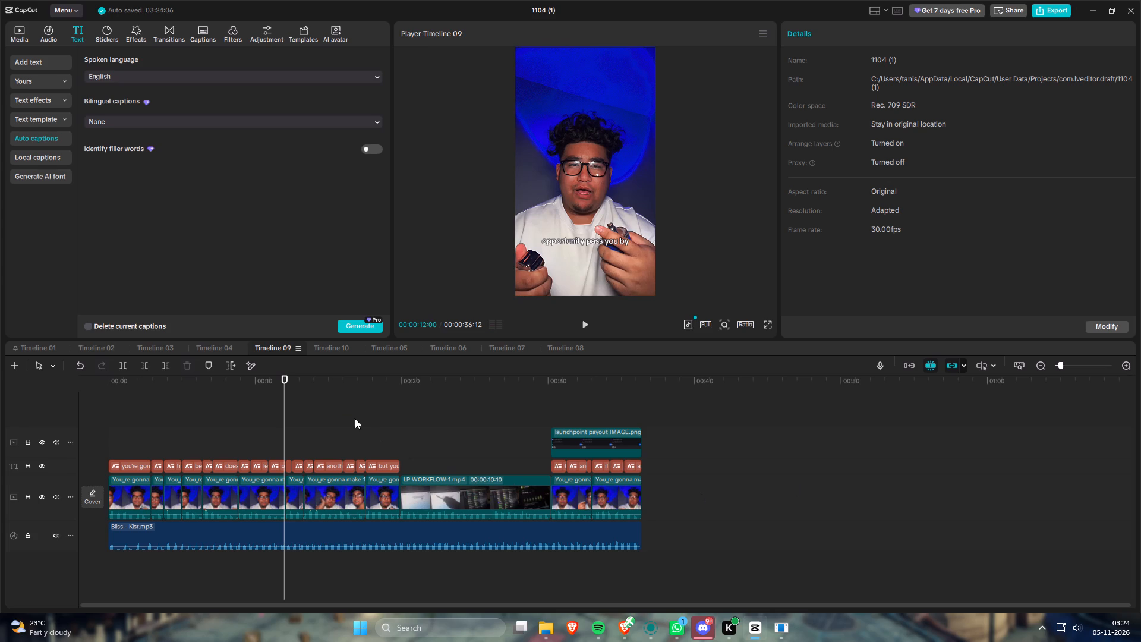
{"action": "left_click", "coordinate": [281, 382]}
{"action": "key", "text": "Up"}
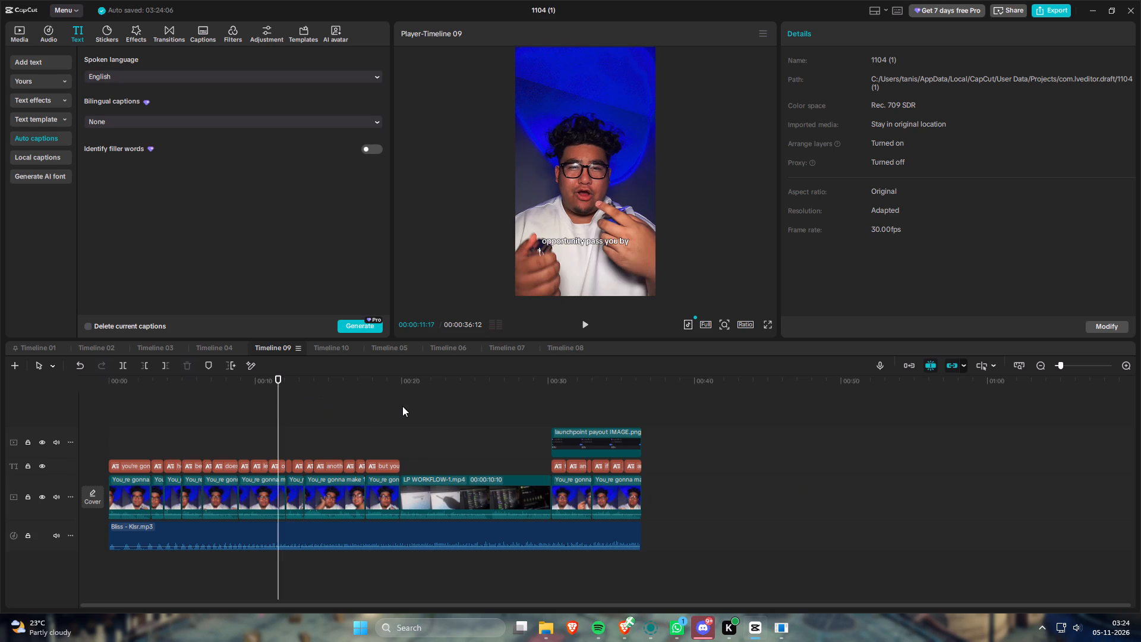
{"action": "key", "text": "Left"}
{"action": "type", "text": "==="}
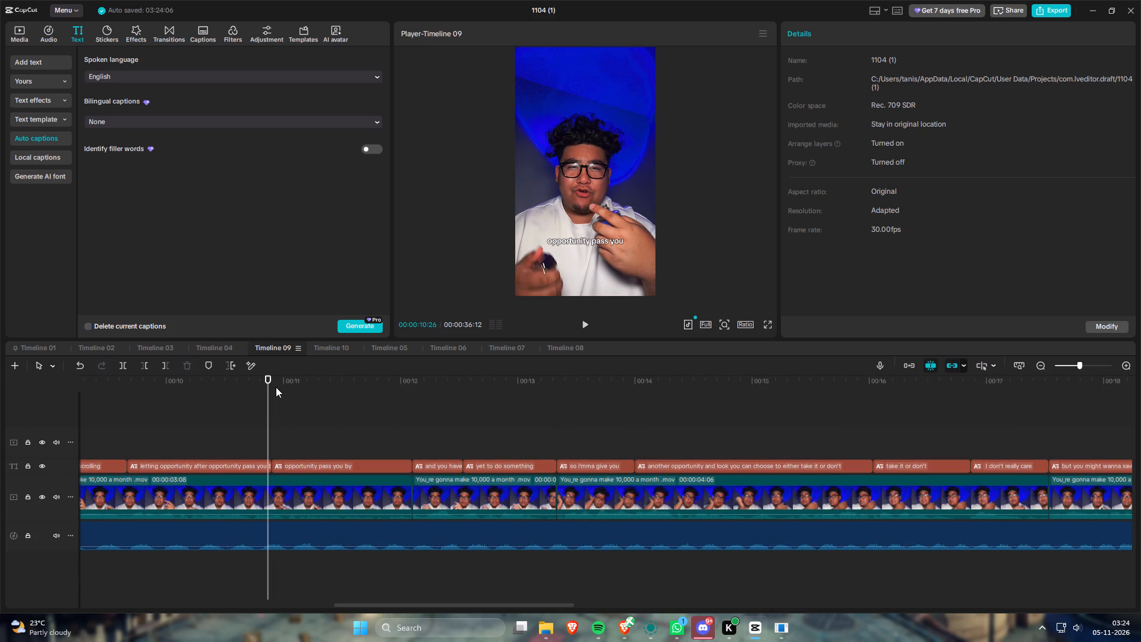
{"action": "left_click", "coordinate": [250, 382]}
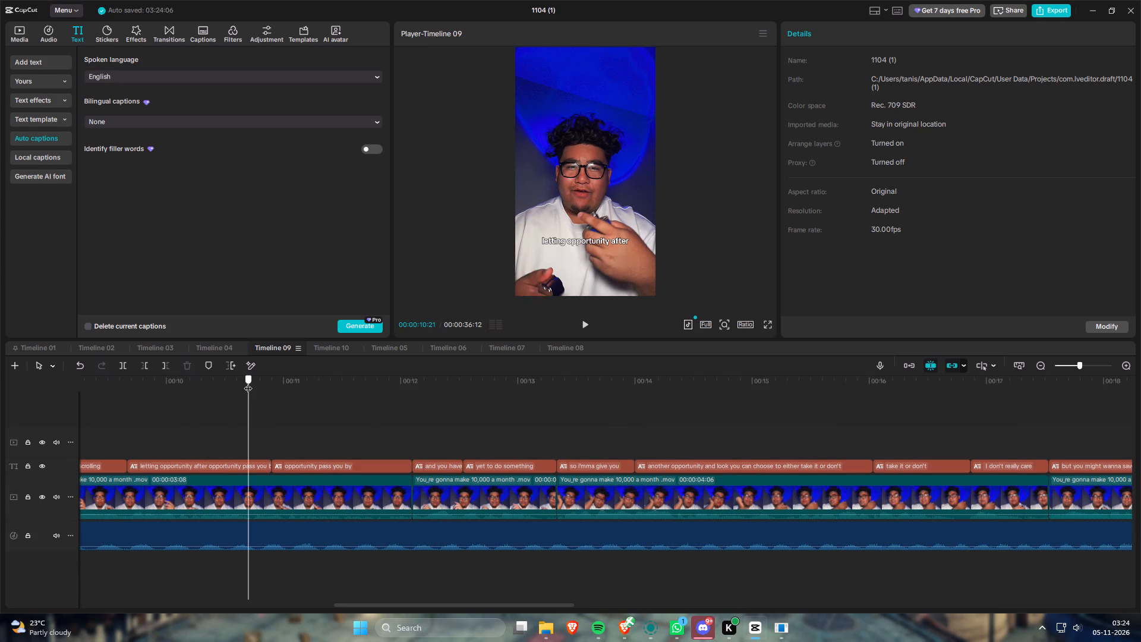
{"action": "key", "text": "space"}
{"action": "left_click_drag", "start_coordinate": [247, 382], "coordinate": [253, 384]}
{"action": "key", "text": "space"}
{"action": "left_click", "coordinate": [253, 384]}
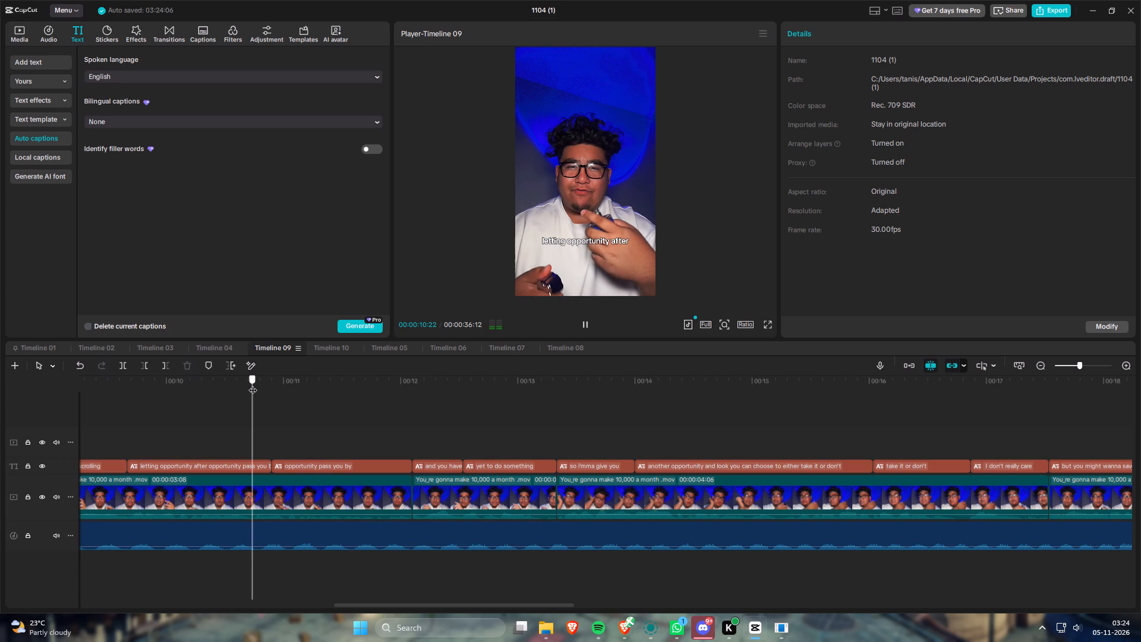
{"action": "left_click", "coordinate": [244, 465]}
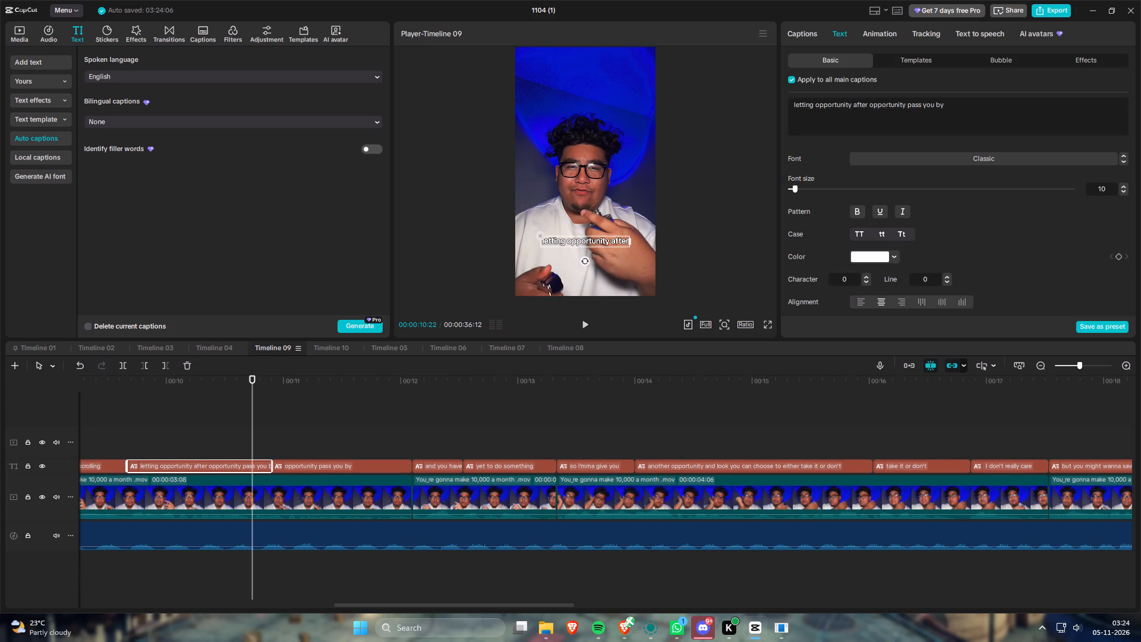
{"action": "left_click_drag", "start_coordinate": [871, 103], "coordinate": [1003, 130]}
{"action": "key", "text": "BackSpace"}
{"action": "key", "text": "BackSpace"}
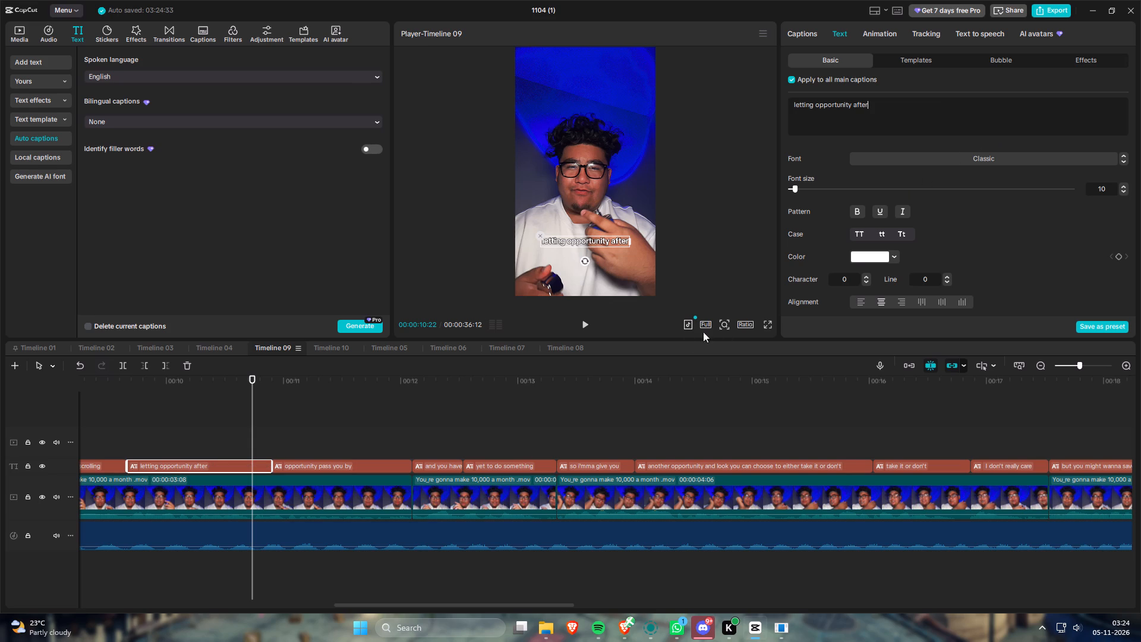
Replay the shortened "letting opportunity after" caption and set its caption animation to None.
{"action": "left_click_drag", "start_coordinate": [320, 418], "coordinate": [339, 422]}
{"action": "left_click_drag", "start_coordinate": [215, 386], "coordinate": [194, 387]}
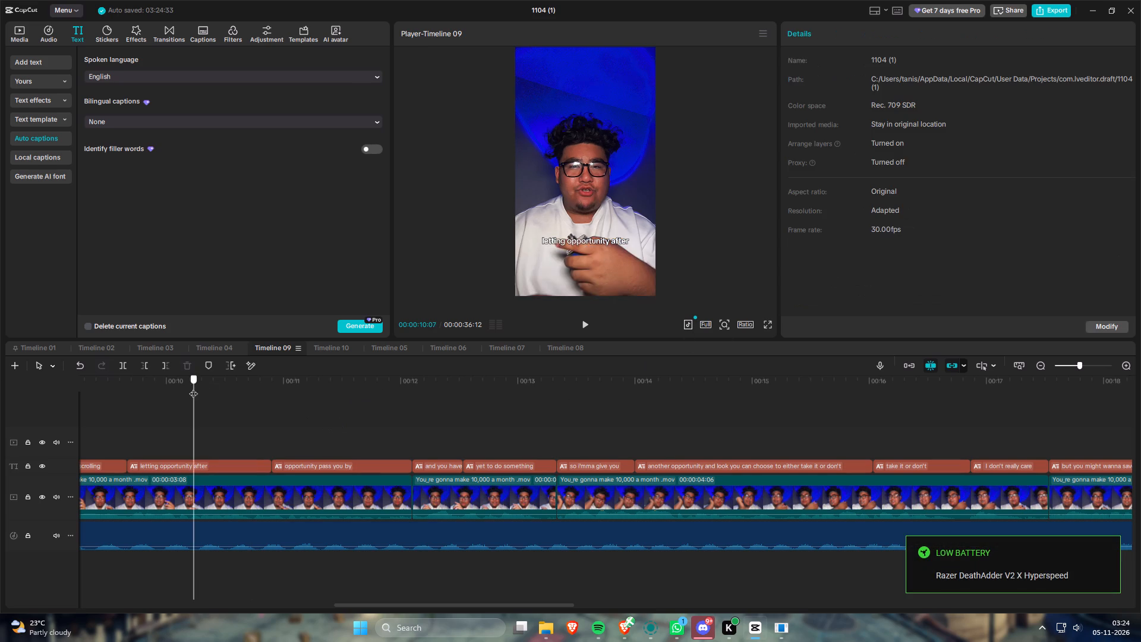
{"action": "key", "text": "space"}
{"action": "key", "text": "space"}
{"action": "left_click_drag", "start_coordinate": [266, 373], "coordinate": [266, 374]}
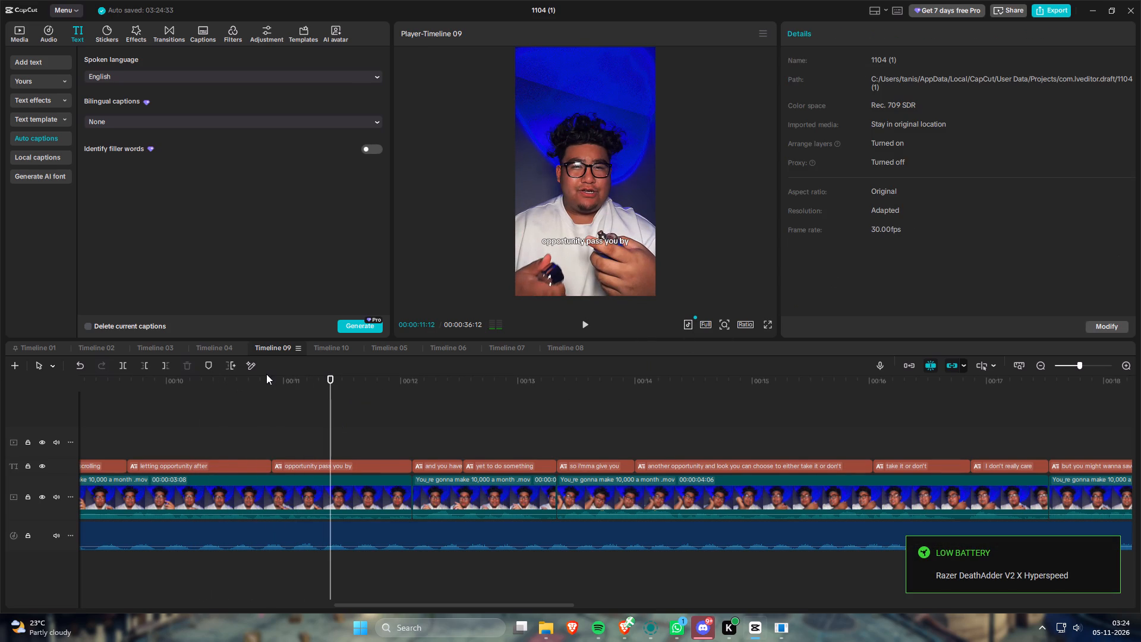
{"action": "left_click_drag", "start_coordinate": [266, 374], "coordinate": [260, 376]}
{"action": "left_click_drag", "start_coordinate": [261, 384], "coordinate": [185, 394]}
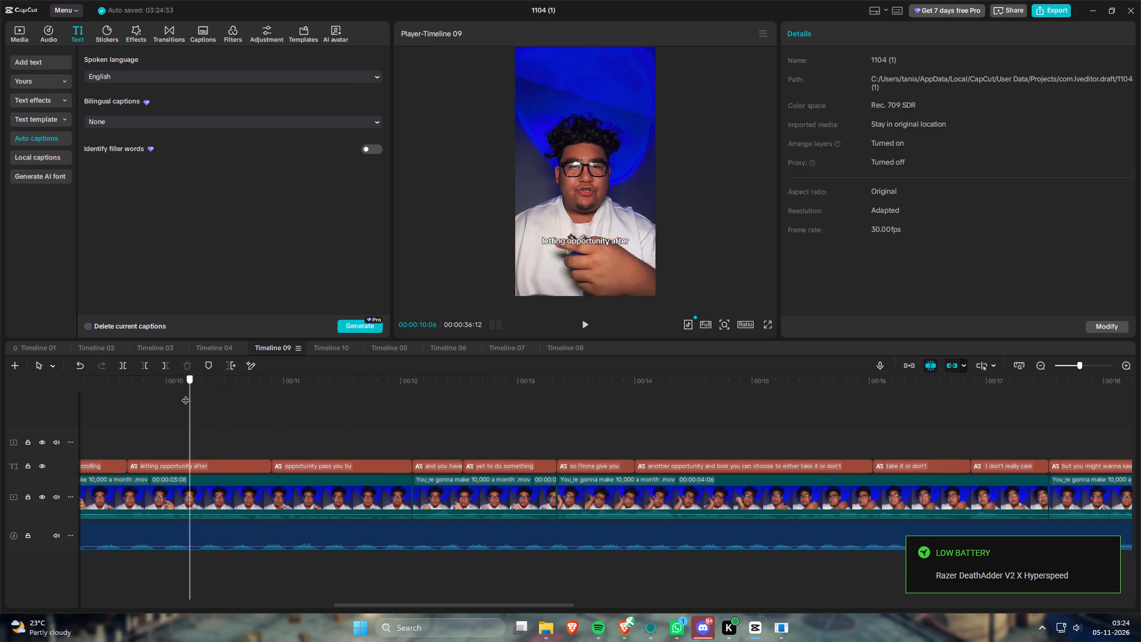
{"action": "left_click_drag", "start_coordinate": [185, 394], "coordinate": [179, 395]}
{"action": "left_click", "coordinate": [220, 464]}
{"action": "left_click", "coordinate": [880, 28]}
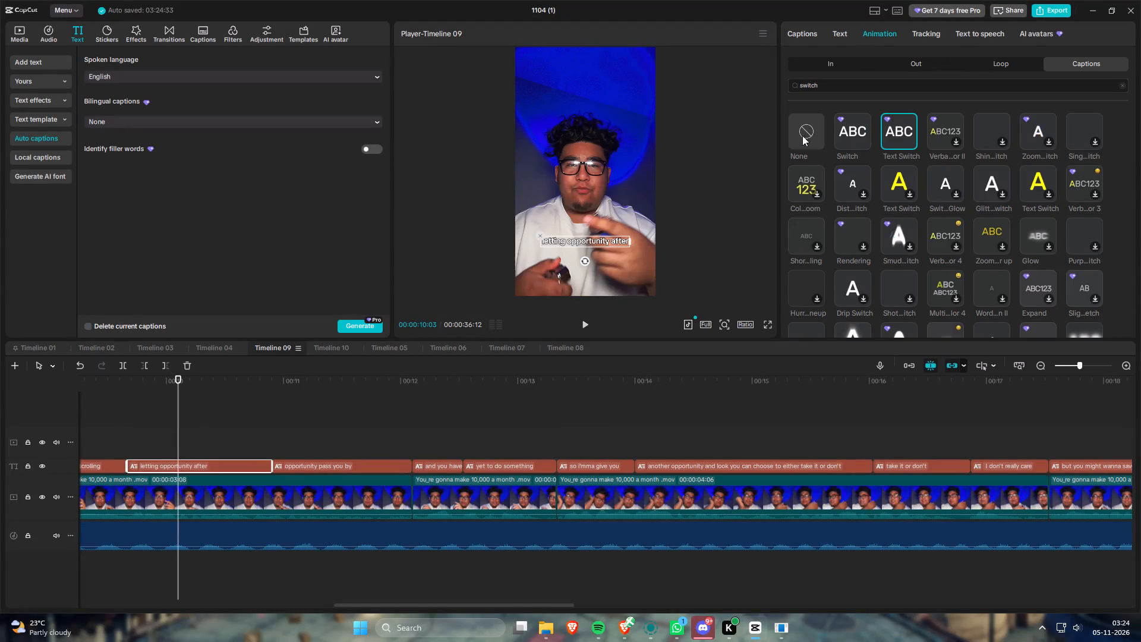
{"action": "left_click", "coordinate": [805, 133]}
Continue reviewing the captions and set the "so I'mma give you" caption's animation to None.
{"action": "left_click_drag", "start_coordinate": [291, 423], "coordinate": [315, 429]}
{"action": "key", "text": "space"}
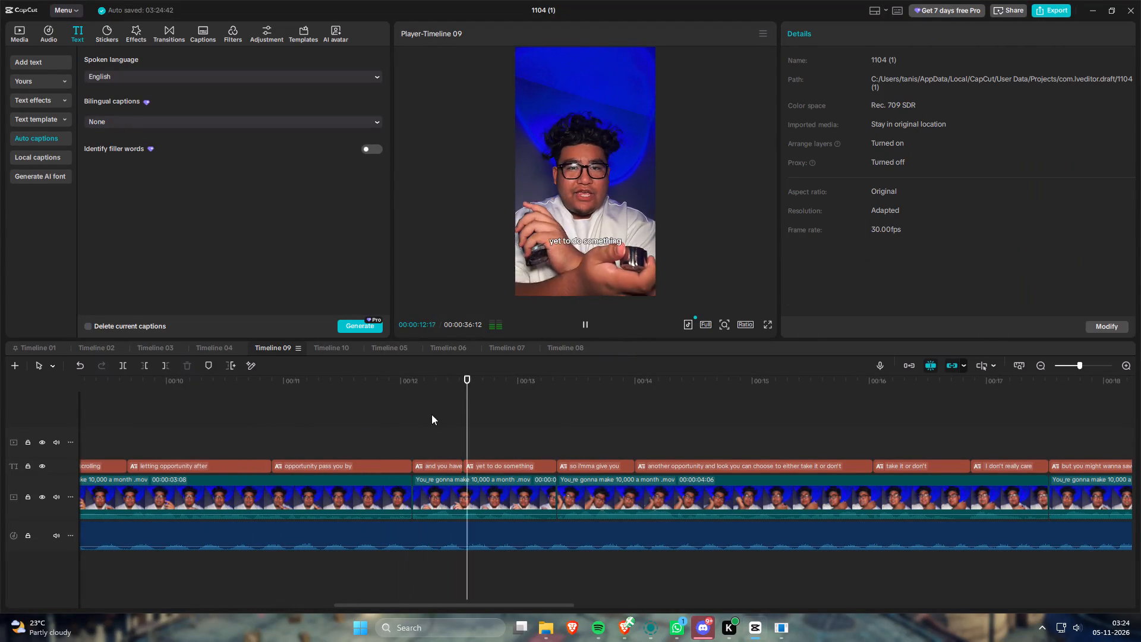
{"action": "scroll", "coordinate": [447, 412], "scroll_direction": "down", "scroll_amount": 3}
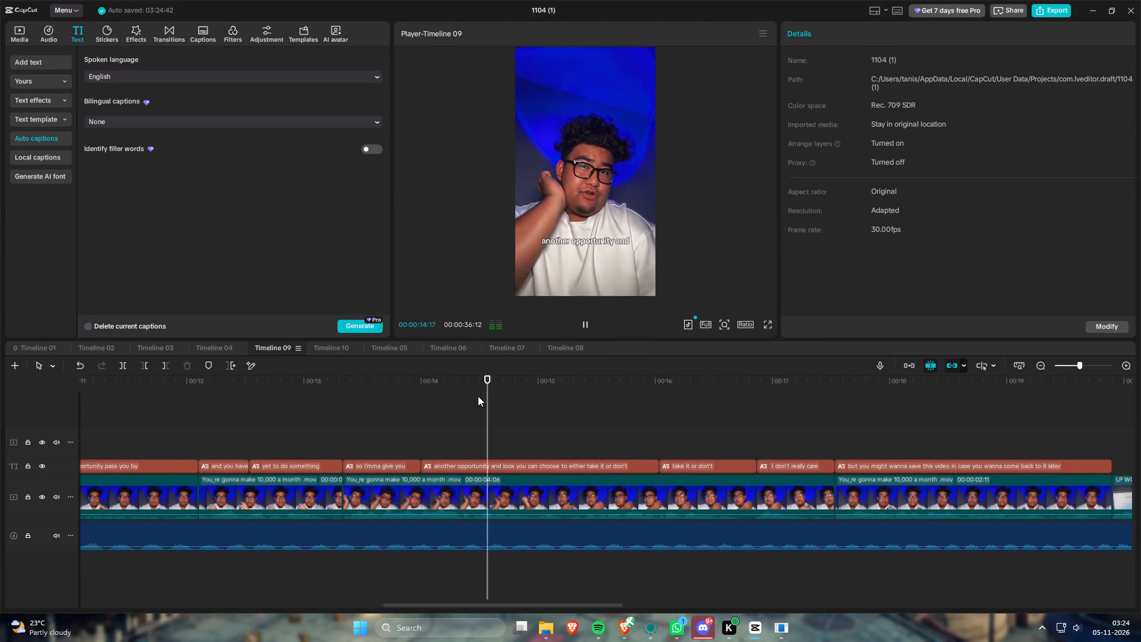
{"action": "key", "text": "space"}
{"action": "left_click_drag", "start_coordinate": [433, 372], "coordinate": [420, 377]}
{"action": "left_click_drag", "start_coordinate": [425, 383], "coordinate": [434, 385]}
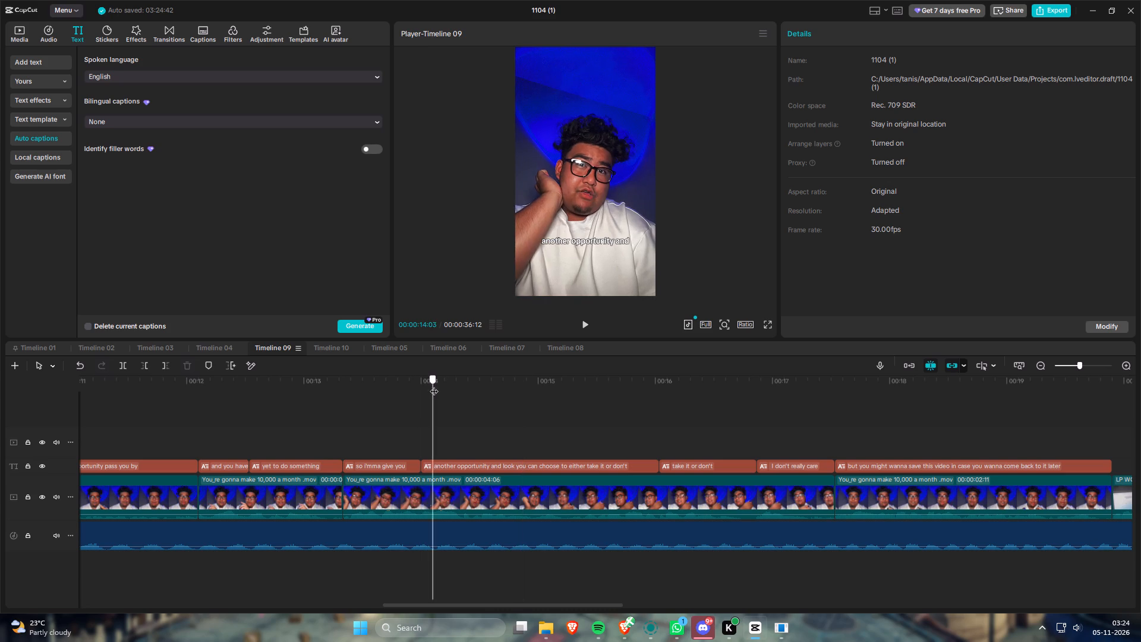
{"action": "left_click_drag", "start_coordinate": [434, 385], "coordinate": [417, 392]}
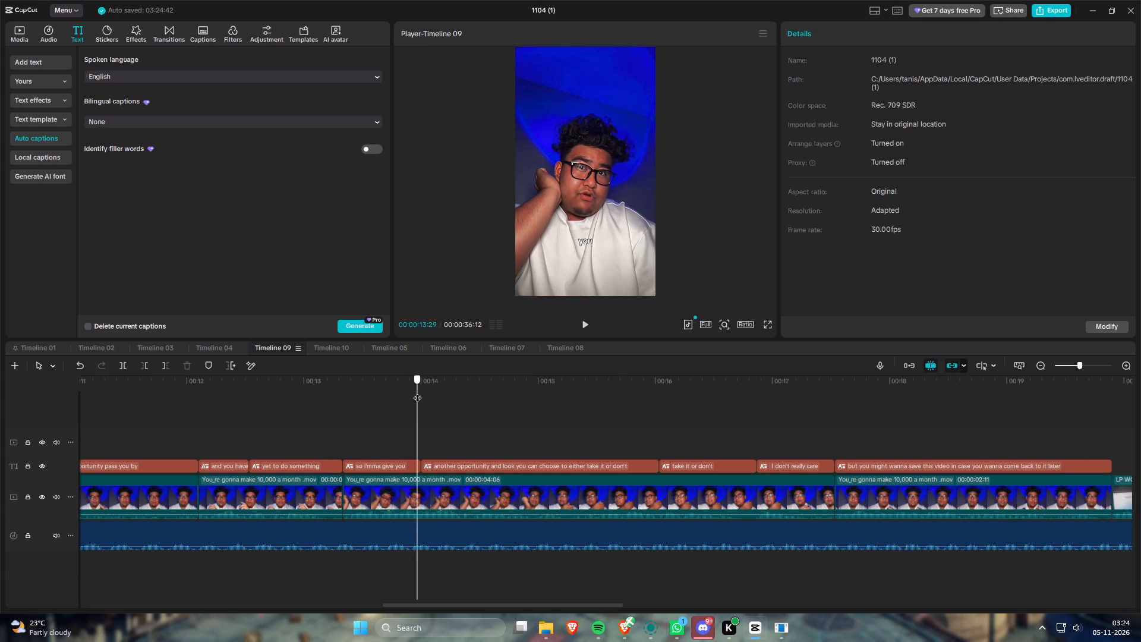
{"action": "left_click_drag", "start_coordinate": [417, 392], "coordinate": [419, 392]}
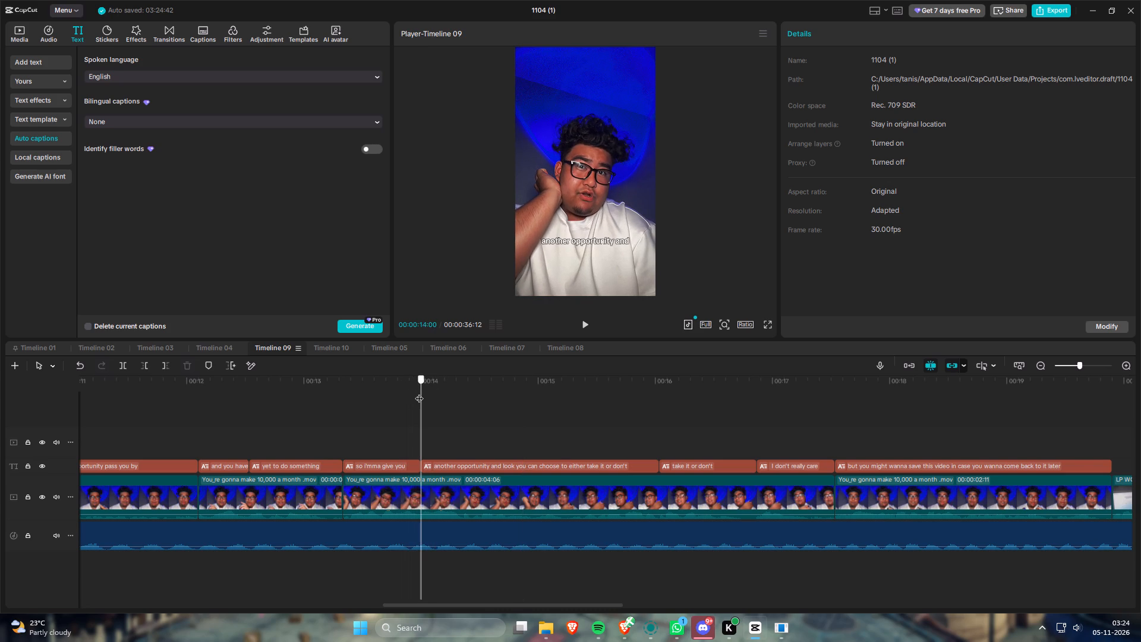
{"action": "left_click_drag", "start_coordinate": [419, 392], "coordinate": [375, 390]}
{"action": "key", "text": "space"}
{"action": "key", "text": "space"}
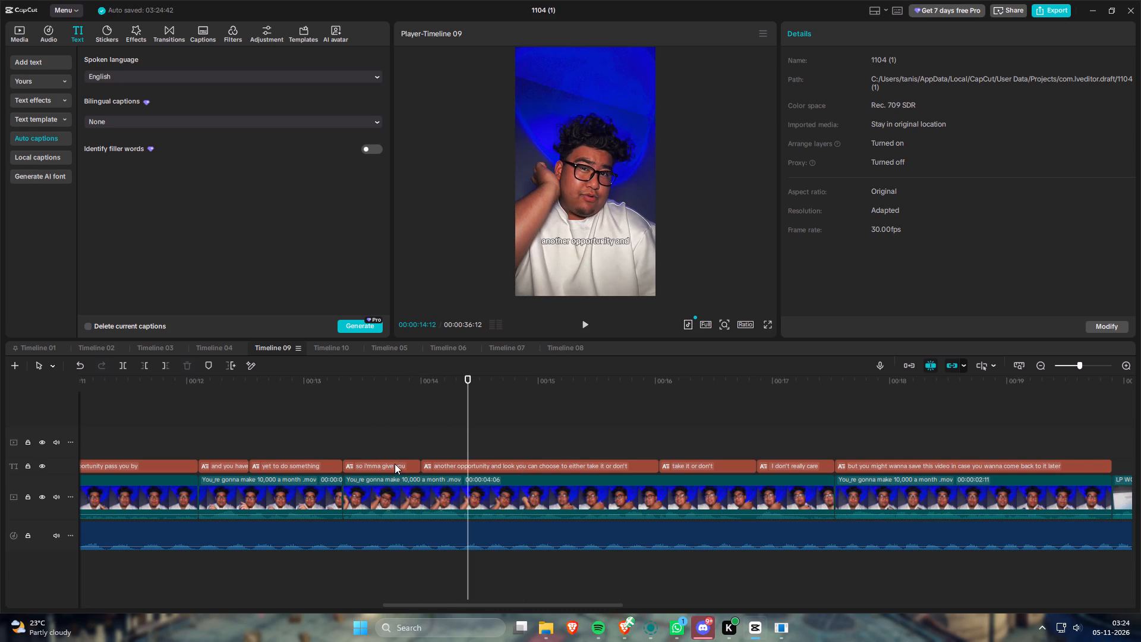
{"action": "left_click", "coordinate": [395, 464]}
{"action": "left_click", "coordinate": [874, 33]}
{"action": "left_click", "coordinate": [803, 138]}
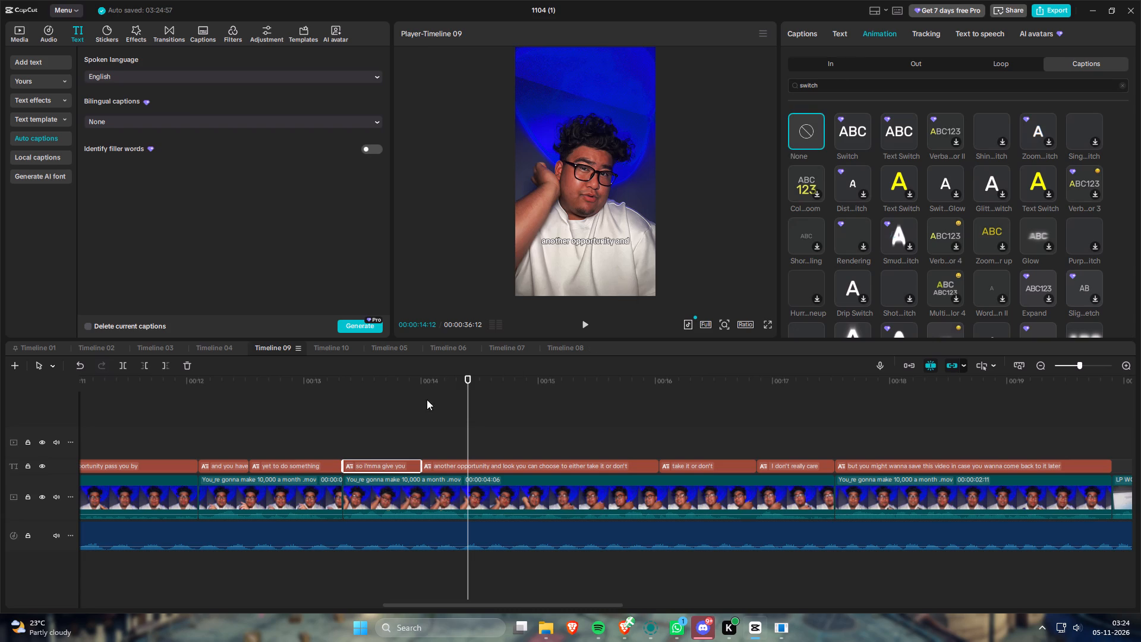
Play the rest of Timeline 09 from the "another opportunity" caption, checking the captions, workflow clip and closing section.
{"action": "left_click_drag", "start_coordinate": [389, 392], "coordinate": [353, 394]}
{"action": "key", "text": "space"}
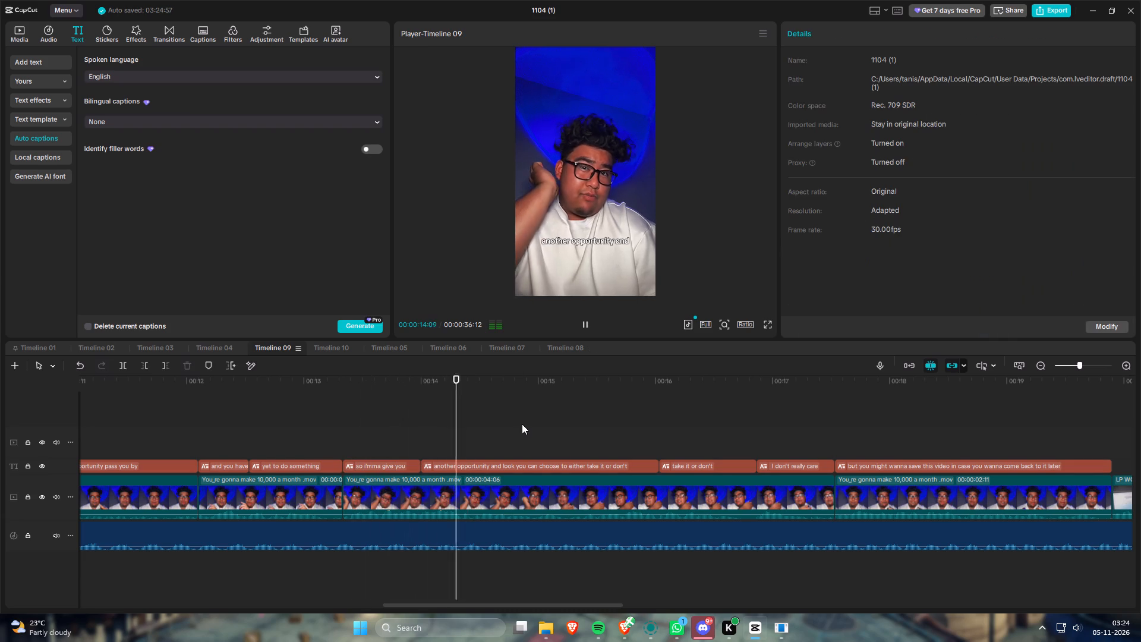
{"action": "scroll", "coordinate": [541, 422], "scroll_direction": "down", "scroll_amount": 2}
{"action": "left_click_drag", "start_coordinate": [482, 416], "coordinate": [521, 420]}
{"action": "key", "text": "shift+z"}
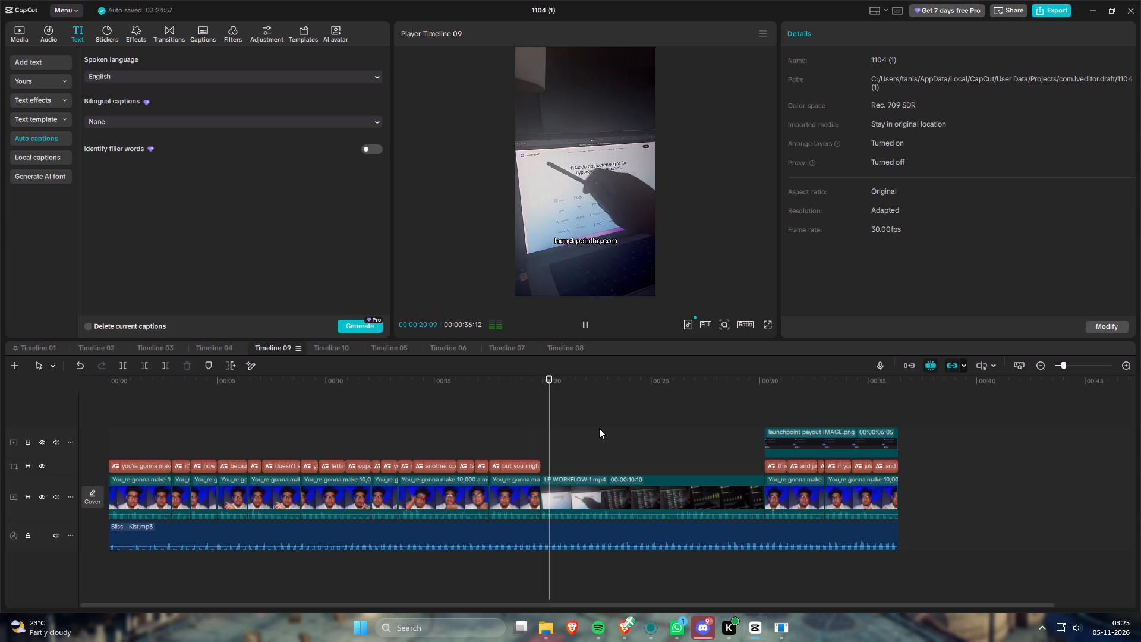
{"action": "key", "text": "Down"}
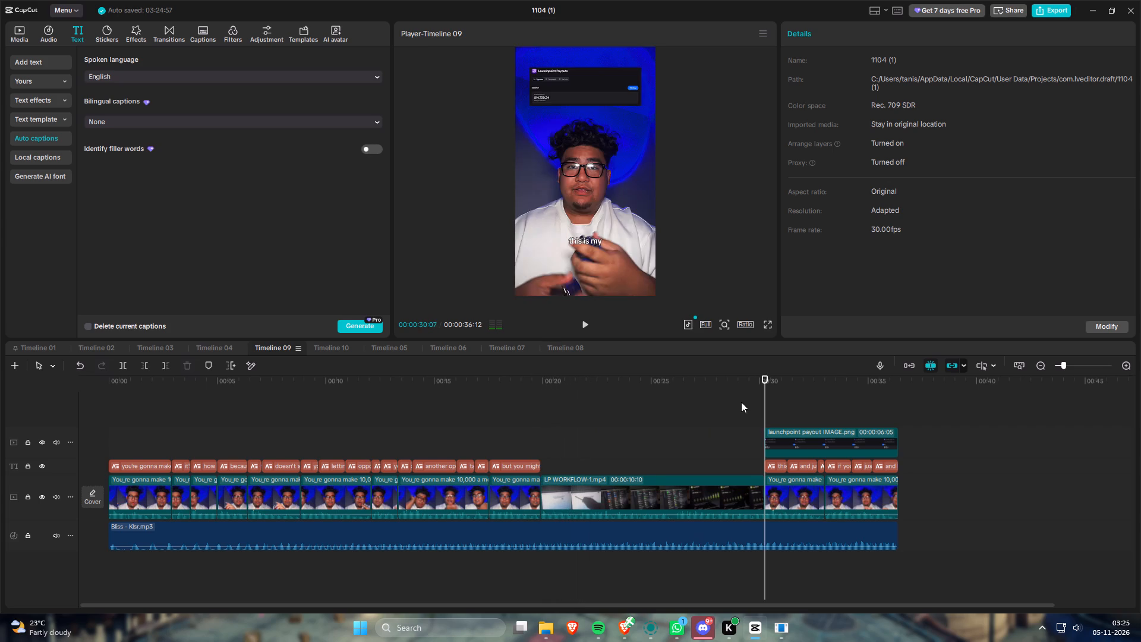
{"action": "key", "text": "space"}
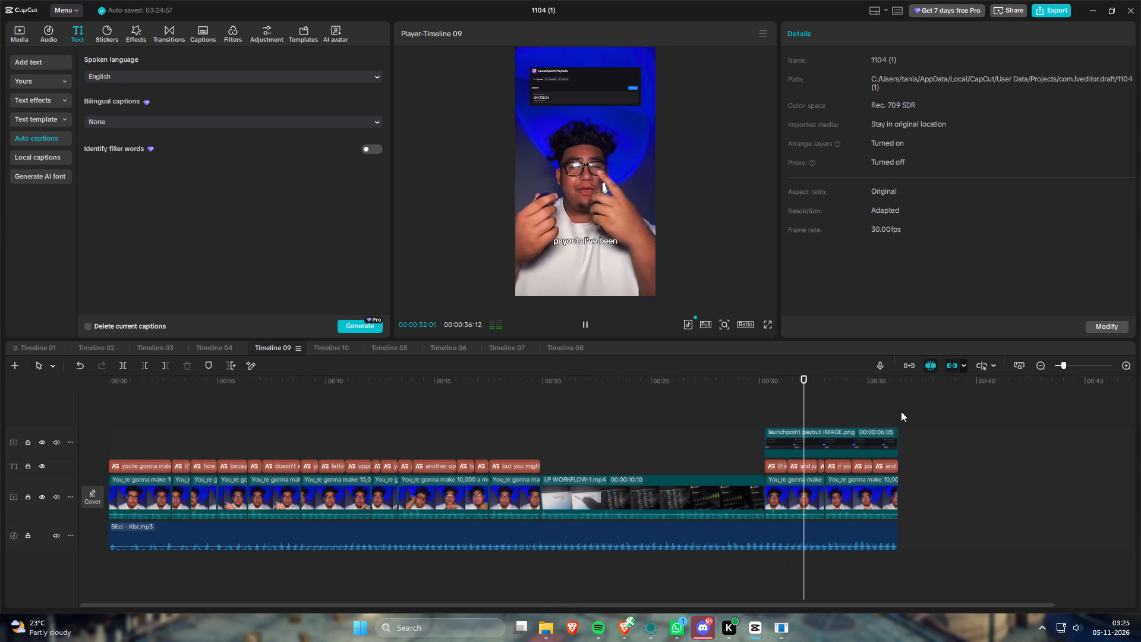
{"action": "key", "text": "space"}
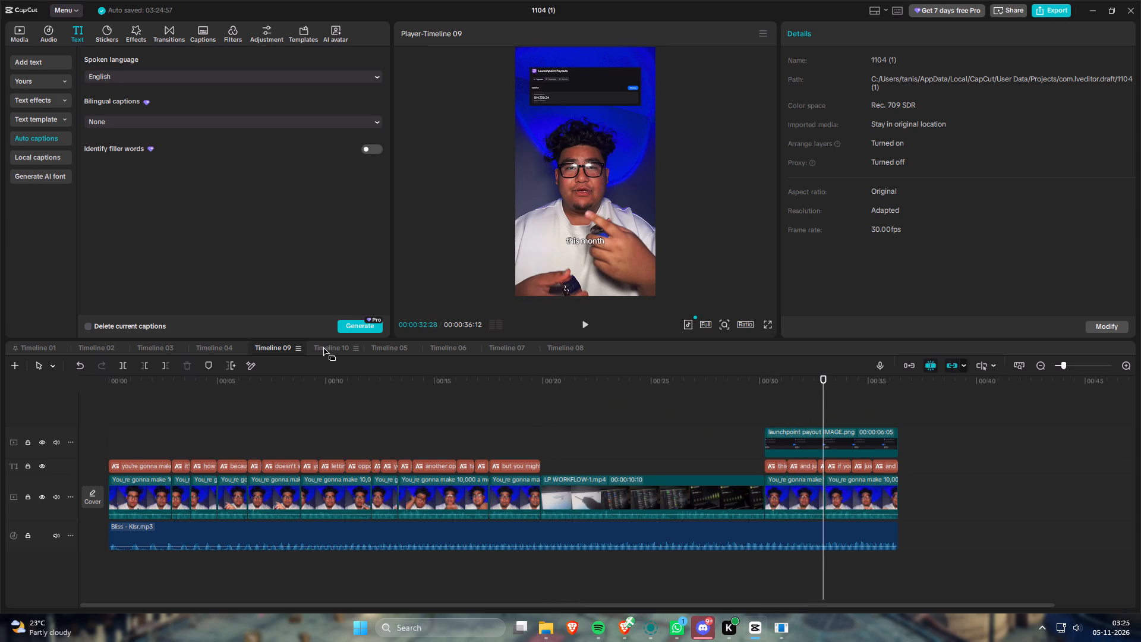
Copy Timeline 04's LP WORKFLOW-2 clip, closing section and music into Timeline 10, placing the clips directly after its existing footage.
{"action": "left_click", "coordinate": [323, 347]}
{"action": "left_click", "coordinate": [223, 347]}
{"action": "left_click_drag", "start_coordinate": [923, 434], "coordinate": [686, 509]}
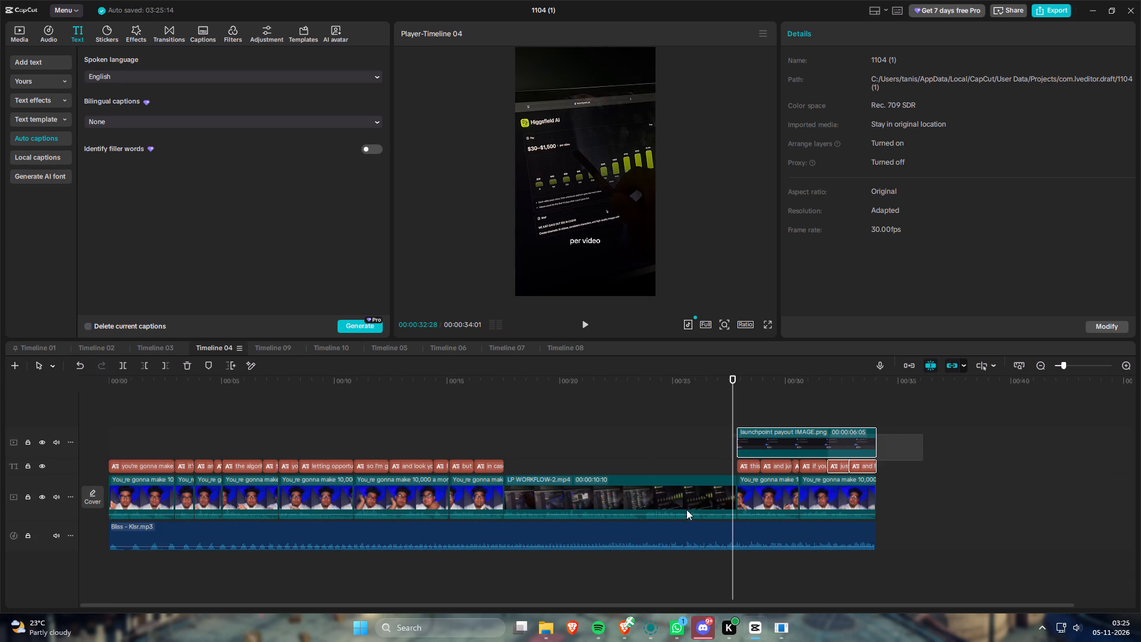
{"action": "left_click_drag", "start_coordinate": [686, 509], "coordinate": [594, 552]}
{"action": "key", "text": "ctrl+c"}
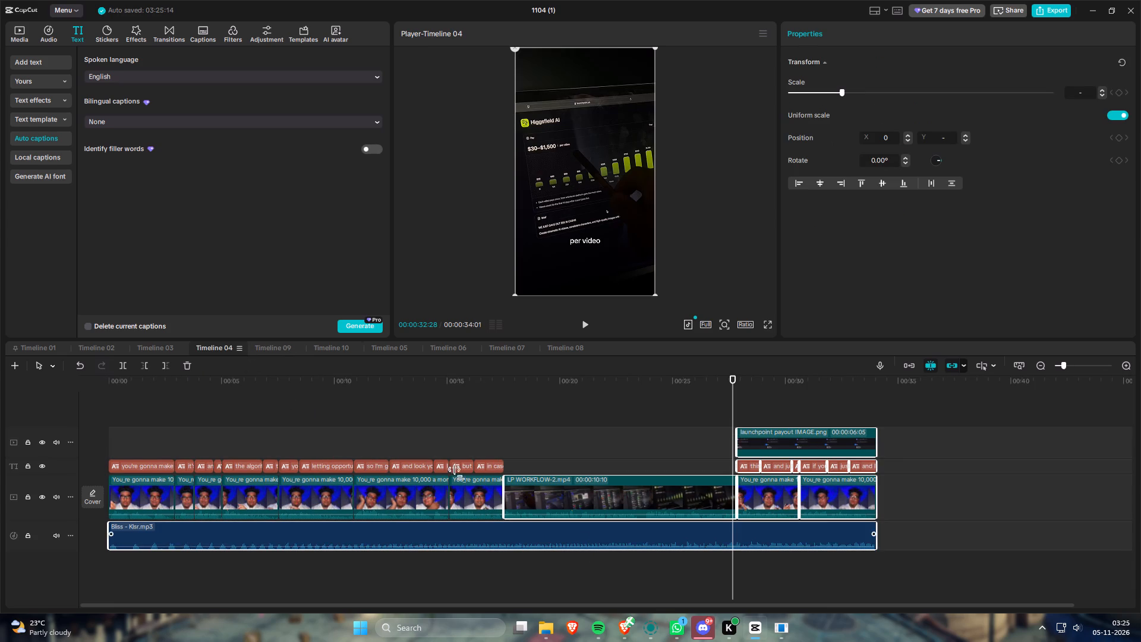
{"action": "left_click", "coordinate": [279, 349]}
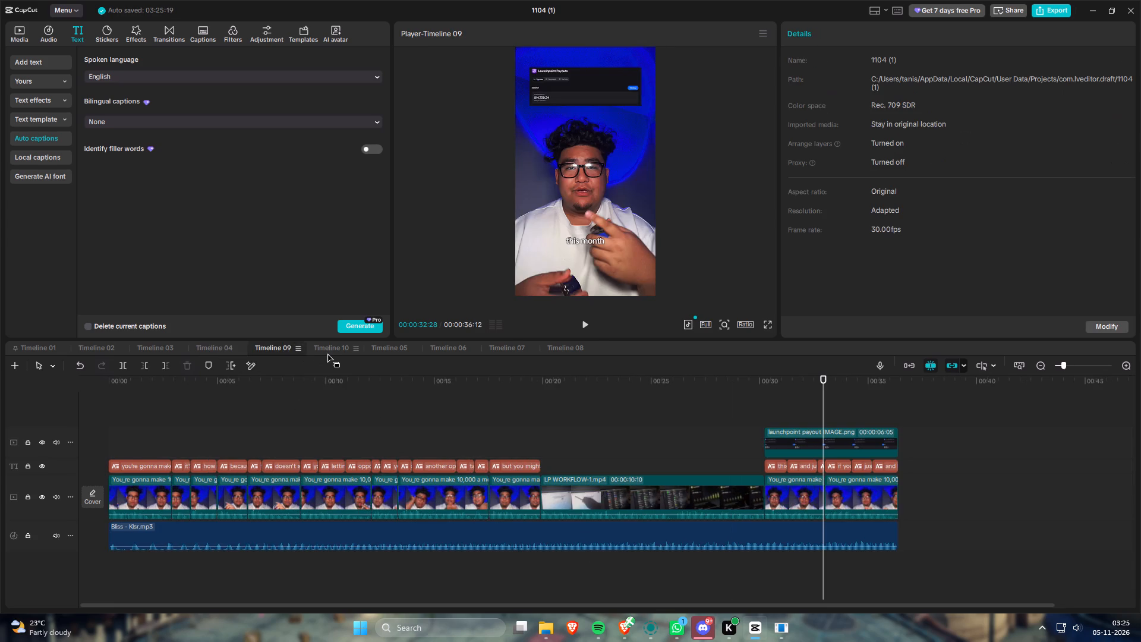
{"action": "left_click", "coordinate": [327, 353]}
{"action": "left_click_drag", "start_coordinate": [455, 382], "coordinate": [468, 386]}
{"action": "key", "text": "ctrl+v"}
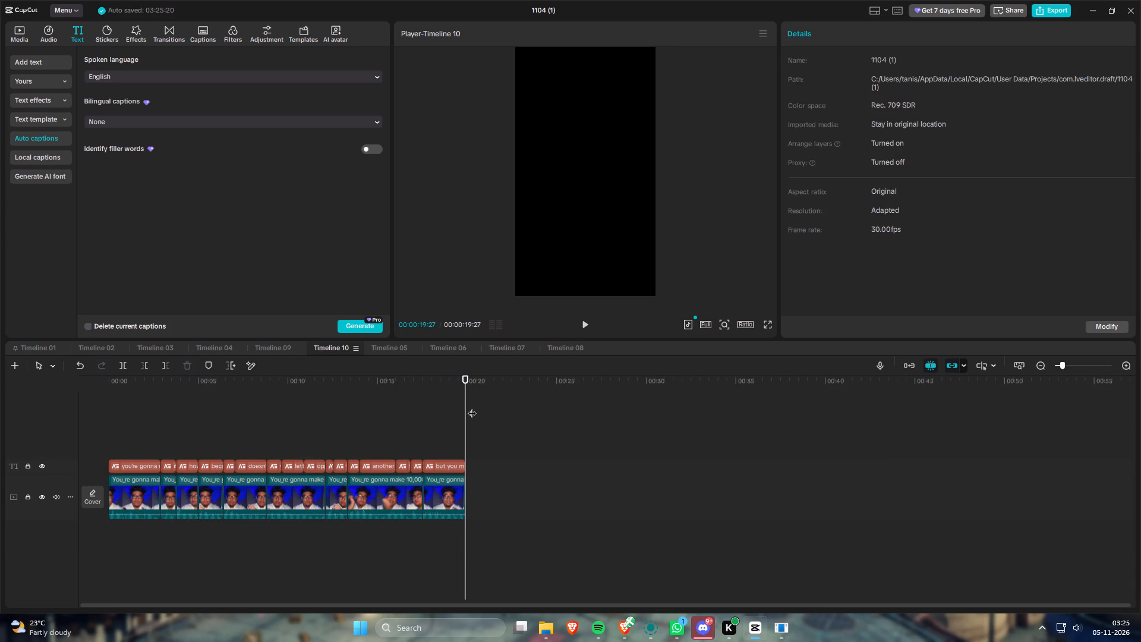
{"action": "left_click_drag", "start_coordinate": [850, 504], "coordinate": [537, 508]}
{"action": "left_click_drag", "start_coordinate": [499, 451], "coordinate": [521, 459]}
Align the Bliss music to the start of Timeline 10, extend it to the video's end, and play back the ending.
{"action": "left_click_drag", "start_coordinate": [550, 531], "coordinate": [417, 541]}
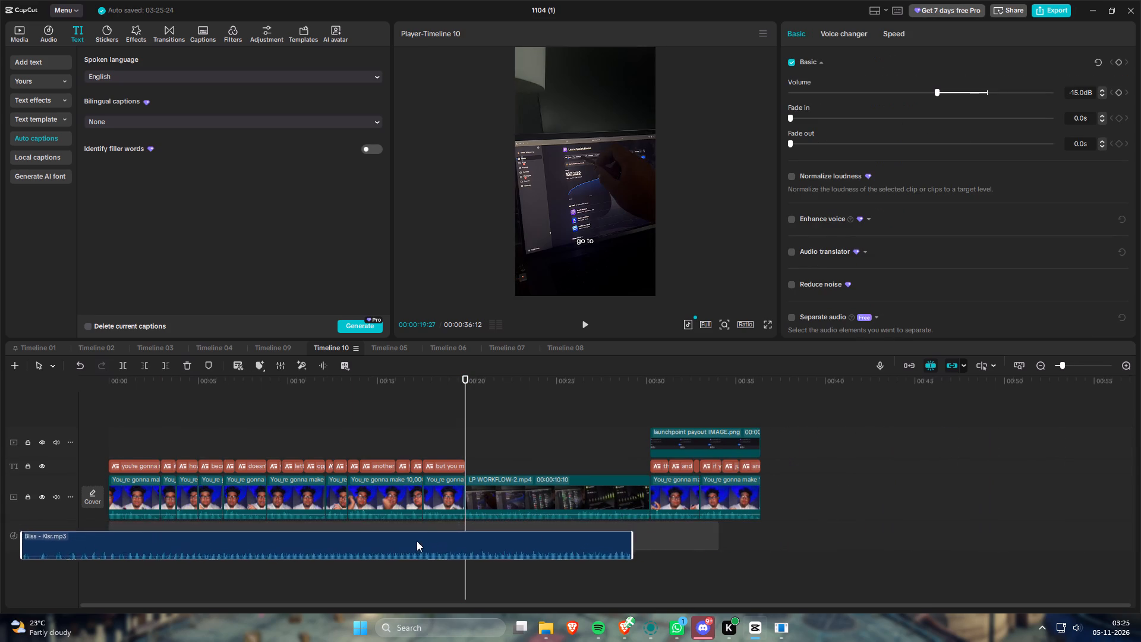
{"action": "left_click_drag", "start_coordinate": [417, 541], "coordinate": [383, 540]}
{"action": "left_click_drag", "start_coordinate": [720, 534], "coordinate": [734, 533]}
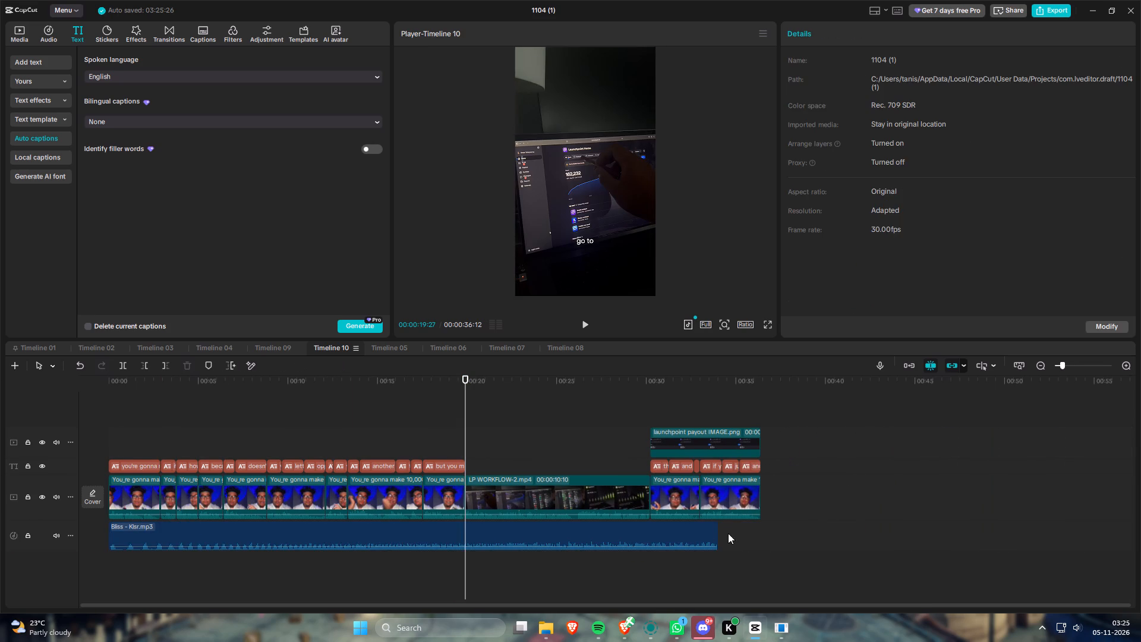
{"action": "left_click", "coordinate": [685, 530]}
{"action": "left_click_drag", "start_coordinate": [718, 528], "coordinate": [742, 530]}
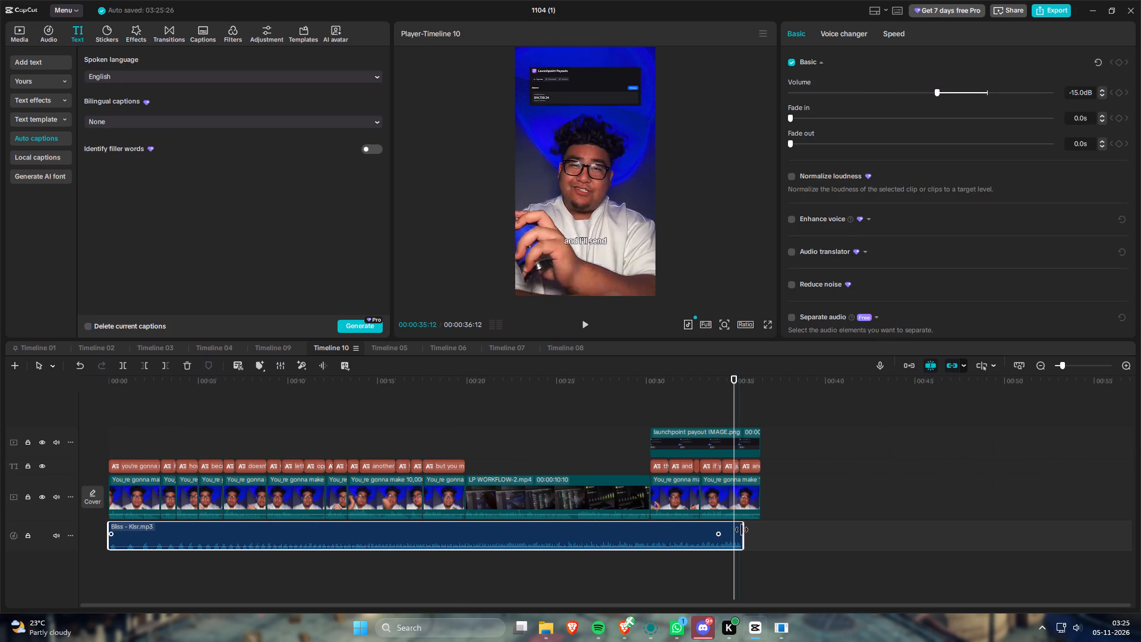
{"action": "left_click_drag", "start_coordinate": [742, 530], "coordinate": [756, 530]}
{"action": "key", "text": "space"}
{"action": "key", "text": "space"}
{"action": "left_click", "coordinate": [606, 385]}
{"action": "key", "text": "space"}
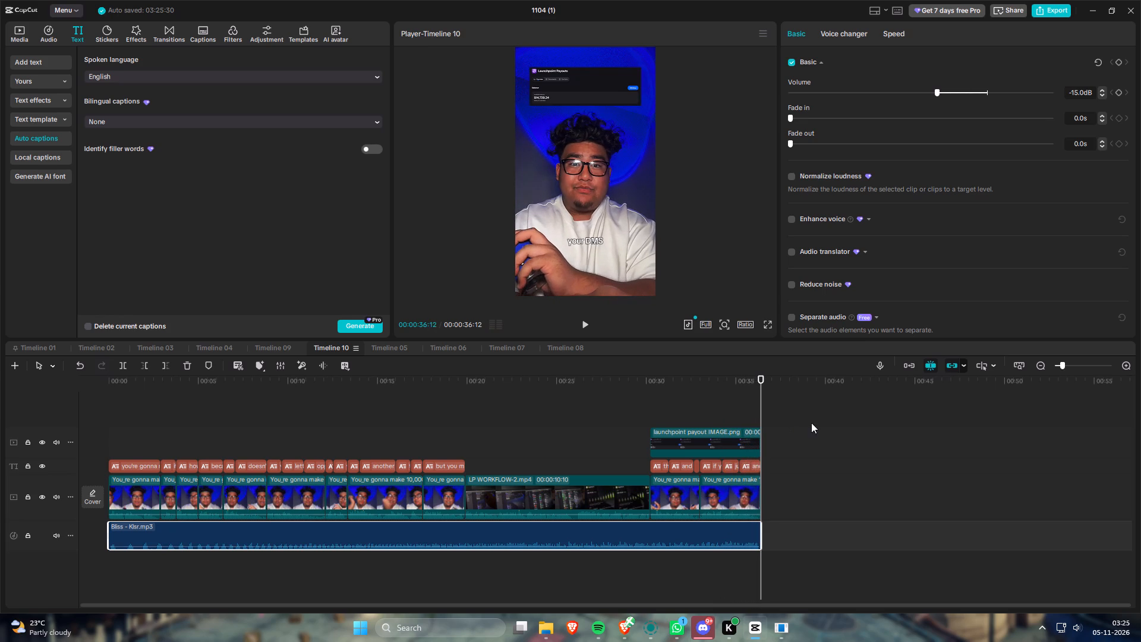
{"action": "left_click_drag", "start_coordinate": [812, 421], "coordinate": [858, 440]}
Export Timeline 09 as "Launchpoint Variation 1", replacing the existing file, and copy the name for reuse.
{"action": "left_click", "coordinate": [270, 348]}
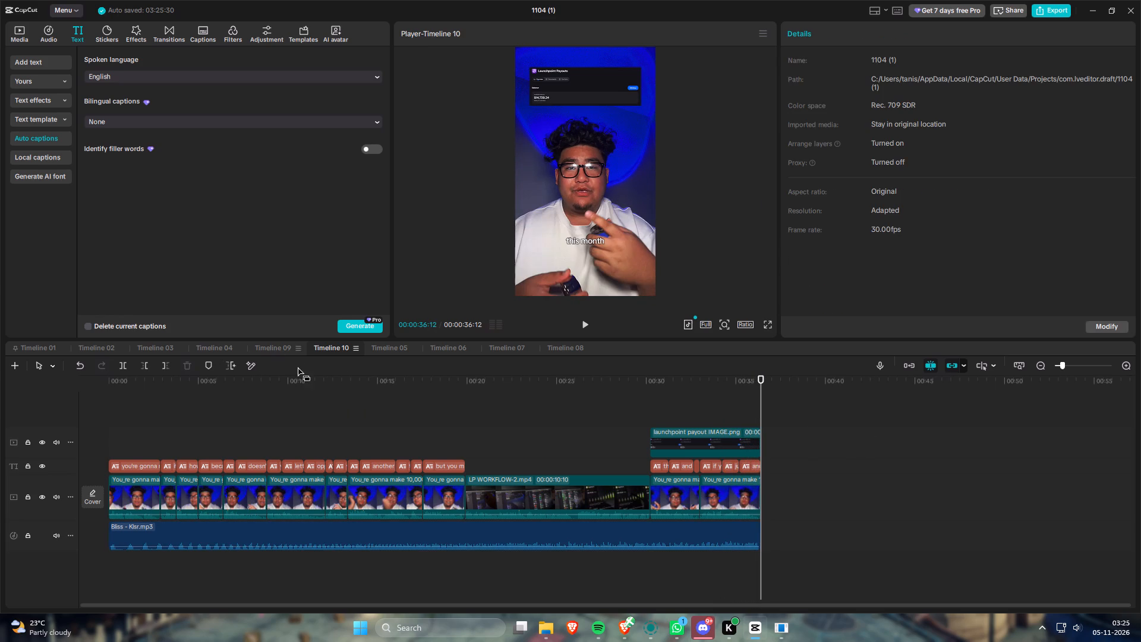
{"action": "left_click", "coordinate": [1041, 12]}
{"action": "left_click", "coordinate": [707, 171]}
{"action": "key", "text": "ctrl+a"}
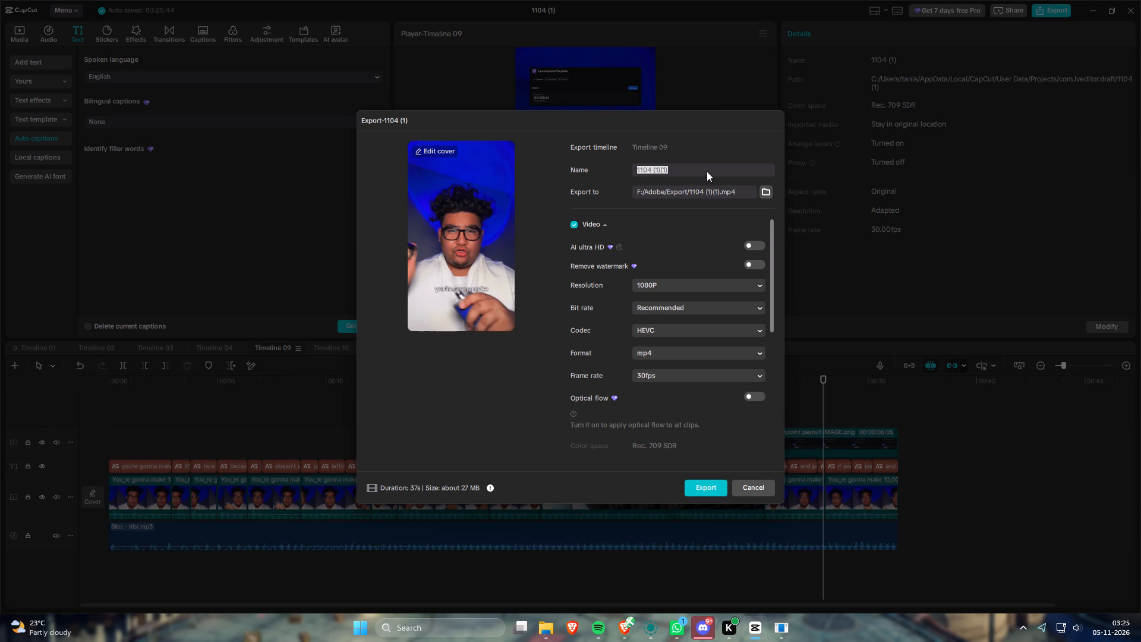
{"action": "type", "text": "Launchpoint Variation 1"}
{"action": "key", "text": "ctrl+a"}
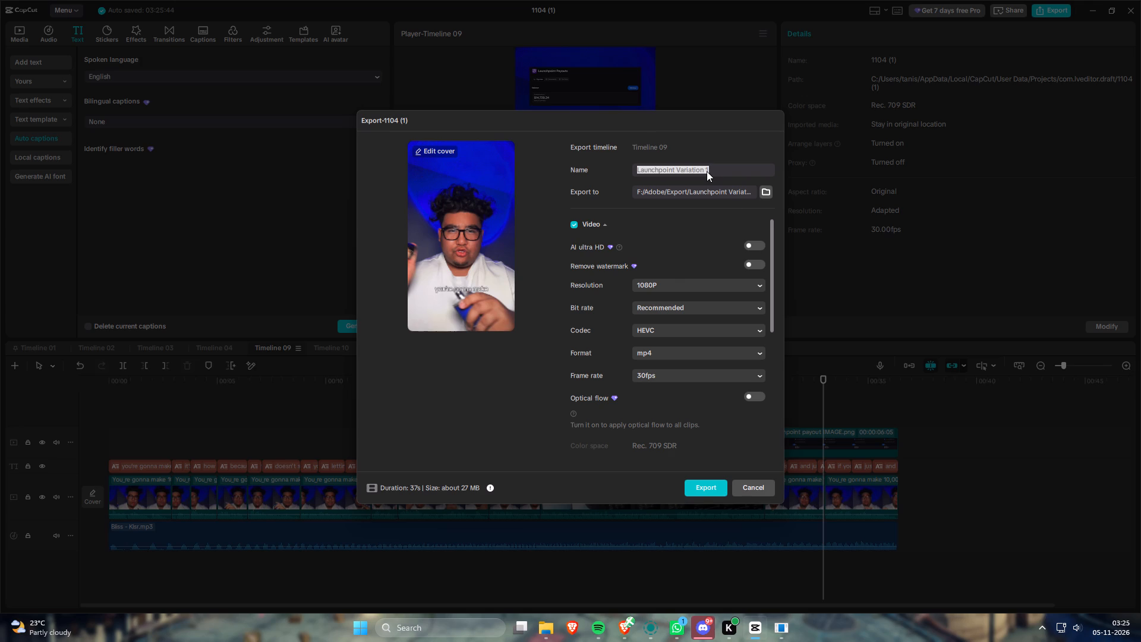
{"action": "key", "text": "ctrl+c"}
{"action": "left_click", "coordinate": [707, 492]}
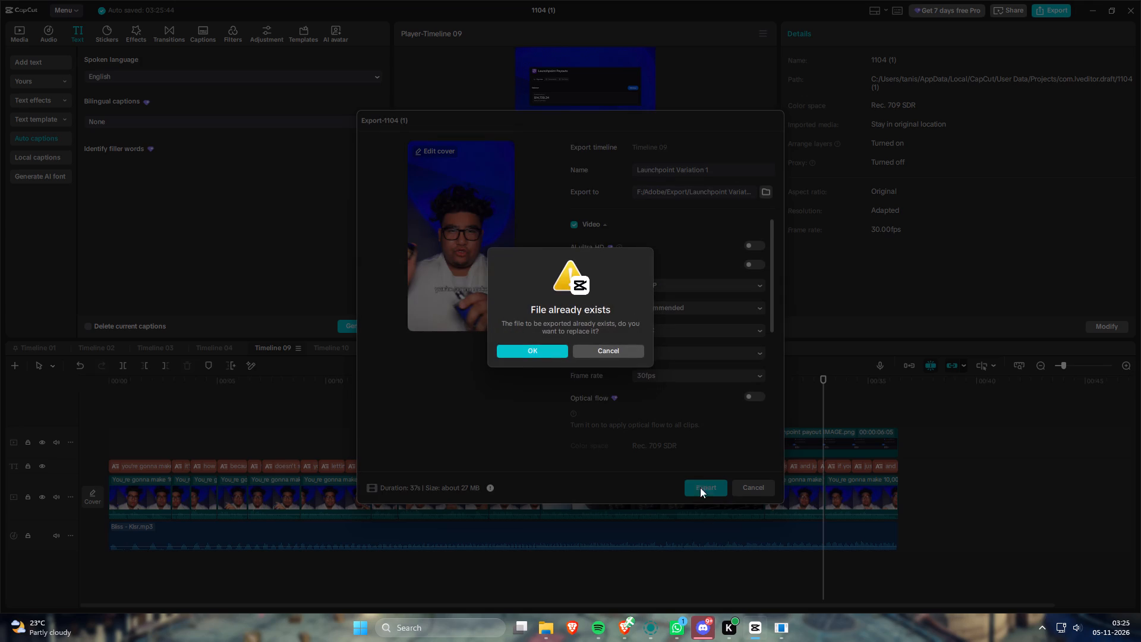
{"action": "left_click", "coordinate": [525, 348]}
{"action": "left_click", "coordinate": [760, 475]}
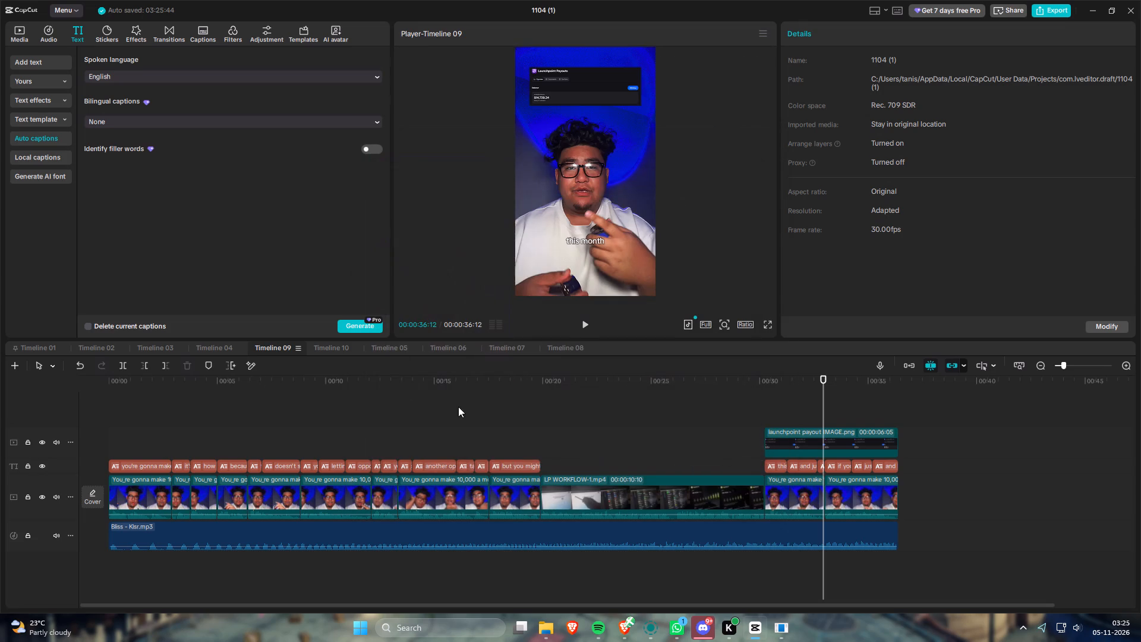
Export Timeline 10 as "Launchpoint Variation 2", replacing the existing file, and close the export window.
{"action": "left_click", "coordinate": [329, 347]}
{"action": "left_click", "coordinate": [1047, 14]}
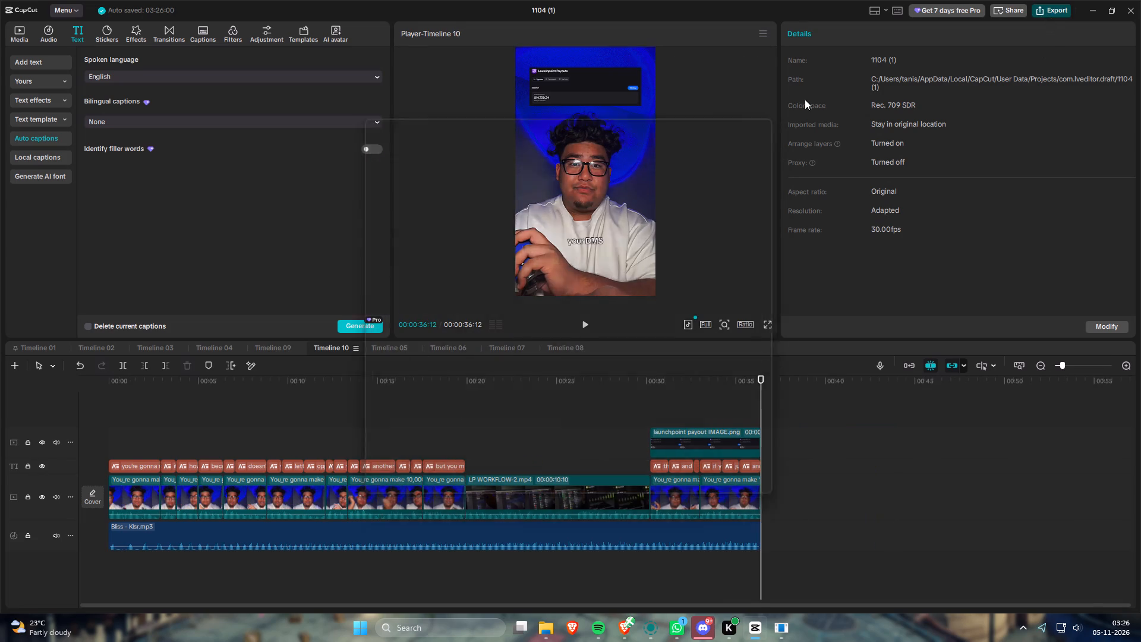
{"action": "left_click", "coordinate": [724, 171]}
{"action": "key", "text": "ctrl+a"}
{"action": "key", "text": "ctrl+v"}
{"action": "left_click", "coordinate": [717, 169]}
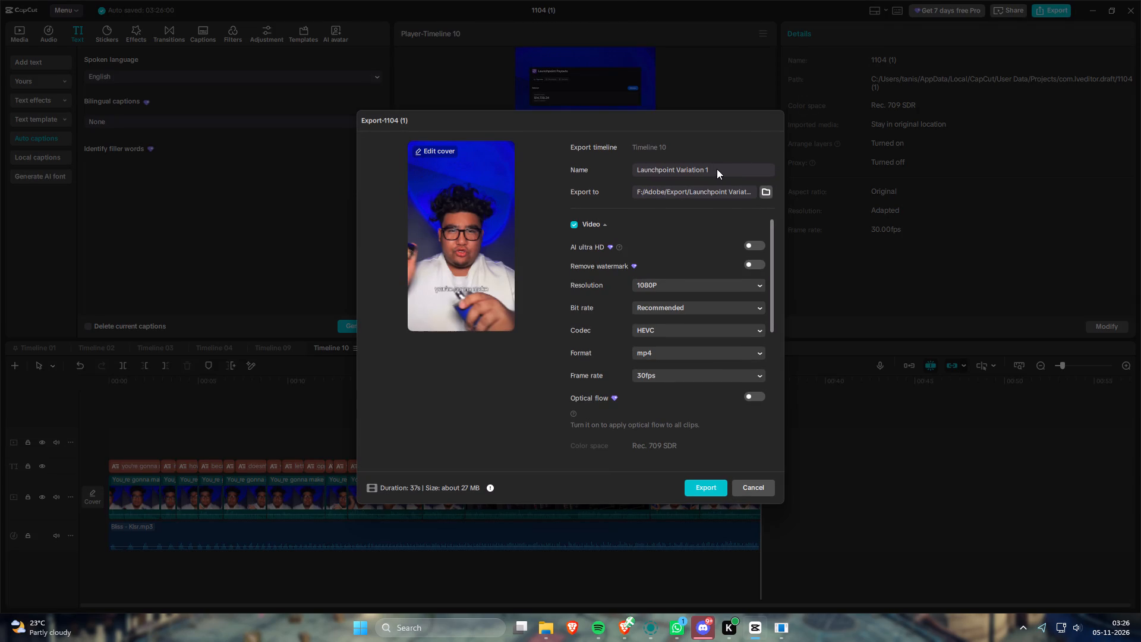
{"action": "type", "text": "=2"}
{"action": "key", "text": "BackSpace"}
{"action": "key", "text": "BackSpace"}
{"action": "key", "text": "BackSpace"}
{"action": "key", "text": "2"}
{"action": "key", "text": "Return"}
{"action": "left_click", "coordinate": [526, 353]}
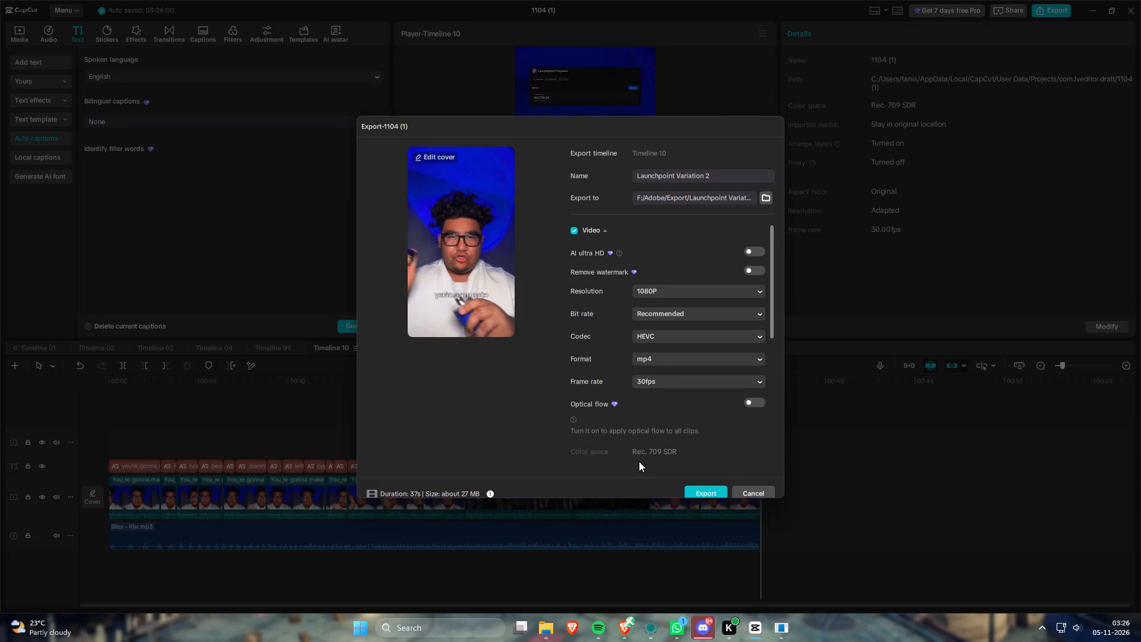
{"action": "left_click", "coordinate": [749, 477]}
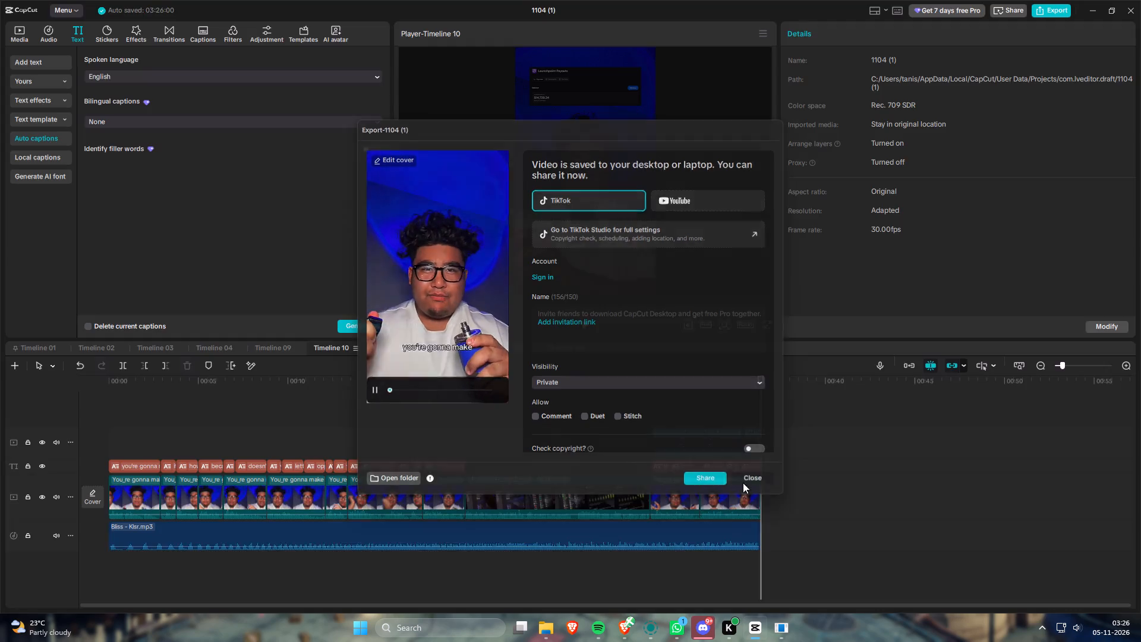
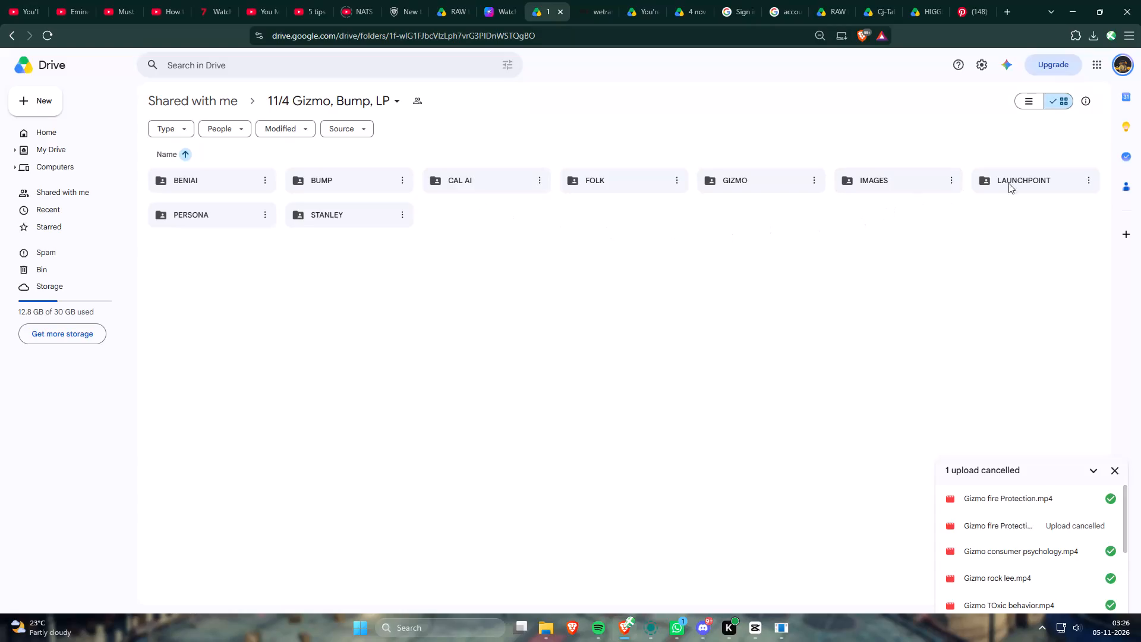
Open the Launchpoint completed footage folder inside the shared LAUNCHPOINT folder.
{"action": "double_click", "coordinate": [1014, 177]}
{"action": "double_click", "coordinate": [383, 175]}
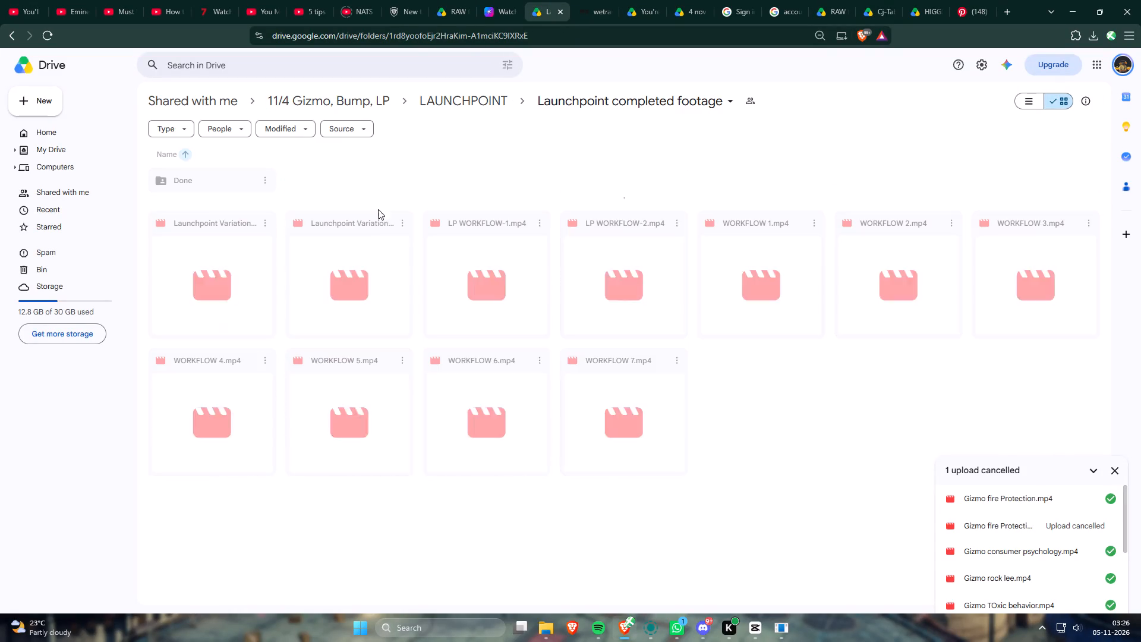
Preview the LP WORKFLOW-1.mp4 video in the completed footage folder and close the preview.
{"action": "left_click", "coordinate": [220, 284]}
{"action": "double_click", "coordinate": [478, 295]}
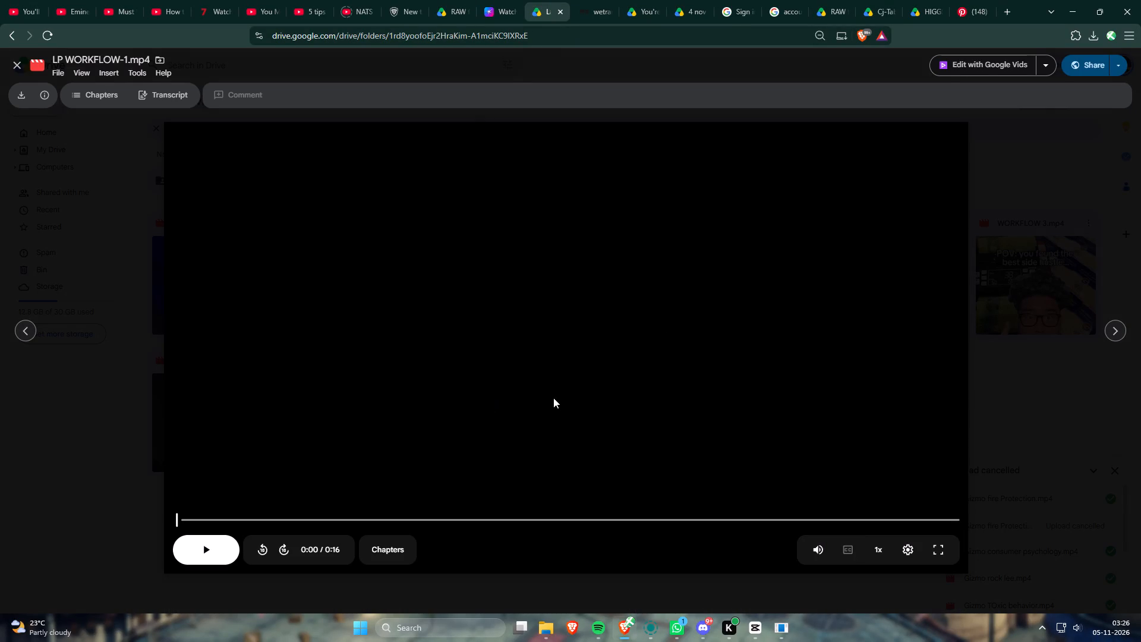
{"action": "left_click", "coordinate": [551, 390]}
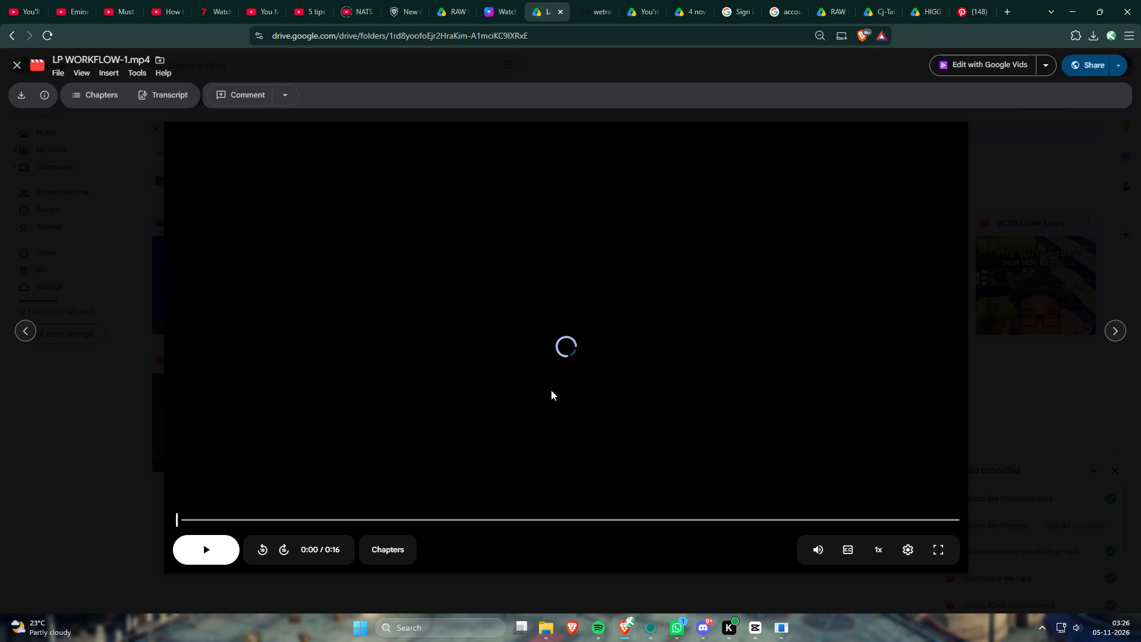
{"action": "left_click", "coordinate": [1082, 445]}
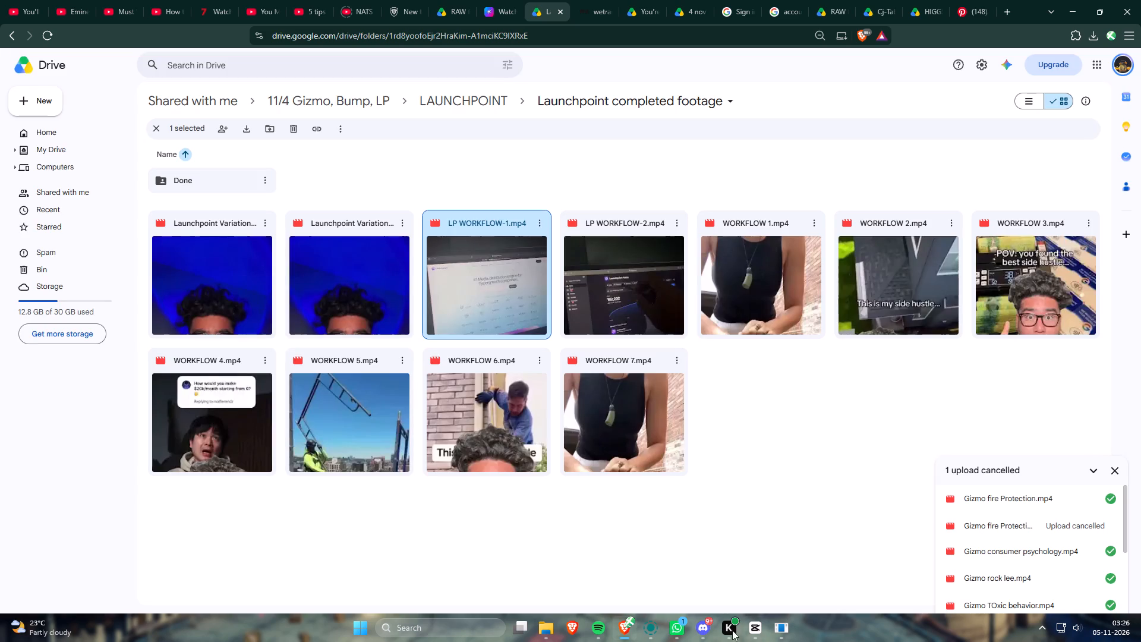
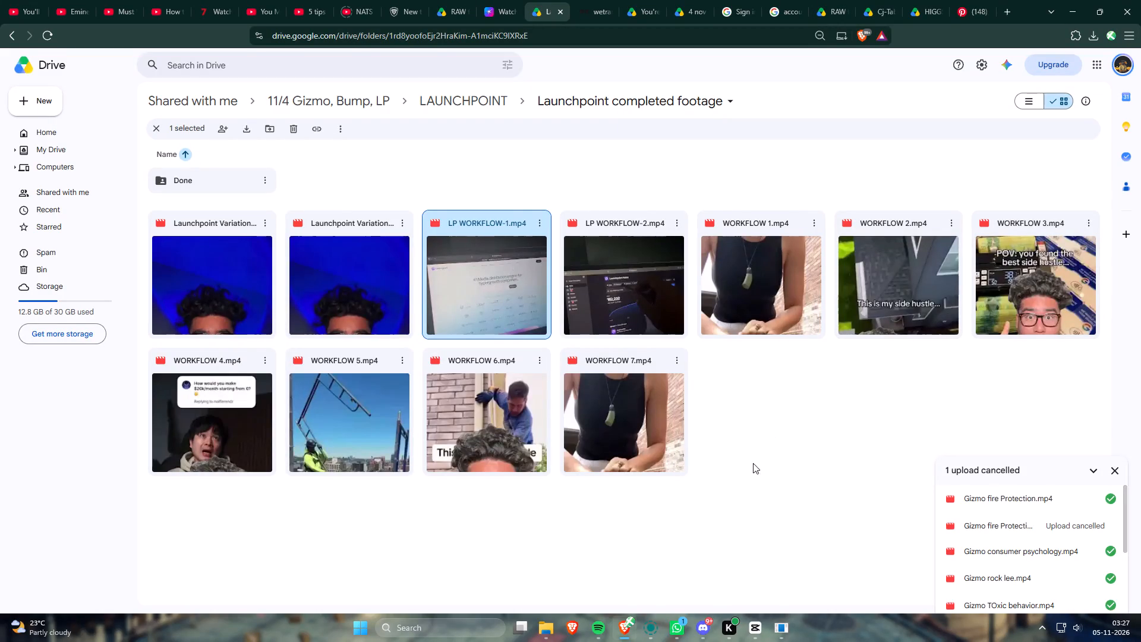
Switch to CapCut and play the opening seconds of Timeline 10 from the start to review it.
{"action": "left_click", "coordinate": [751, 631]}
{"action": "left_click_drag", "start_coordinate": [124, 386], "coordinate": [73, 396]}
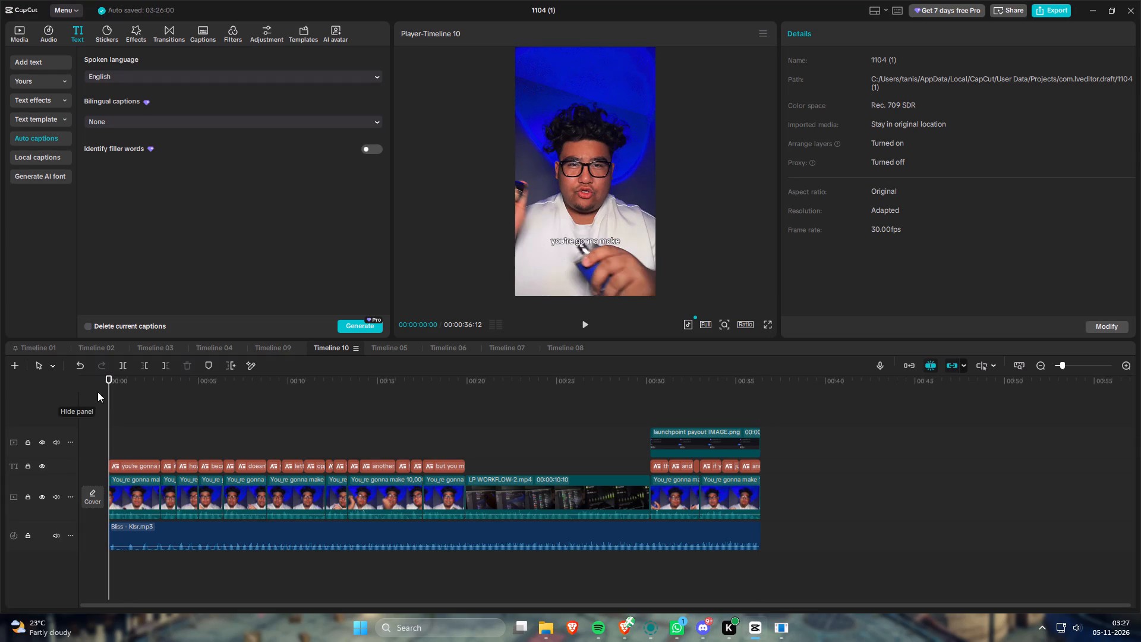
{"action": "key", "text": "space"}
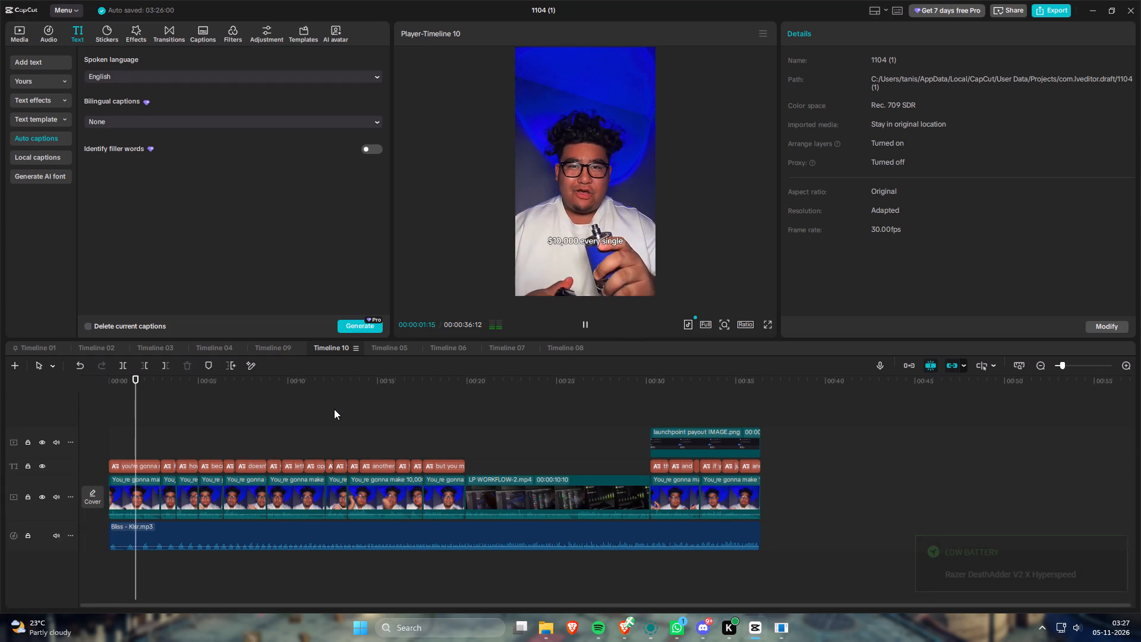
{"action": "key", "text": "space"}
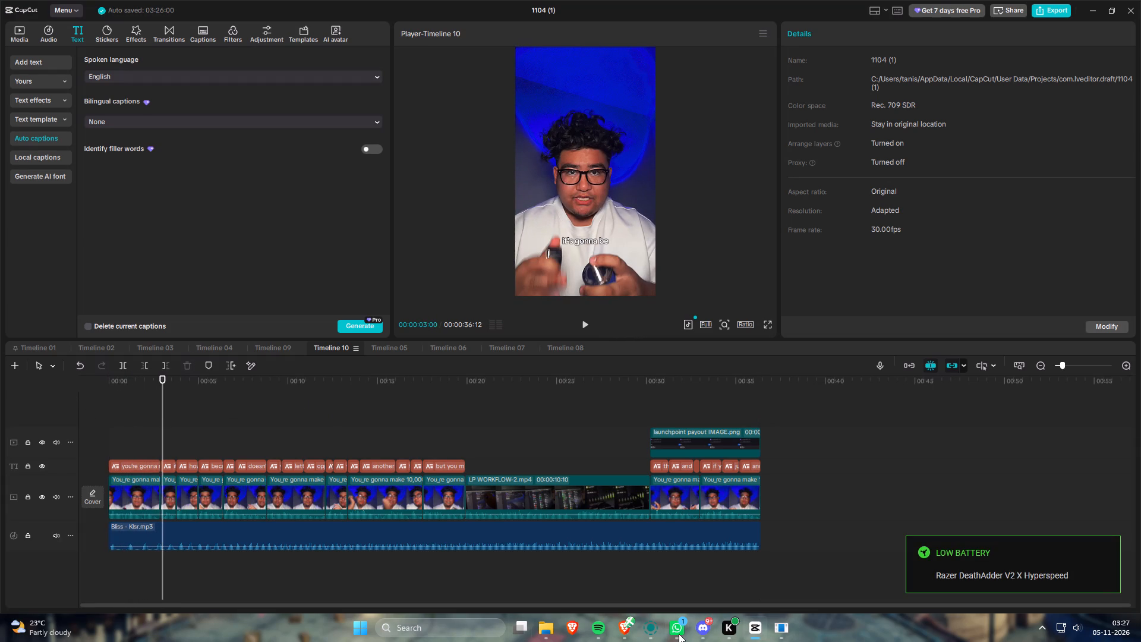
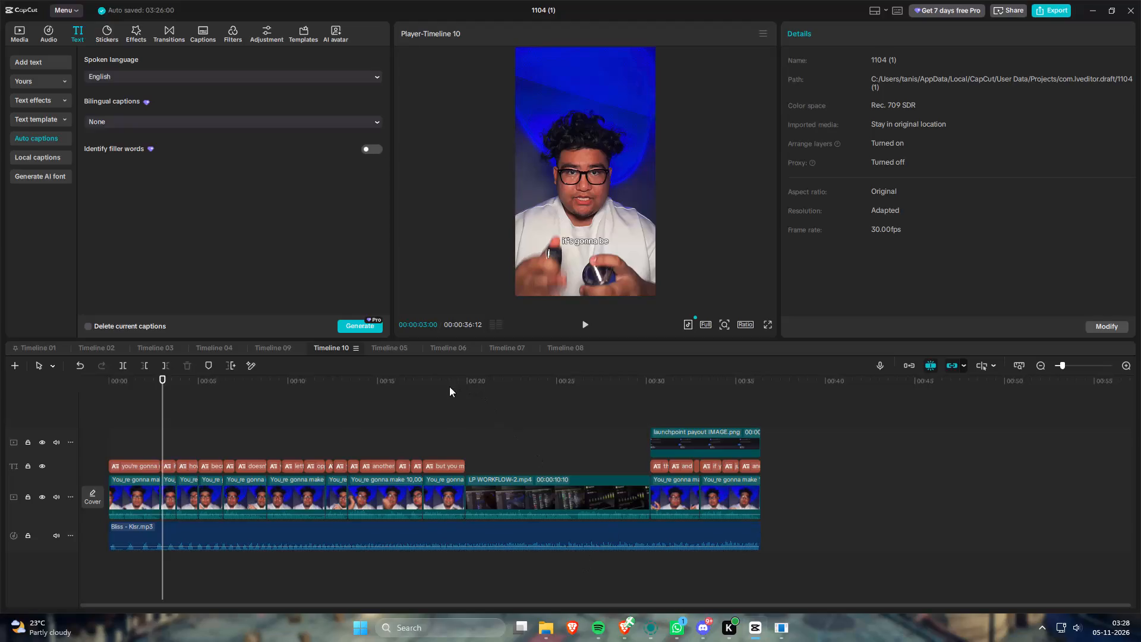
Scrub through the rest of Timeline 10 and play the Higgsfield AI payout shot in the workflow clip to review it.
{"action": "left_click_drag", "start_coordinate": [414, 376], "coordinate": [425, 386]}
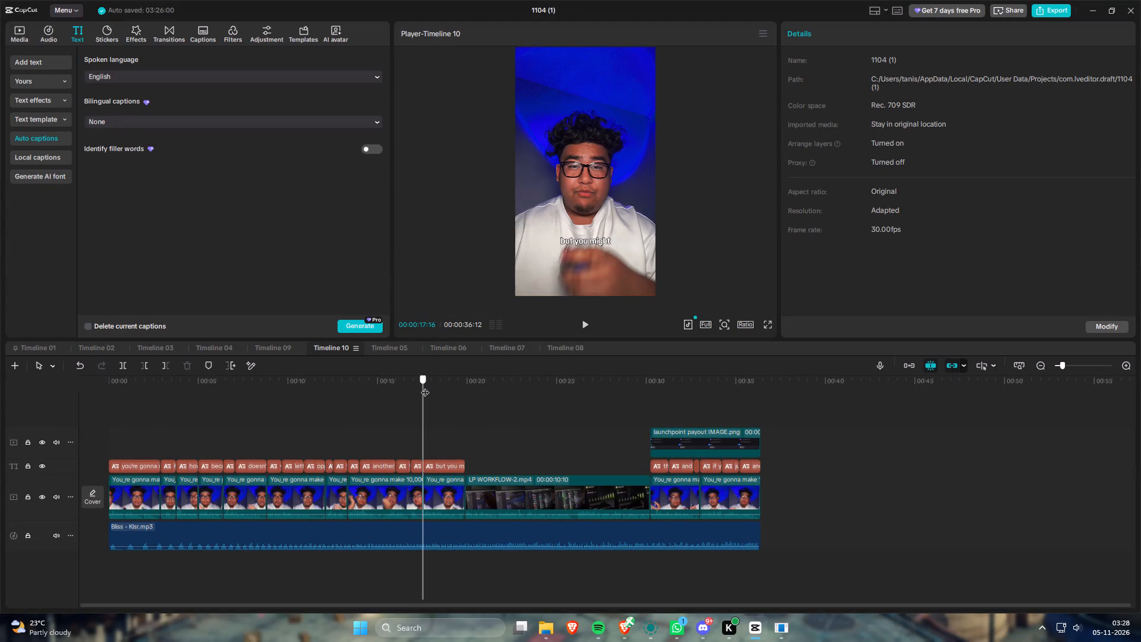
{"action": "left_click_drag", "start_coordinate": [425, 386], "coordinate": [578, 415]}
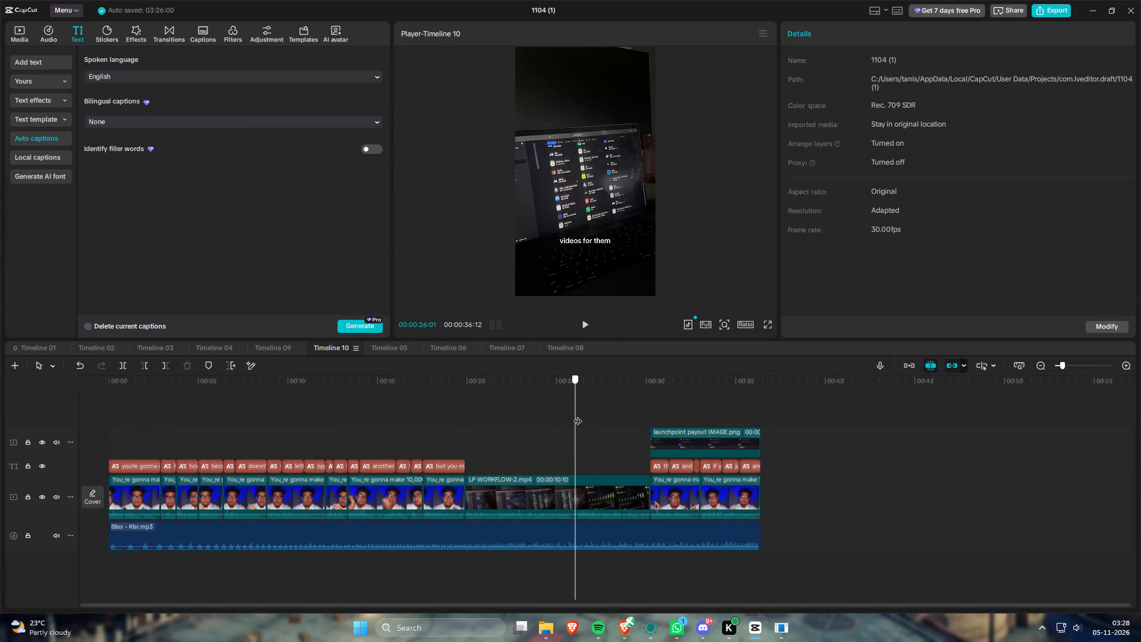
{"action": "left_click_drag", "start_coordinate": [578, 415], "coordinate": [608, 421]}
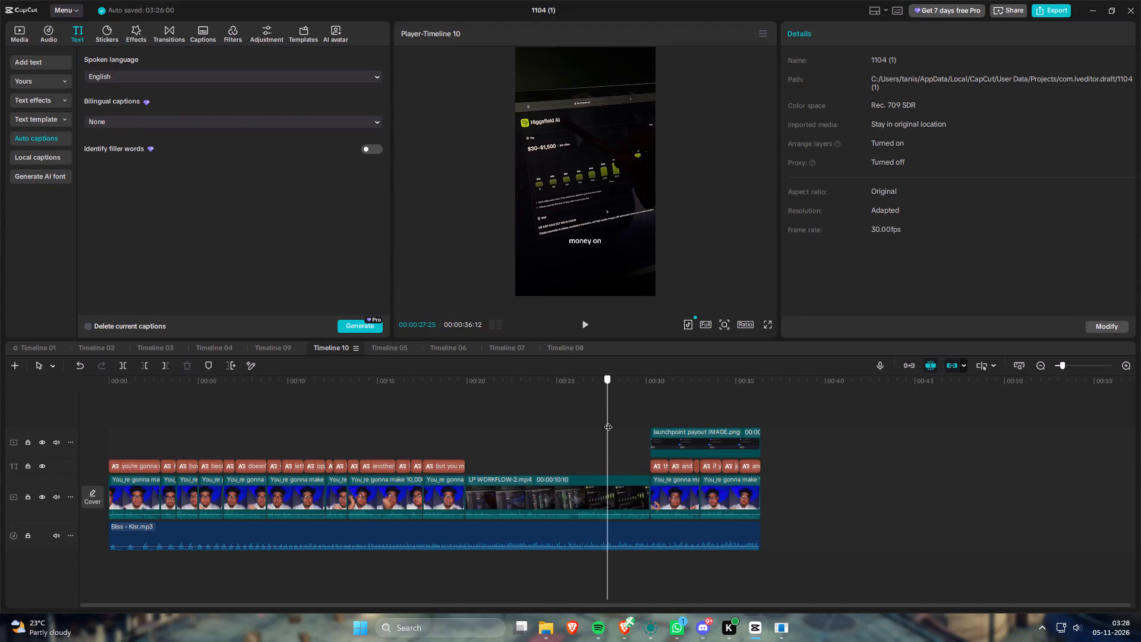
{"action": "left_click_drag", "start_coordinate": [608, 421], "coordinate": [641, 427]}
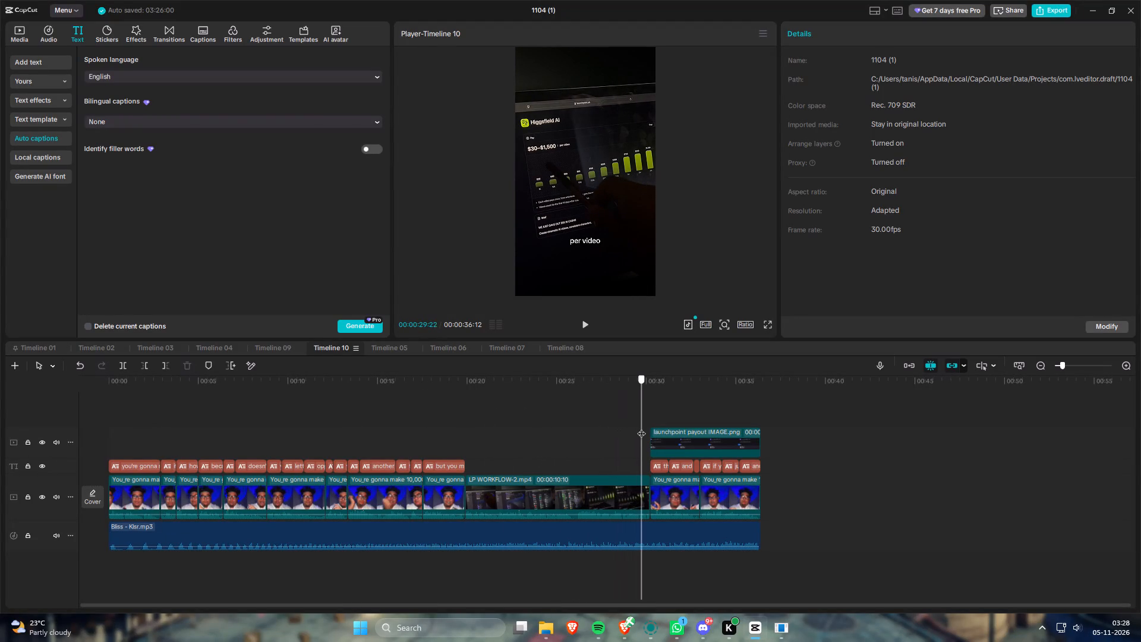
{"action": "left_click_drag", "start_coordinate": [641, 427], "coordinate": [611, 424]}
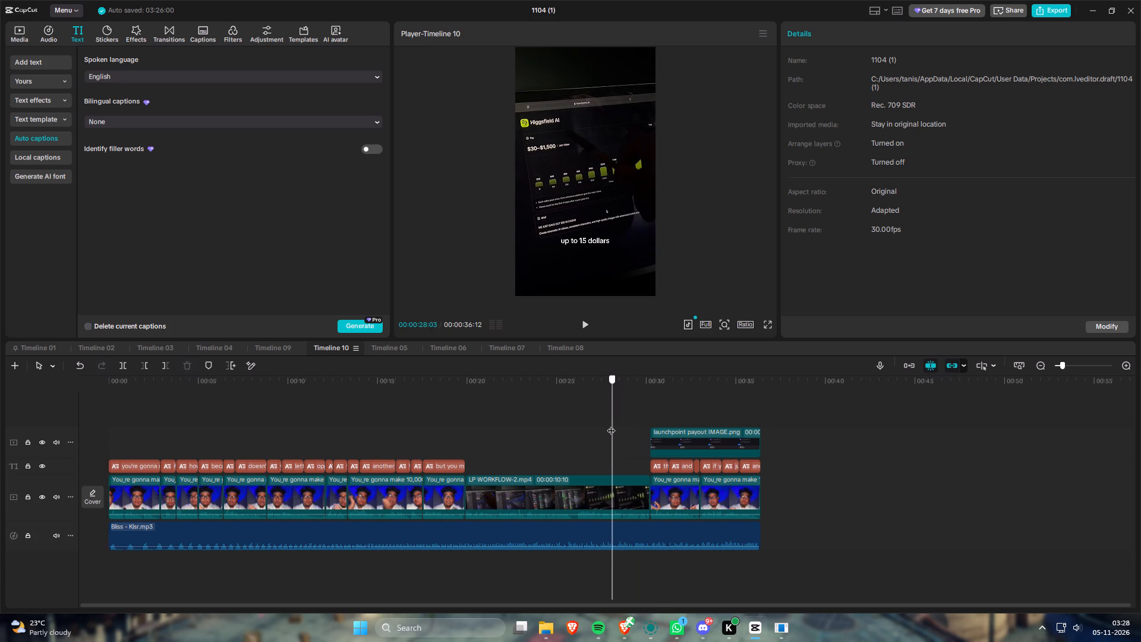
{"action": "left_click_drag", "start_coordinate": [611, 424], "coordinate": [606, 424]}
{"action": "key", "text": "space"}
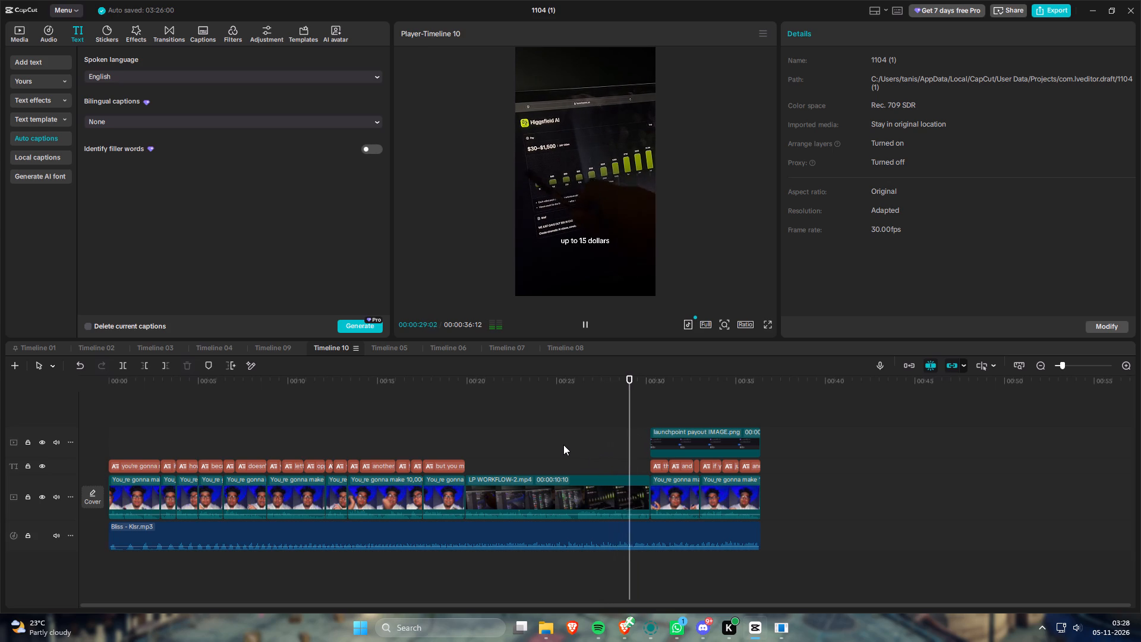
{"action": "key", "text": "space"}
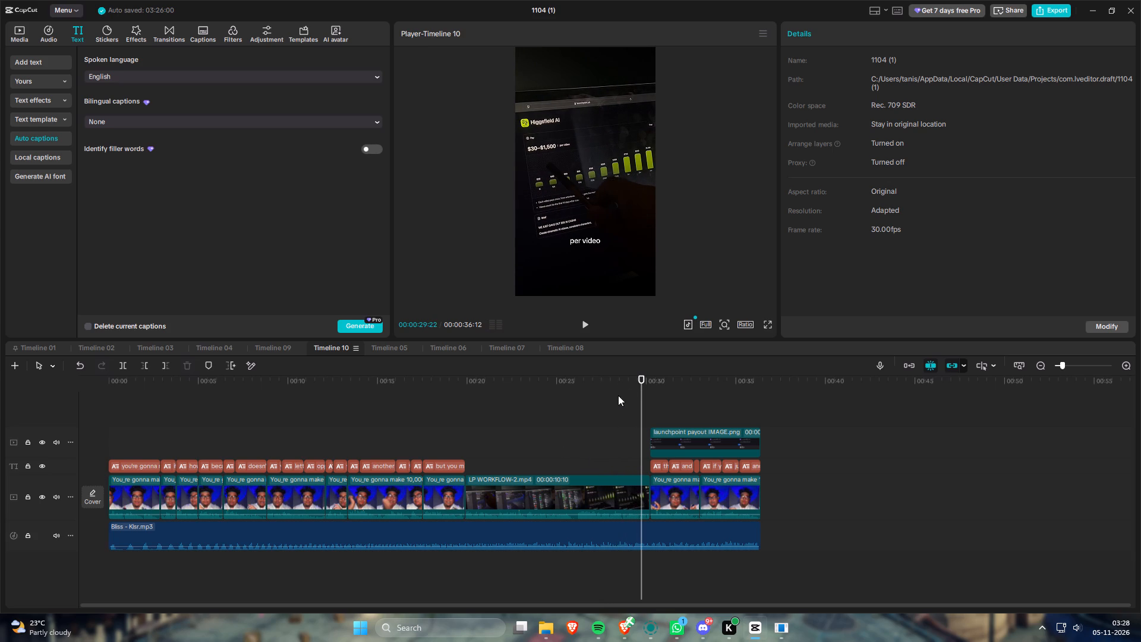
Examine the Higgsfield AI payout shot frame by frame around the "up to 15 dollars" caption, enlarging the preview to read the page details.
{"action": "left_click_drag", "start_coordinate": [635, 382], "coordinate": [623, 382]}
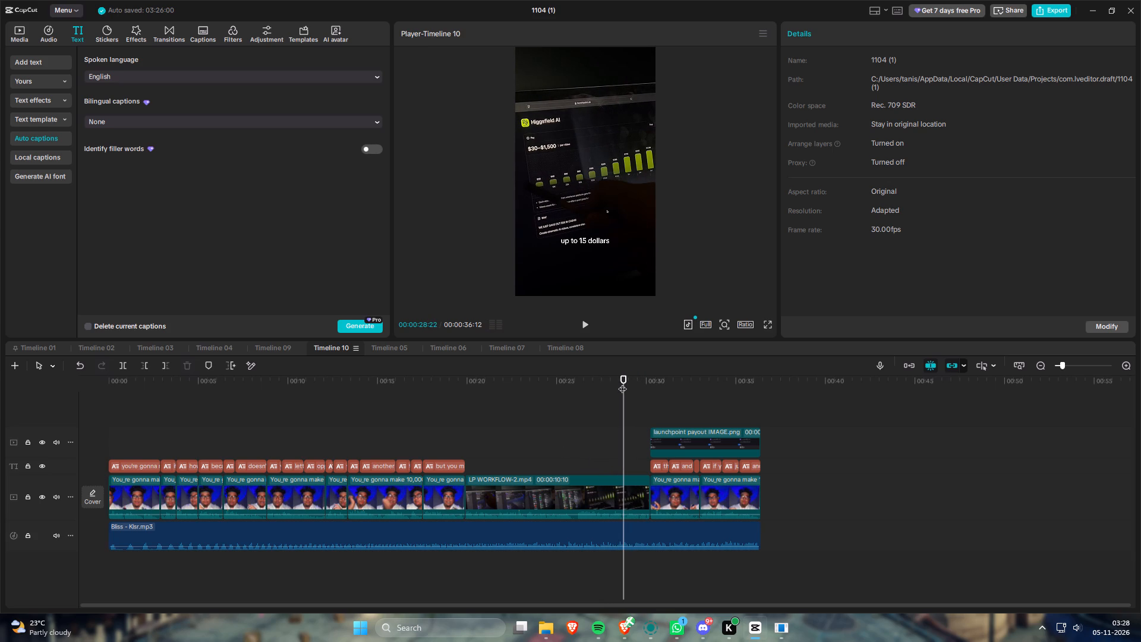
{"action": "type", "text": "==="}
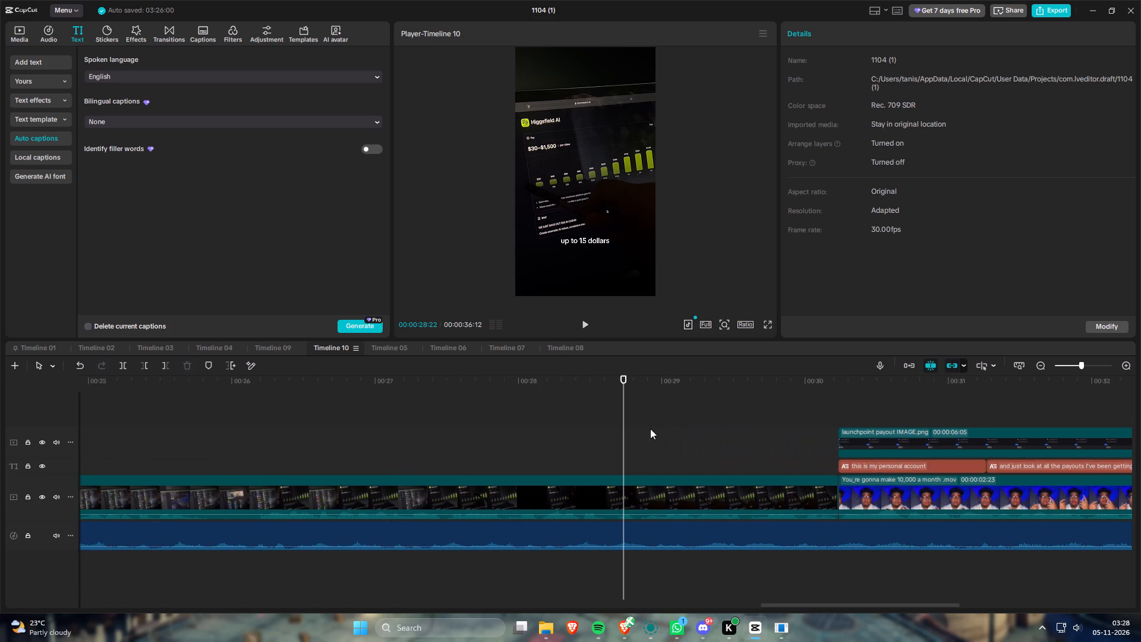
{"action": "key", "text": "Left"}
{"action": "key", "text": "Left"}
{"action": "key", "text": "Left"}
{"action": "key", "text": "Left"}
{"action": "key", "text": "Left"}
{"action": "key", "text": "Left"}
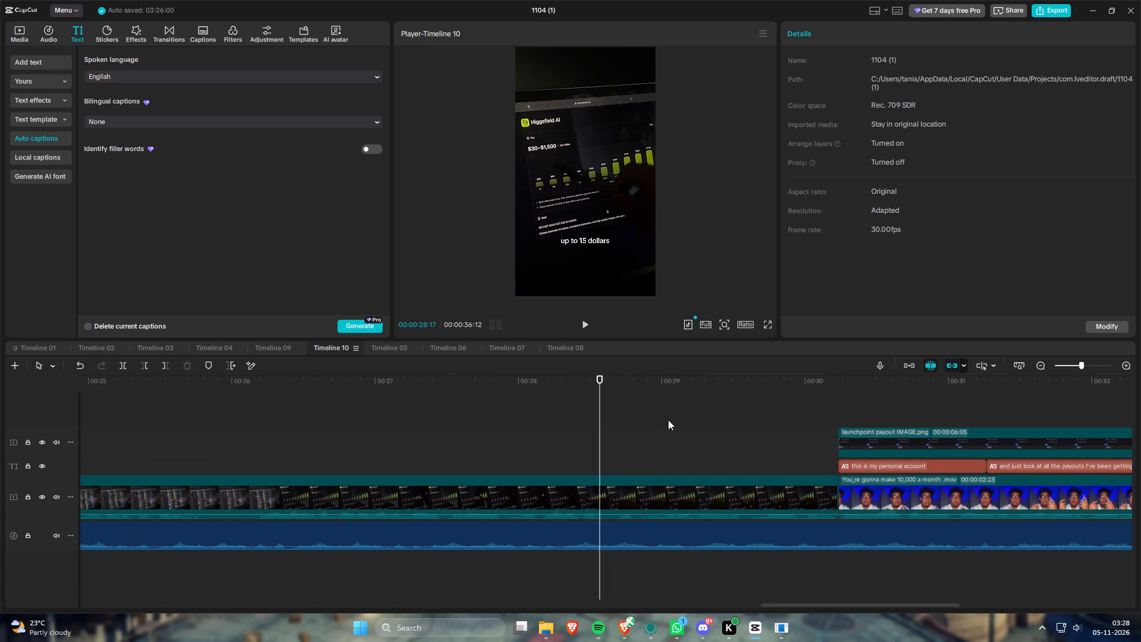
{"action": "key", "text": "Left"}
{"action": "key", "text": "Left"}
{"action": "key", "text": "Left"}
{"action": "key", "text": "Left"}
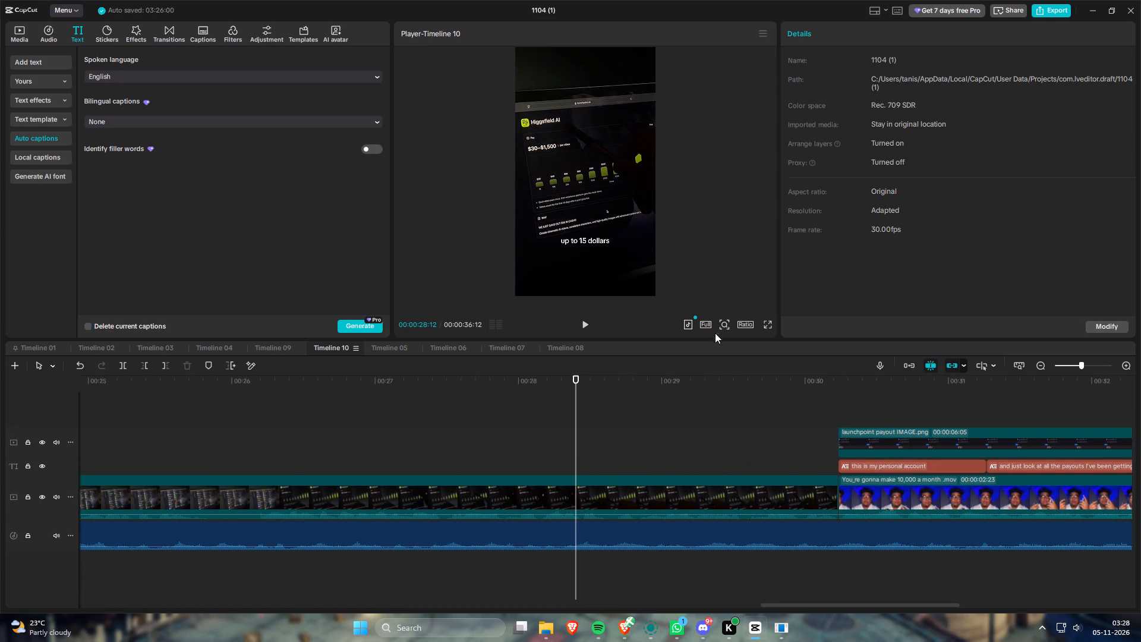
{"action": "left_click", "coordinate": [719, 328]}
{"action": "left_click_drag", "start_coordinate": [711, 347], "coordinate": [732, 346]}
{"action": "left_click_drag", "start_coordinate": [757, 273], "coordinate": [755, 281]}
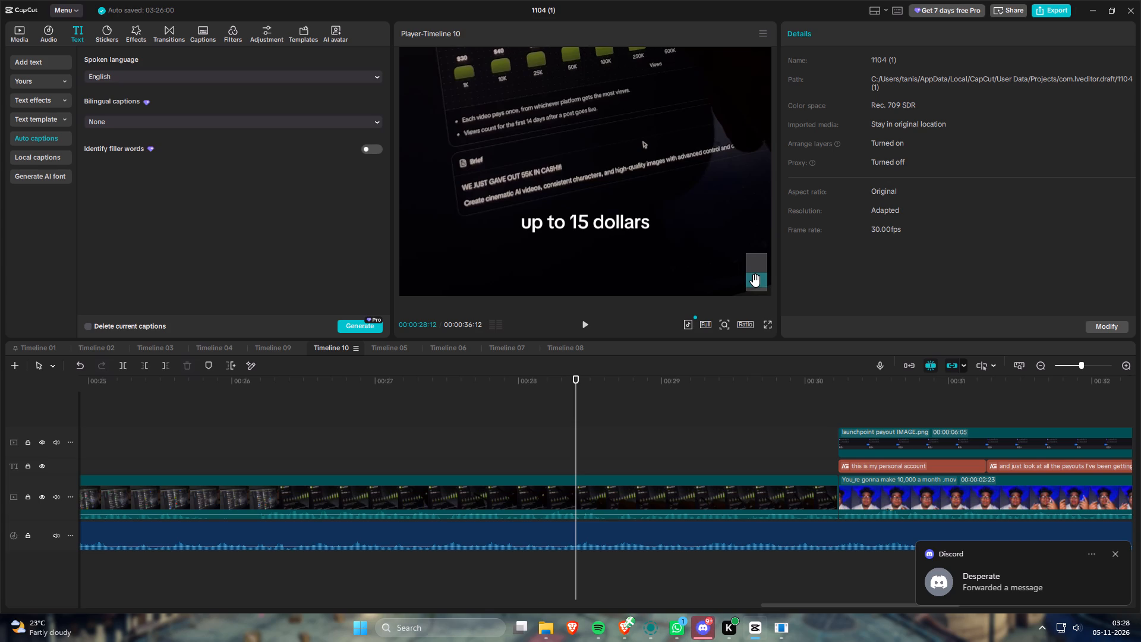
{"action": "left_click_drag", "start_coordinate": [585, 380], "coordinate": [686, 386]}
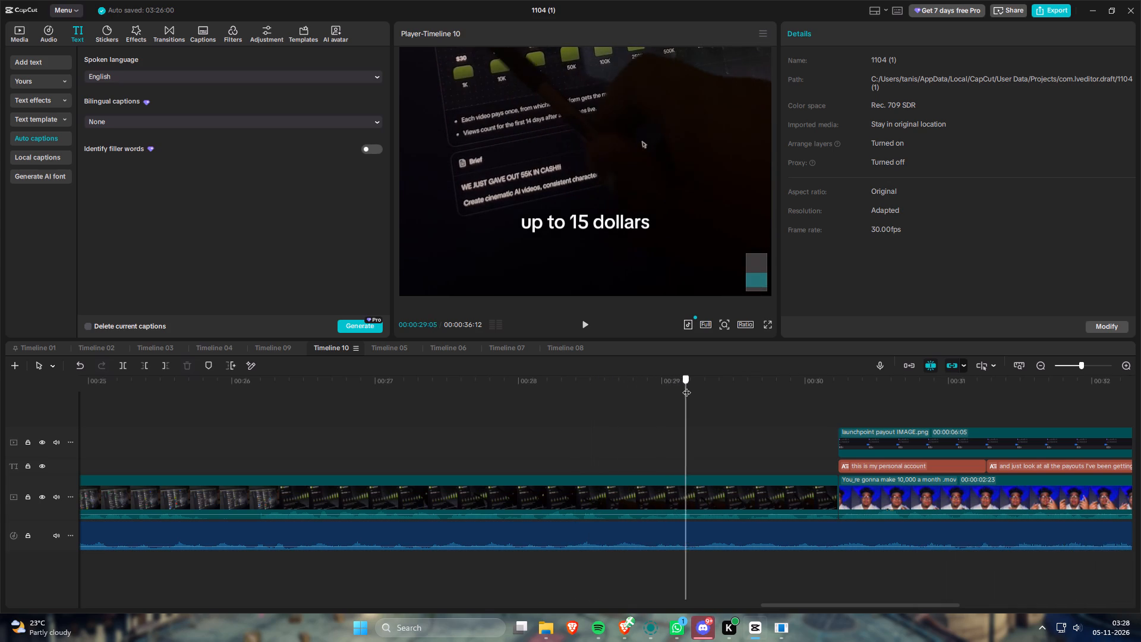
{"action": "left_click_drag", "start_coordinate": [686, 386], "coordinate": [601, 392]}
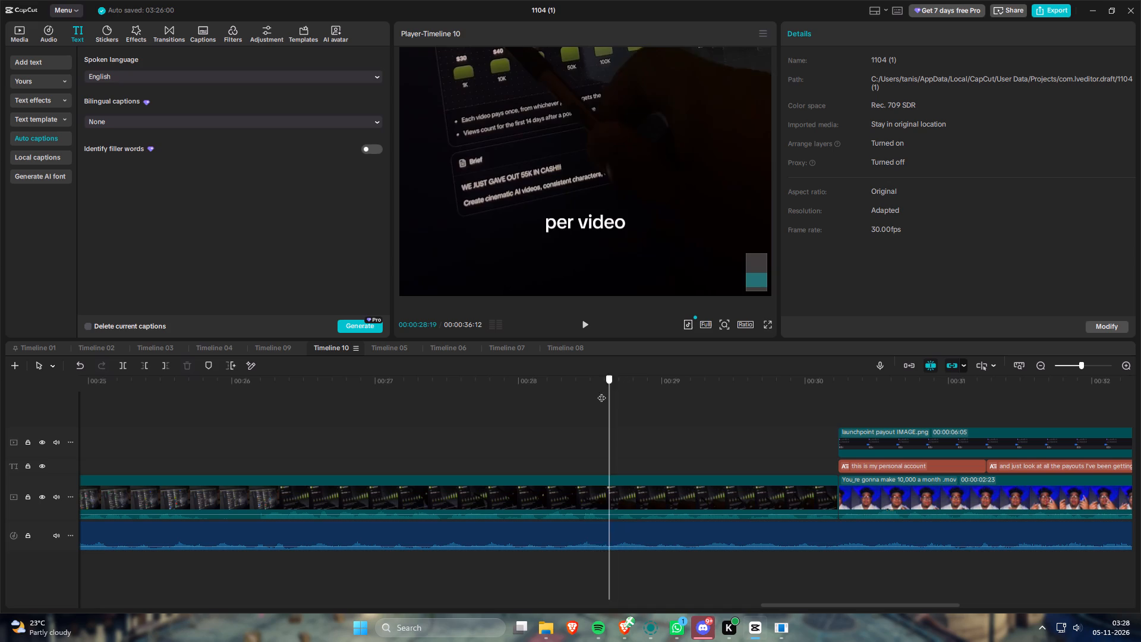
{"action": "left_click_drag", "start_coordinate": [601, 392], "coordinate": [585, 392]}
{"action": "left_click_drag", "start_coordinate": [672, 426], "coordinate": [732, 443]}
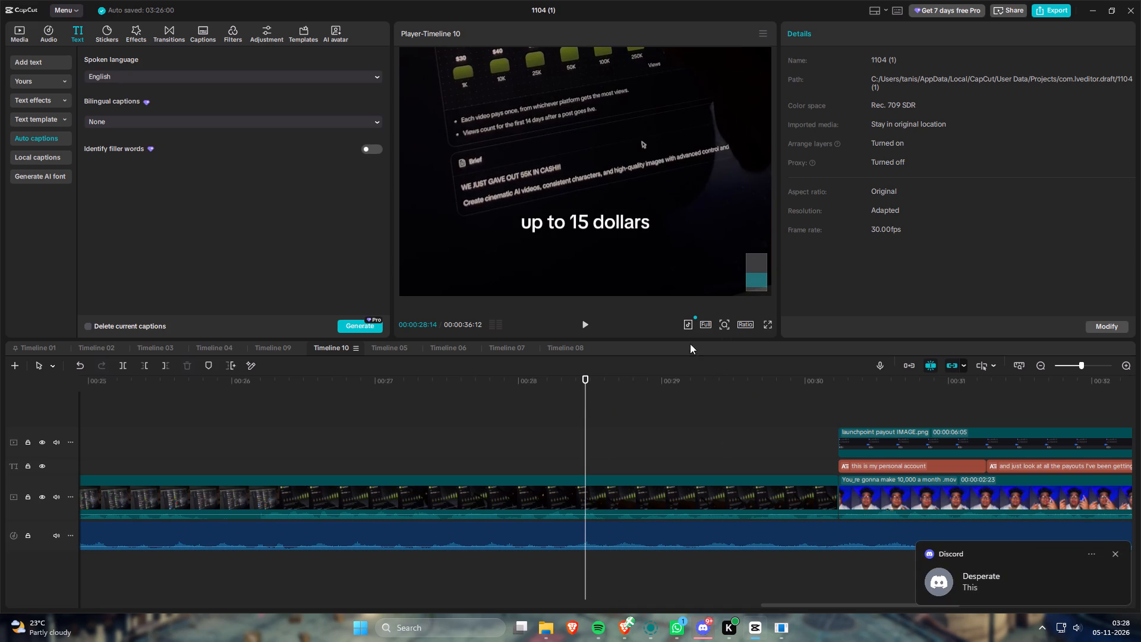
{"action": "left_click", "coordinate": [724, 332]}
{"action": "left_click_drag", "start_coordinate": [711, 343], "coordinate": [704, 349]}
Place the playhead at 00:00:26:06, on the first frame of the Higgsfield AI shot, and open the project's imported media.
{"action": "left_click_drag", "start_coordinate": [580, 384], "coordinate": [378, 392]}
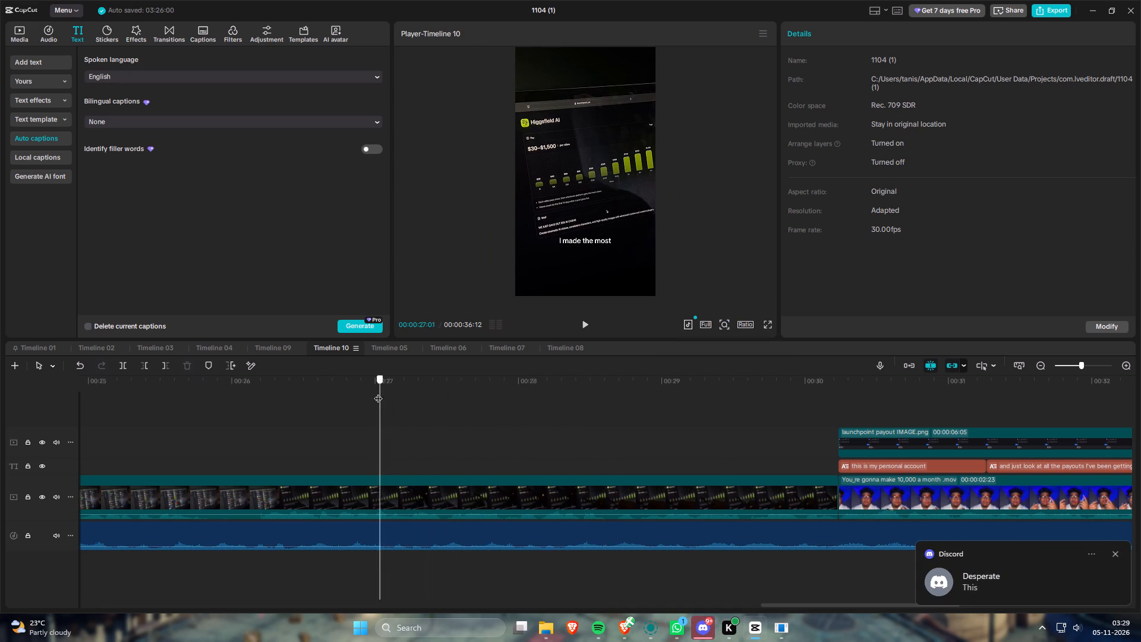
{"action": "left_click_drag", "start_coordinate": [378, 392], "coordinate": [251, 395]}
{"action": "scroll", "coordinate": [335, 423], "scroll_direction": "up", "scroll_amount": 2}
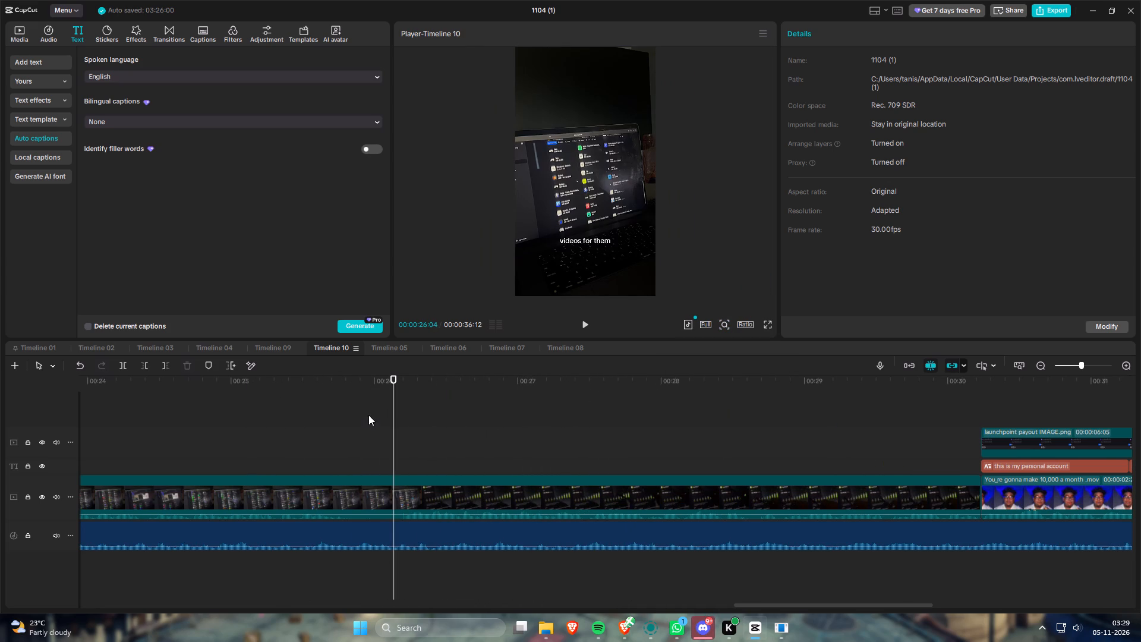
{"action": "key", "text": "Right"}
{"action": "key", "text": "Right"}
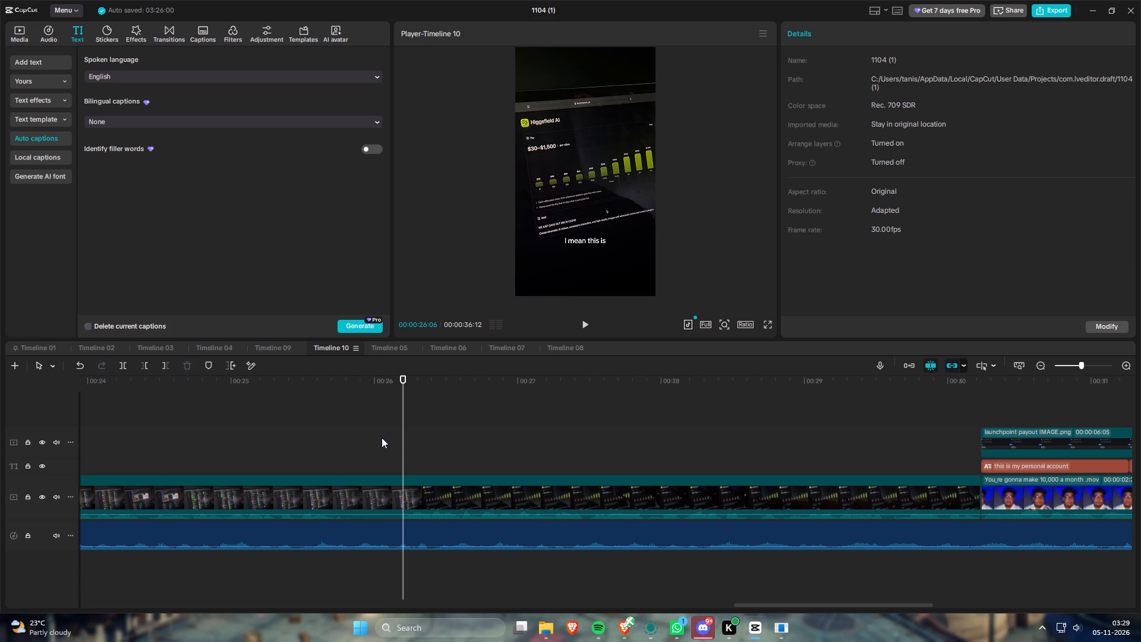
{"action": "left_click", "coordinate": [16, 37]}
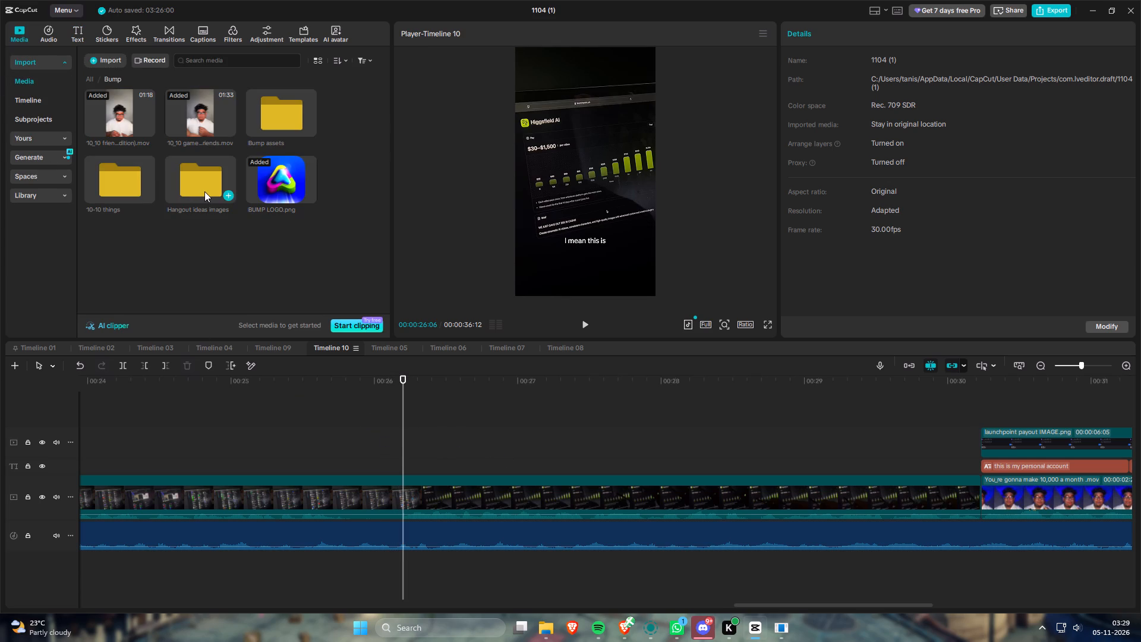
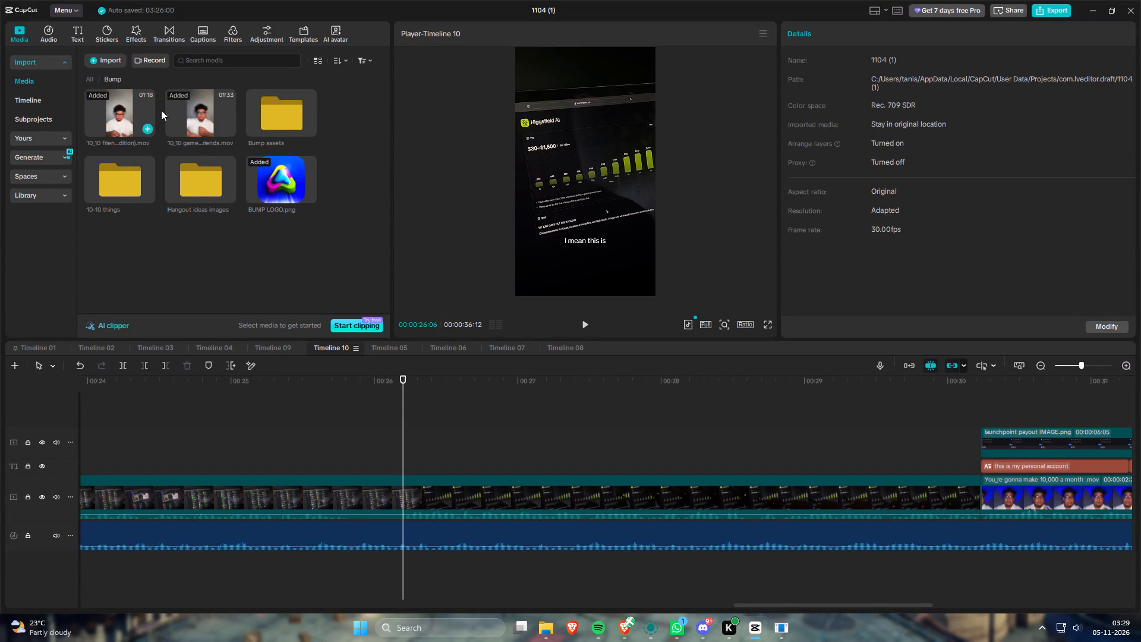
Place the "This brand is paying" clip from the Launchpoint media folder on a new track above the footage, starting at 00:00:26:06.
{"action": "left_click", "coordinate": [87, 81]}
{"action": "double_click", "coordinate": [181, 121]}
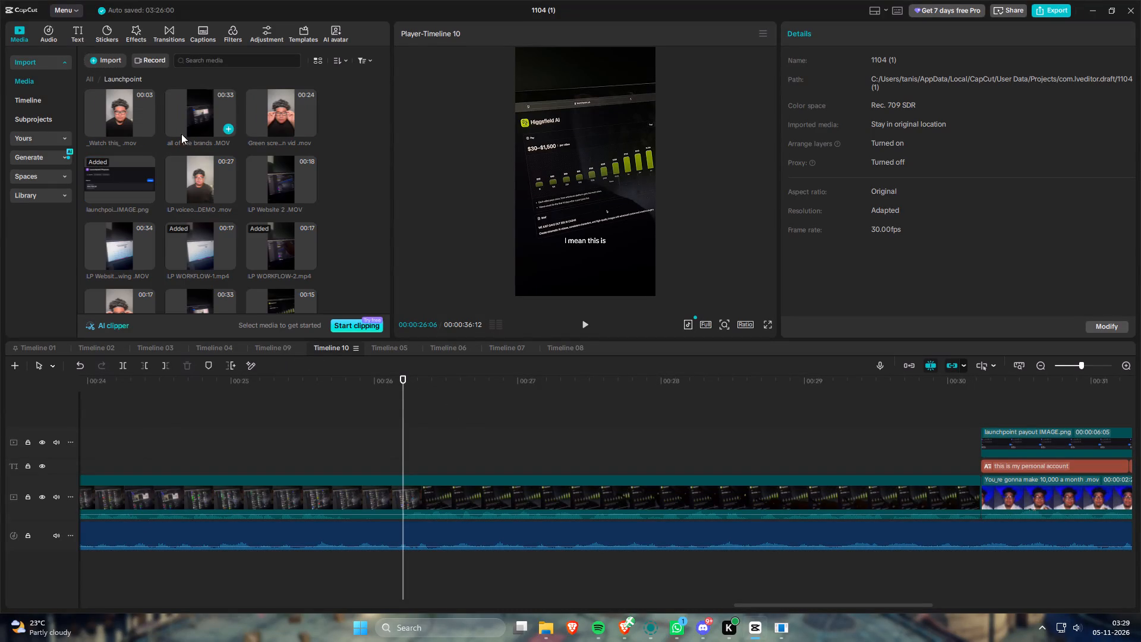
{"action": "scroll", "coordinate": [333, 213], "scroll_direction": "down", "scroll_amount": 1}
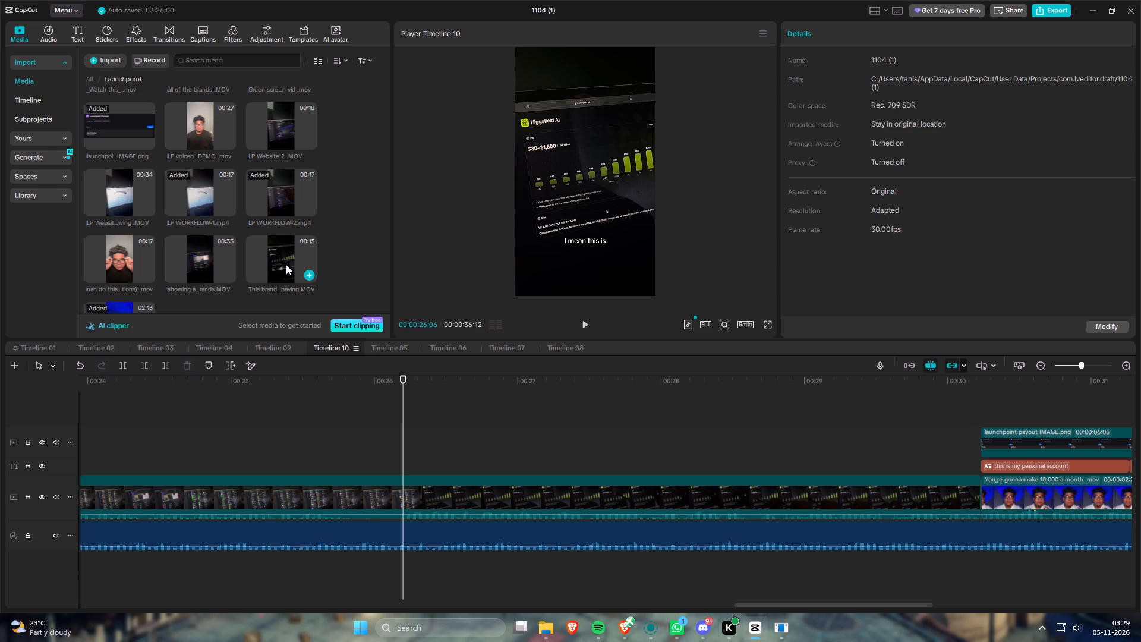
{"action": "left_click_drag", "start_coordinate": [281, 263], "coordinate": [434, 399]}
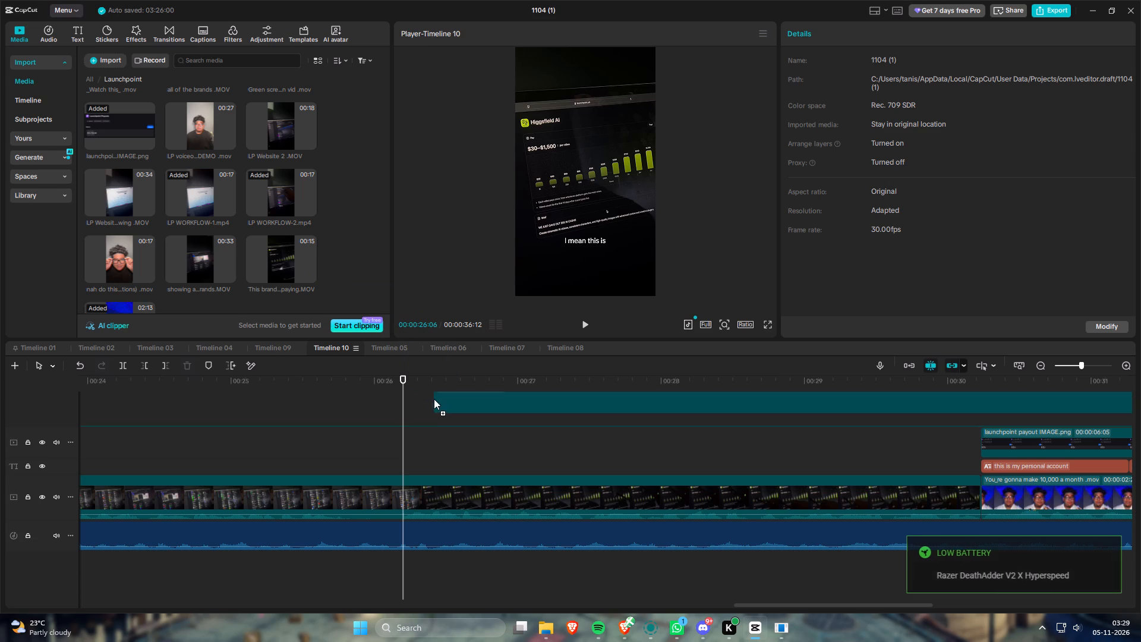
{"action": "left_click_drag", "start_coordinate": [434, 399], "coordinate": [405, 417]}
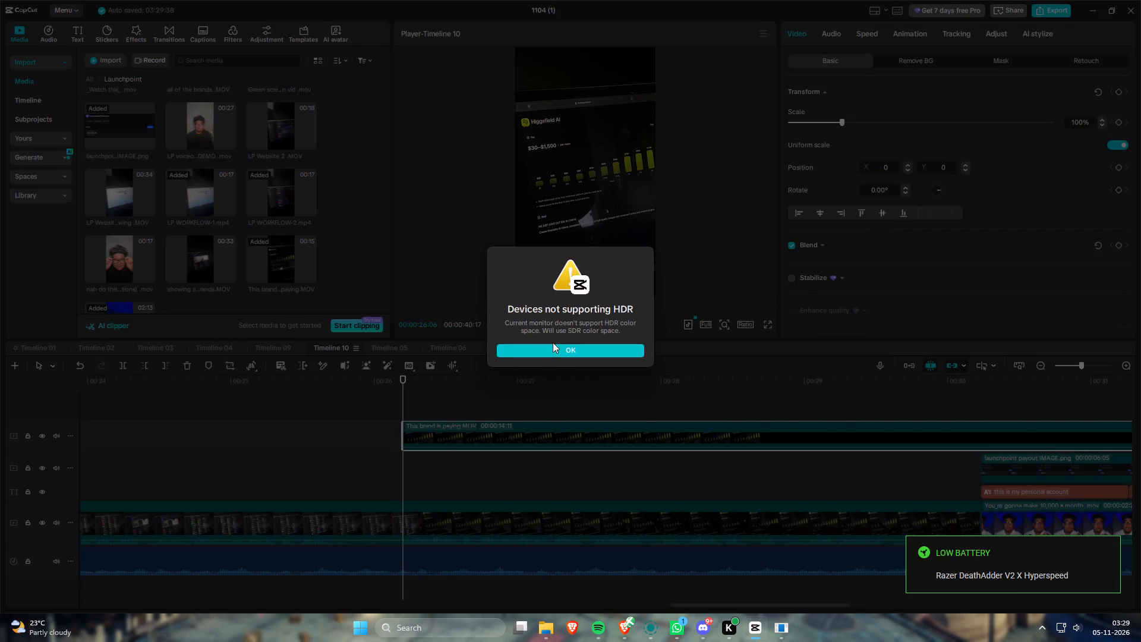
{"action": "left_click", "coordinate": [553, 342]}
{"action": "left_click", "coordinate": [553, 347]}
Scrub through the overlaid payout clip, disable it, and play the Higgsfield AI shot underneath to compare the two.
{"action": "left_click_drag", "start_coordinate": [405, 382], "coordinate": [392, 381]}
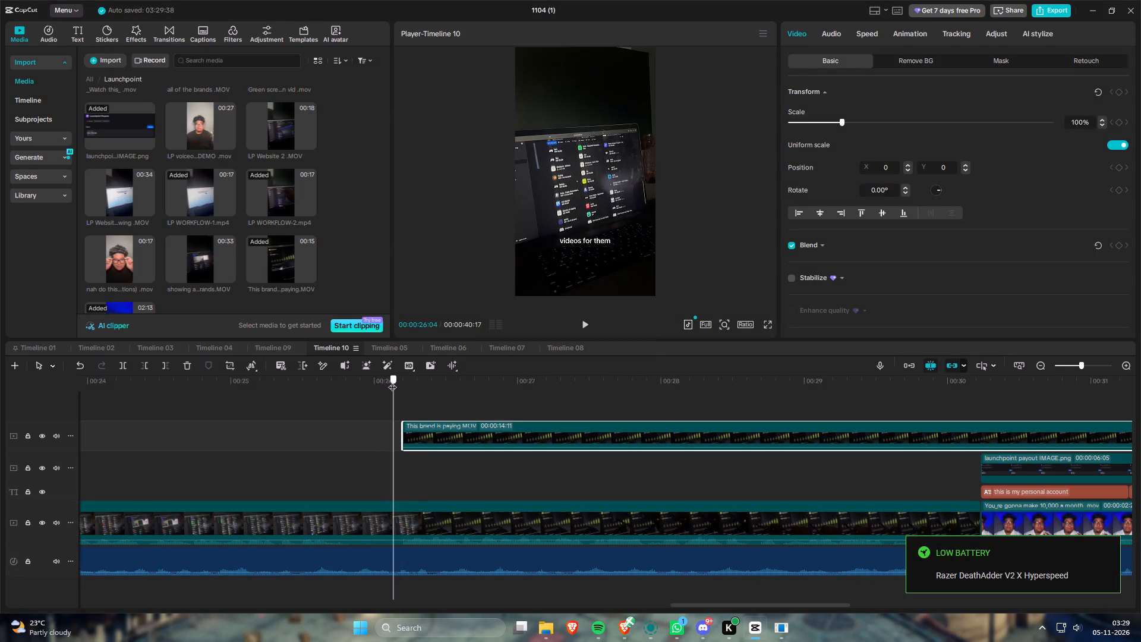
{"action": "left_click_drag", "start_coordinate": [392, 381], "coordinate": [480, 395]}
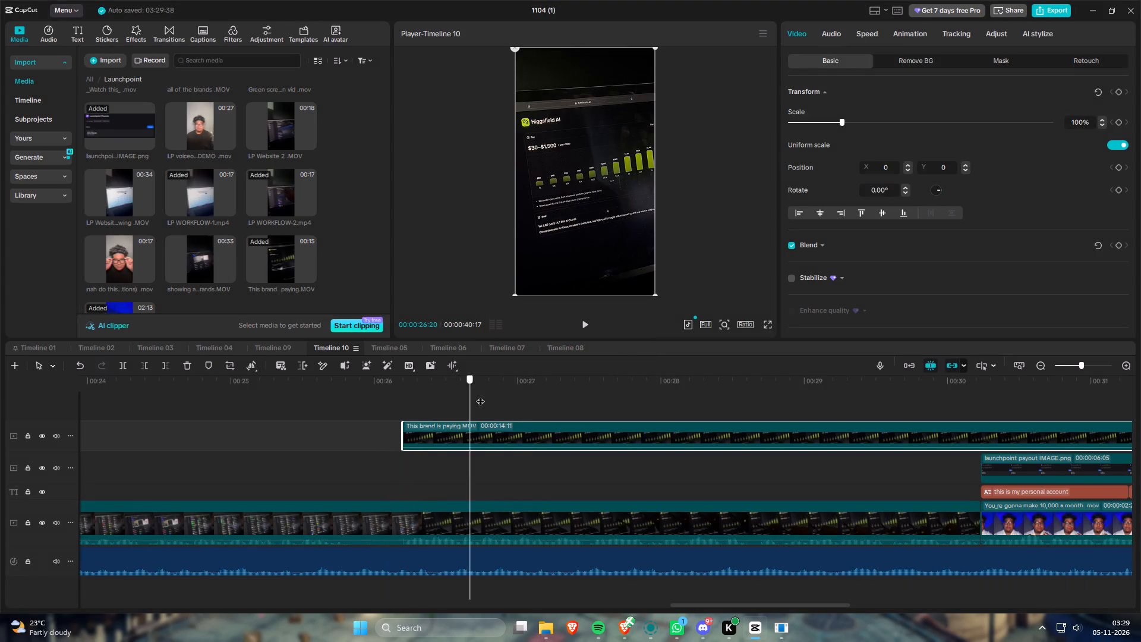
{"action": "left_click_drag", "start_coordinate": [480, 395], "coordinate": [490, 409]}
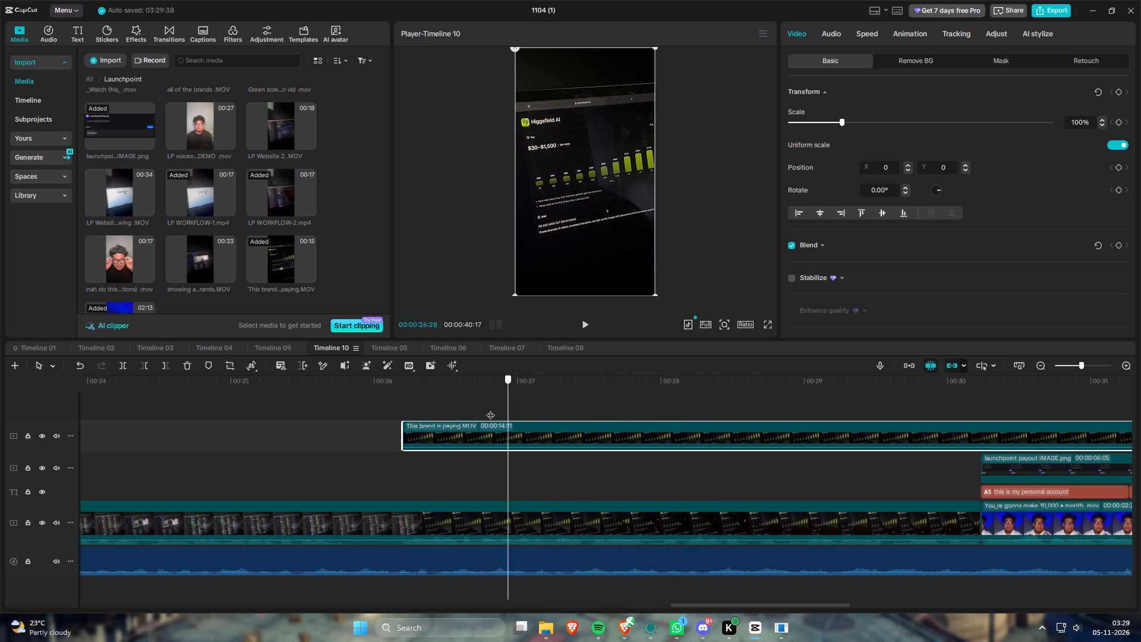
{"action": "left_click_drag", "start_coordinate": [490, 409], "coordinate": [440, 408]}
{"action": "key", "text": "d"}
{"action": "left_click_drag", "start_coordinate": [445, 383], "coordinate": [533, 394]}
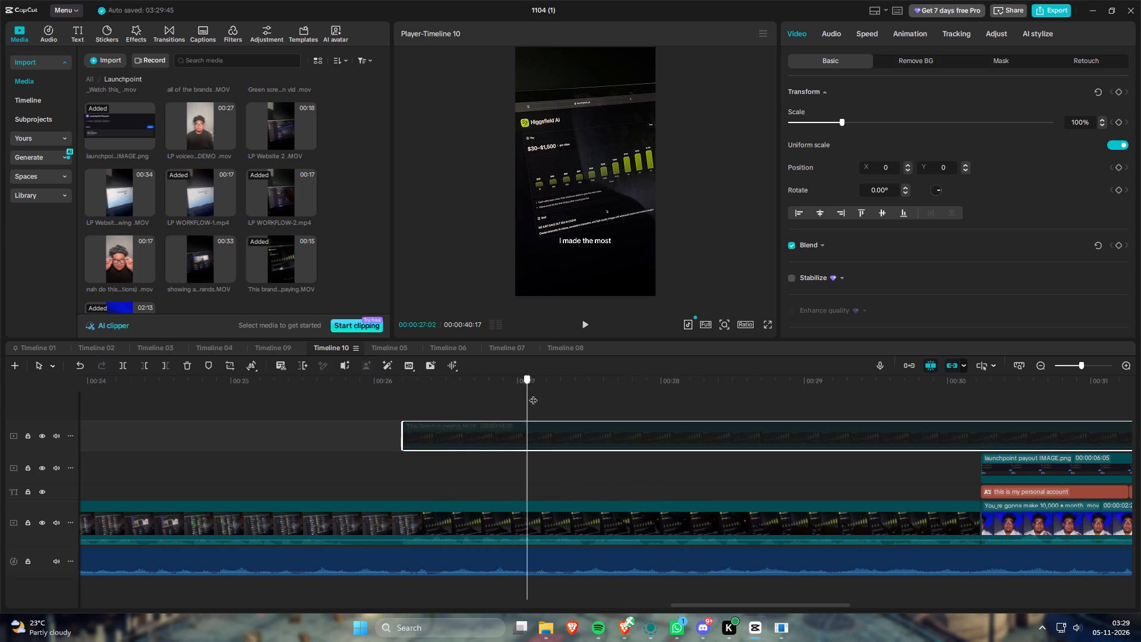
{"action": "left_click_drag", "start_coordinate": [533, 394], "coordinate": [409, 403]}
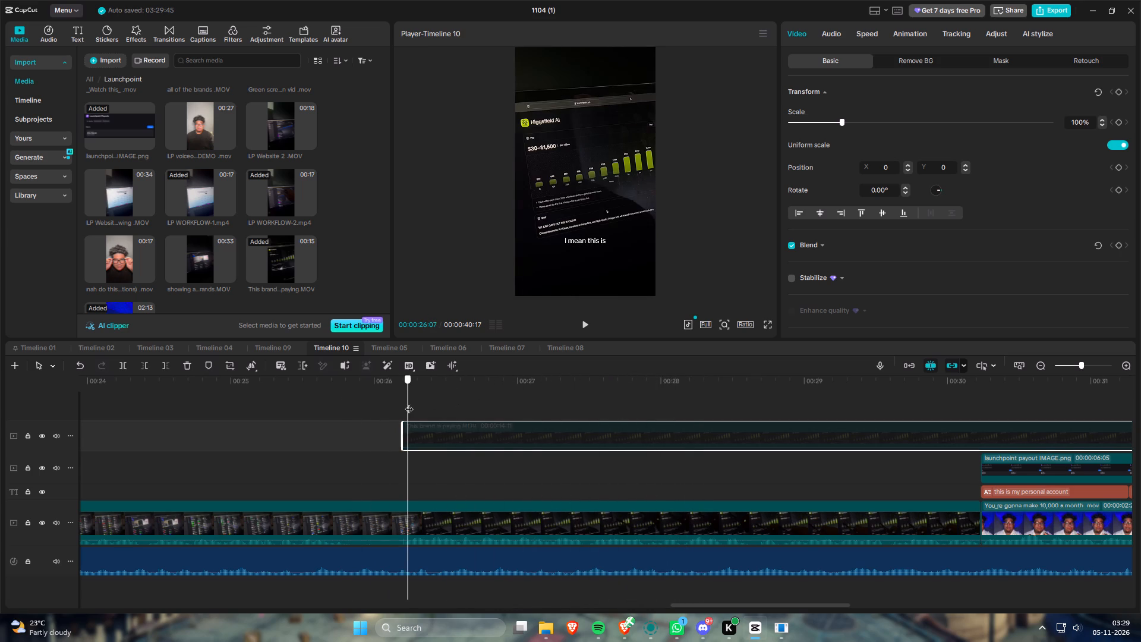
{"action": "left_click_drag", "start_coordinate": [409, 403], "coordinate": [351, 400]}
{"action": "key", "text": "space"}
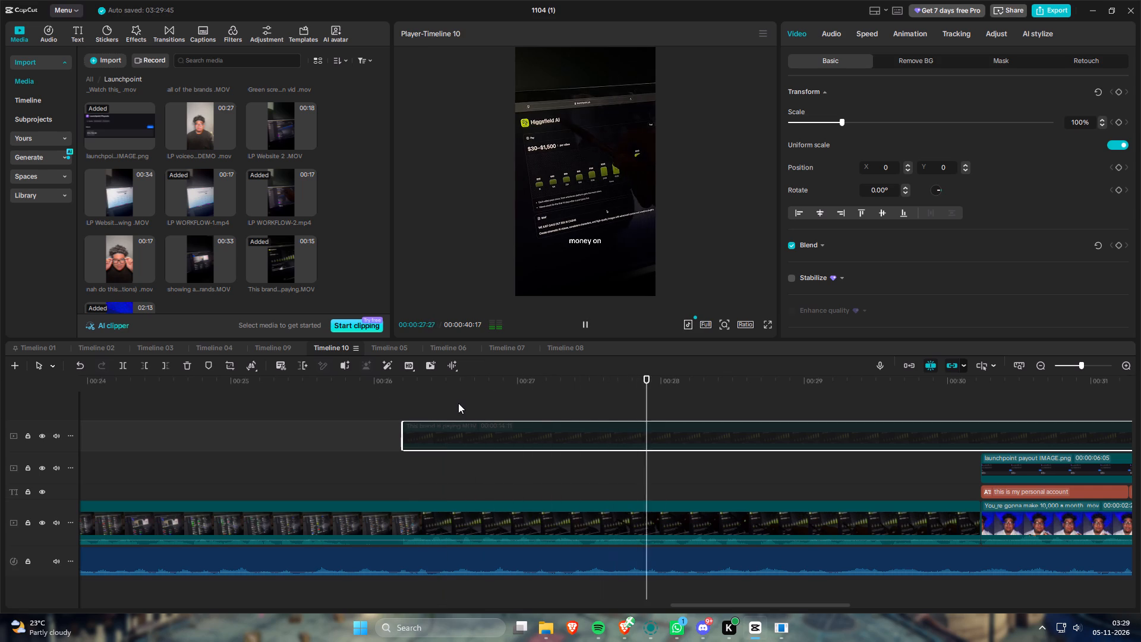
{"action": "key", "text": "space"}
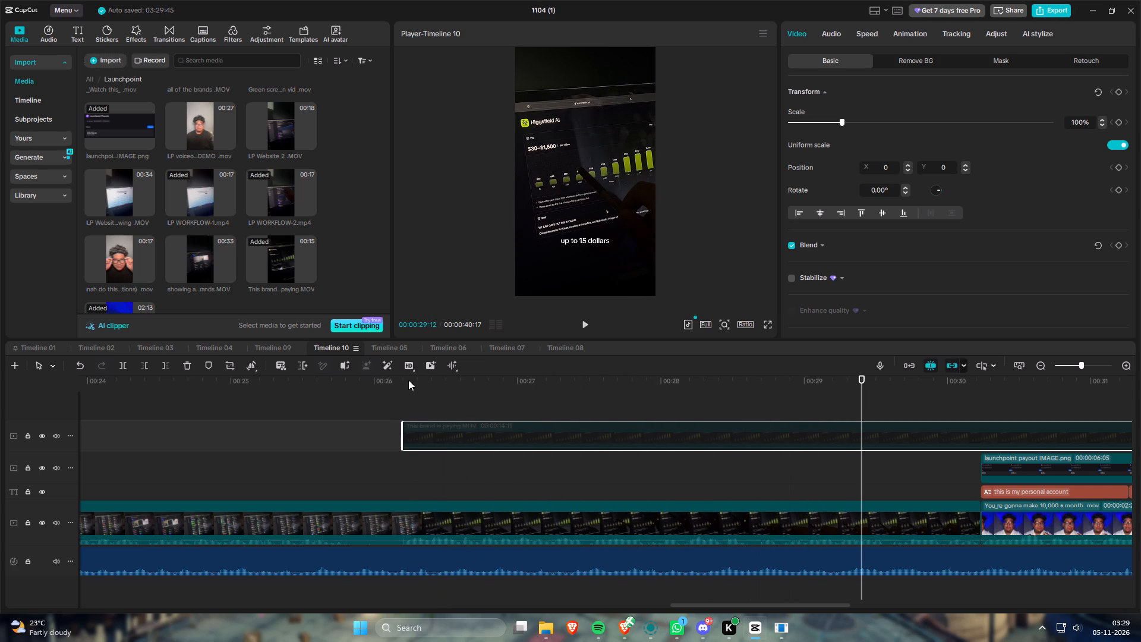
Toggle the overlaid clip on and off while stepping through the Higgsfield AI shot, stopping at 00:00:27:17 with the overlay enabled.
{"action": "left_click_drag", "start_coordinate": [408, 380], "coordinate": [402, 383]}
{"action": "left_click_drag", "start_coordinate": [423, 385], "coordinate": [474, 391]}
{"action": "key", "text": "d"}
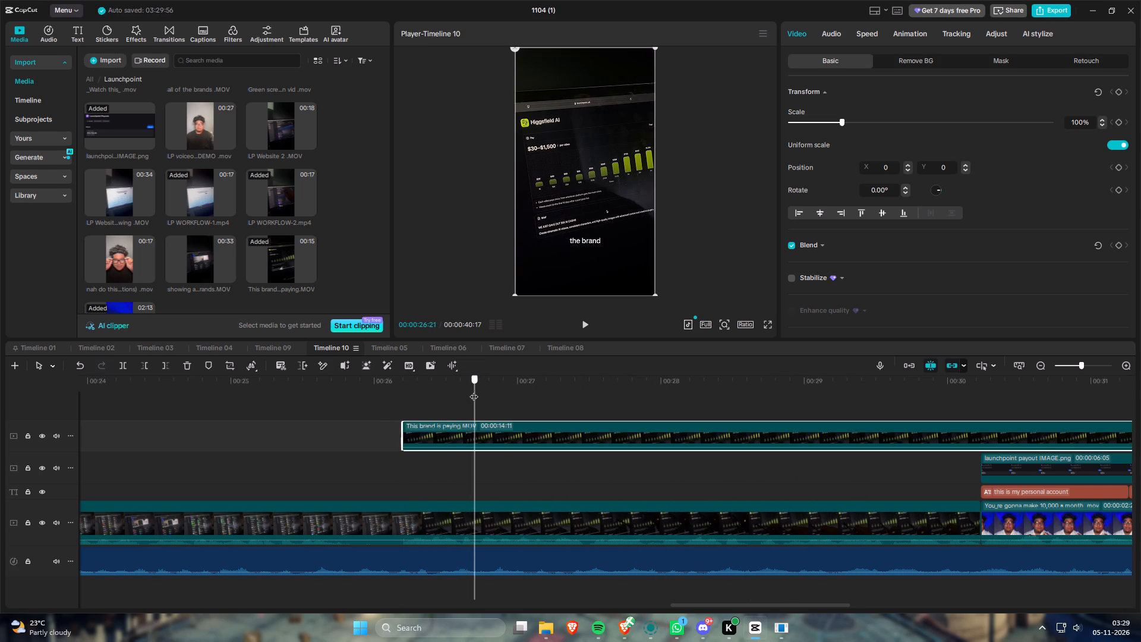
{"action": "left_click_drag", "start_coordinate": [474, 391], "coordinate": [592, 402]}
{"action": "key", "text": "d"}
{"action": "key", "text": "d"}
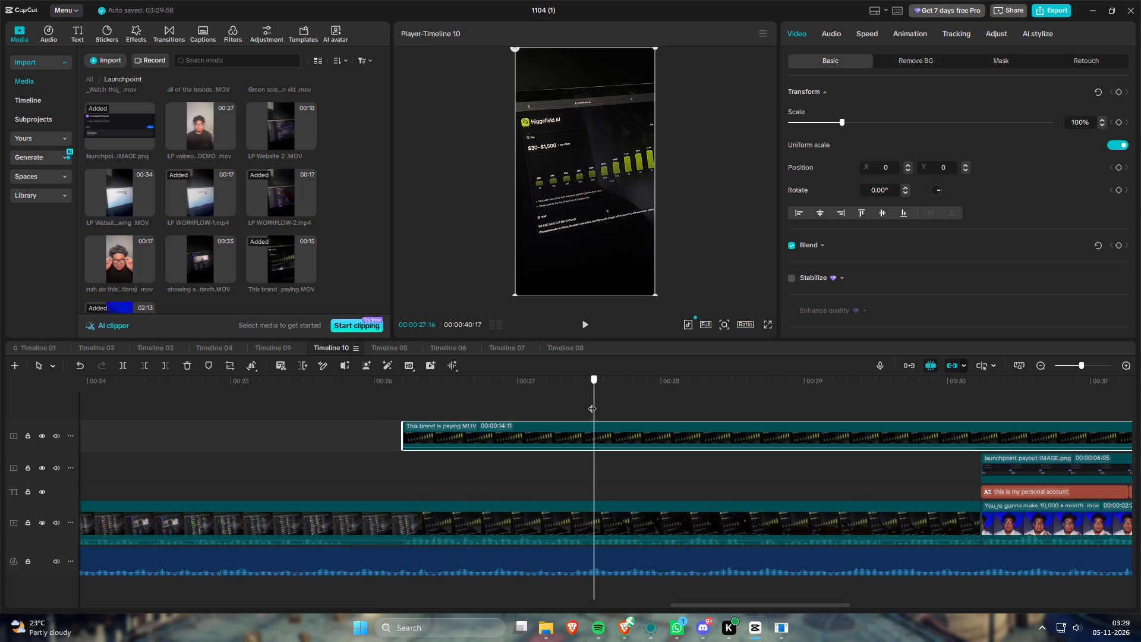
{"action": "left_click_drag", "start_coordinate": [592, 402], "coordinate": [581, 402]}
{"action": "key", "text": "d"}
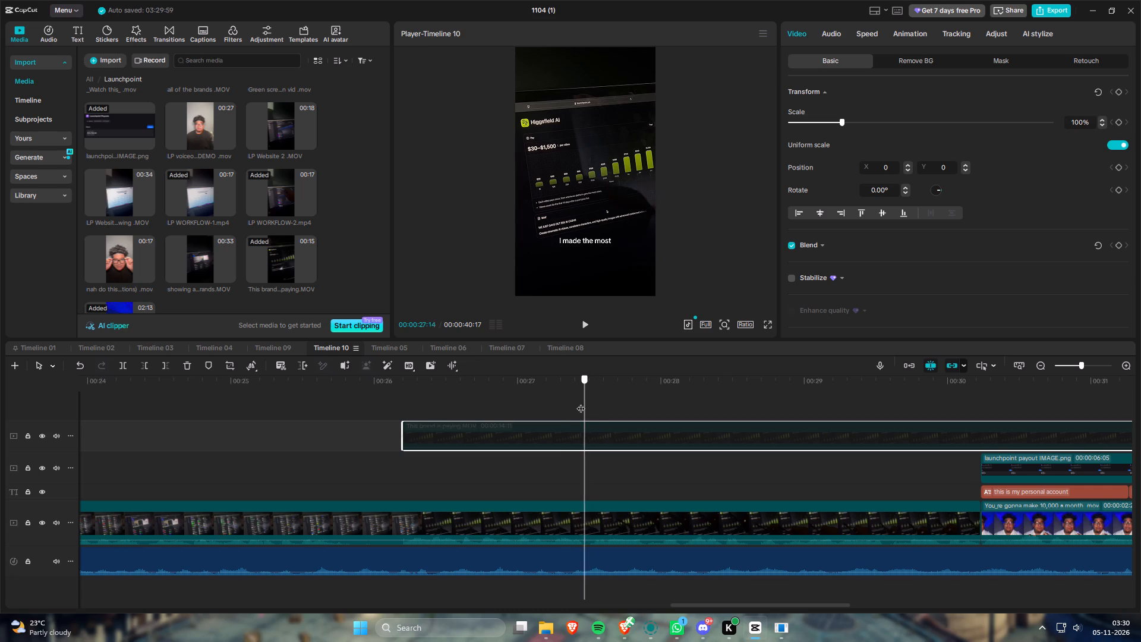
{"action": "left_click_drag", "start_coordinate": [581, 402], "coordinate": [576, 402]}
{"action": "key", "text": "Right"}
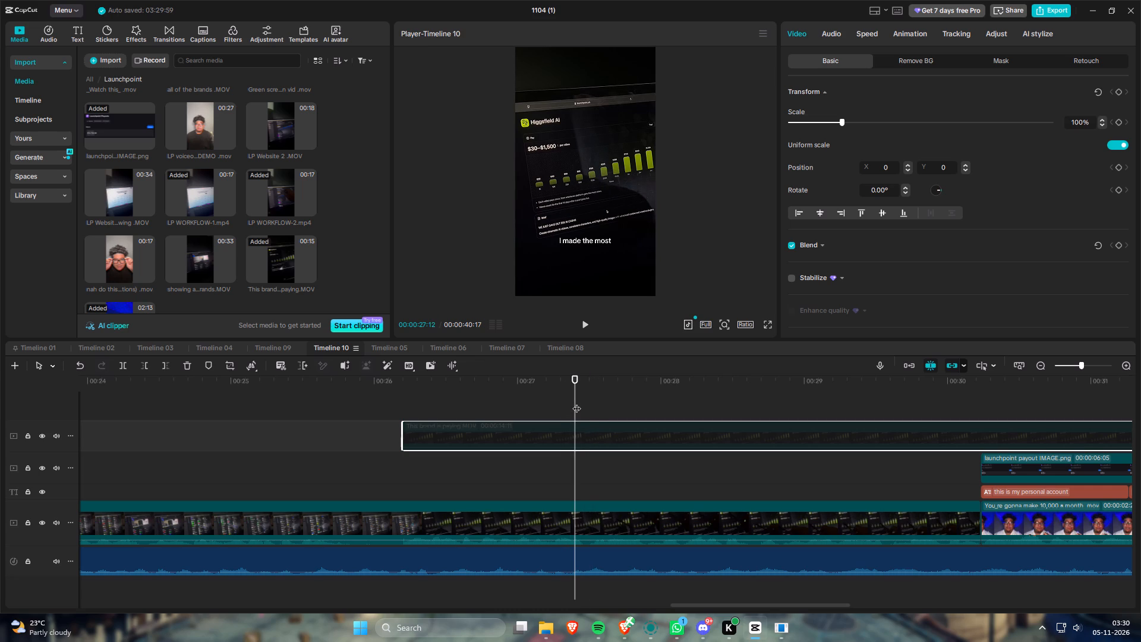
{"action": "key", "text": "Right"}
{"action": "key", "text": "Right"}
{"action": "key", "text": "Right"}
{"action": "key", "text": "Right"}
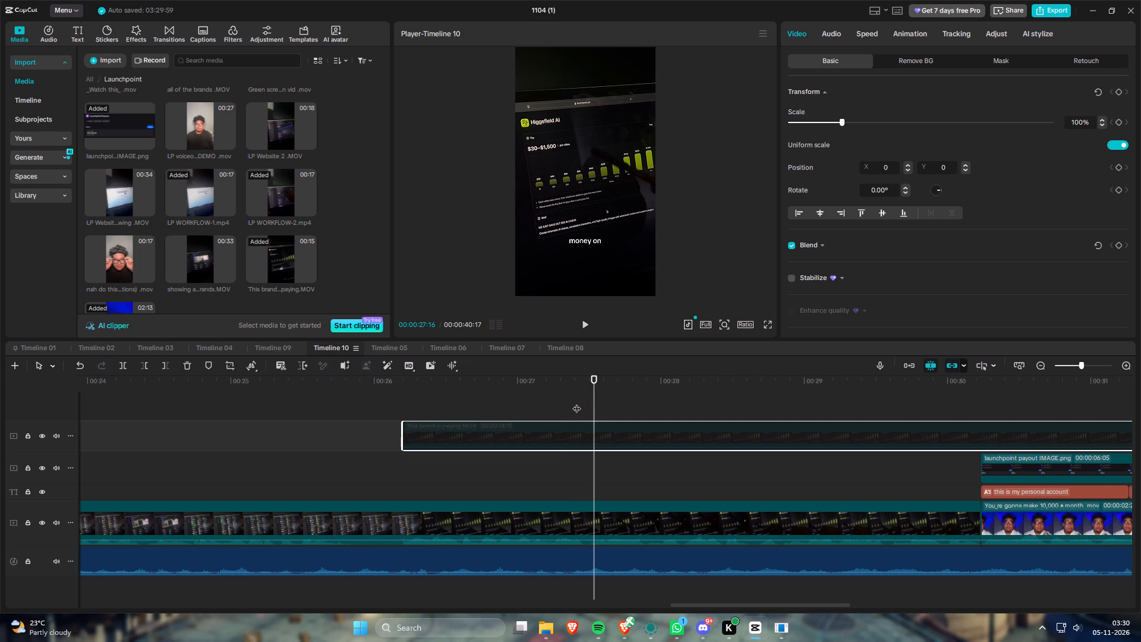
{"action": "key", "text": "d"}
Slide the "This brand is paying" clip earlier on its track and trim its start to the playhead at 00:00:27:17.
{"action": "left_click_drag", "start_coordinate": [649, 429], "coordinate": [550, 431]}
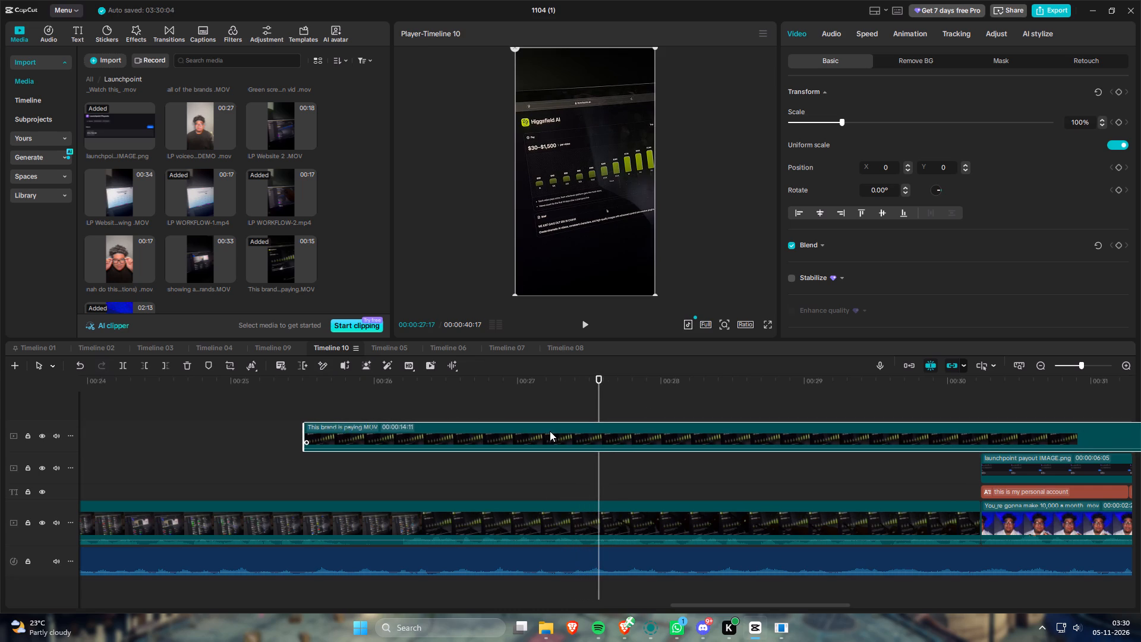
{"action": "left_click_drag", "start_coordinate": [620, 434], "coordinate": [487, 432]}
{"action": "left_click_drag", "start_coordinate": [570, 435], "coordinate": [481, 435]}
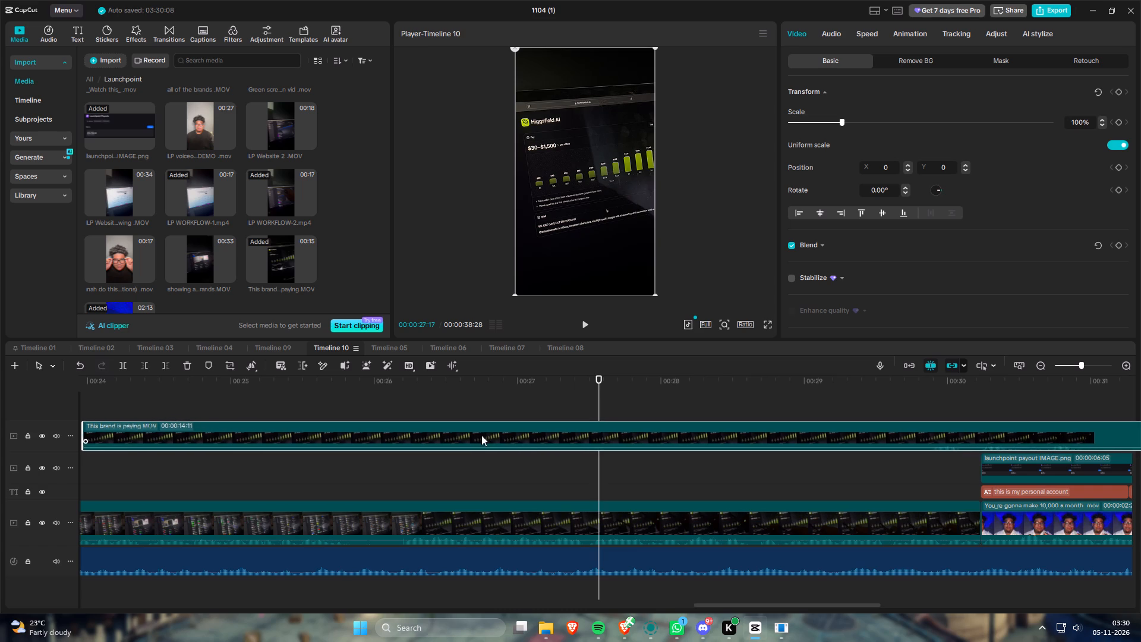
{"action": "left_click_drag", "start_coordinate": [481, 435], "coordinate": [479, 435]}
{"action": "left_click_drag", "start_coordinate": [551, 438], "coordinate": [487, 440]}
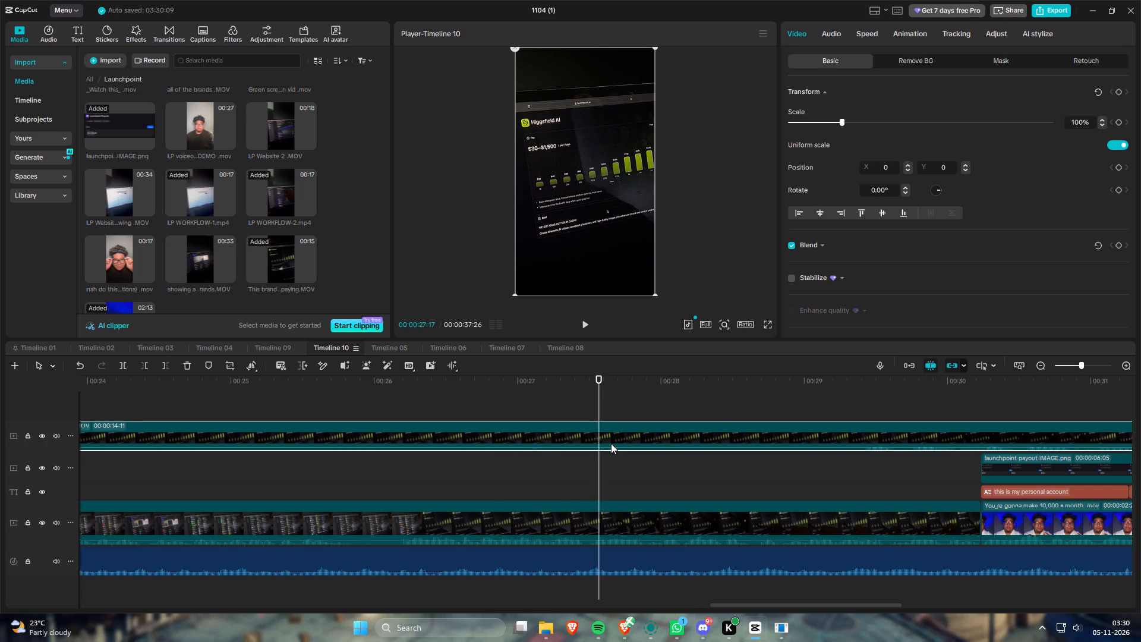
{"action": "key", "text": "q"}
Slide the trimmed payout clip along its track until its frame at 00:00:27:17 matches the Higgsfield AI shot beneath.
{"action": "left_click_drag", "start_coordinate": [649, 439], "coordinate": [538, 440]}
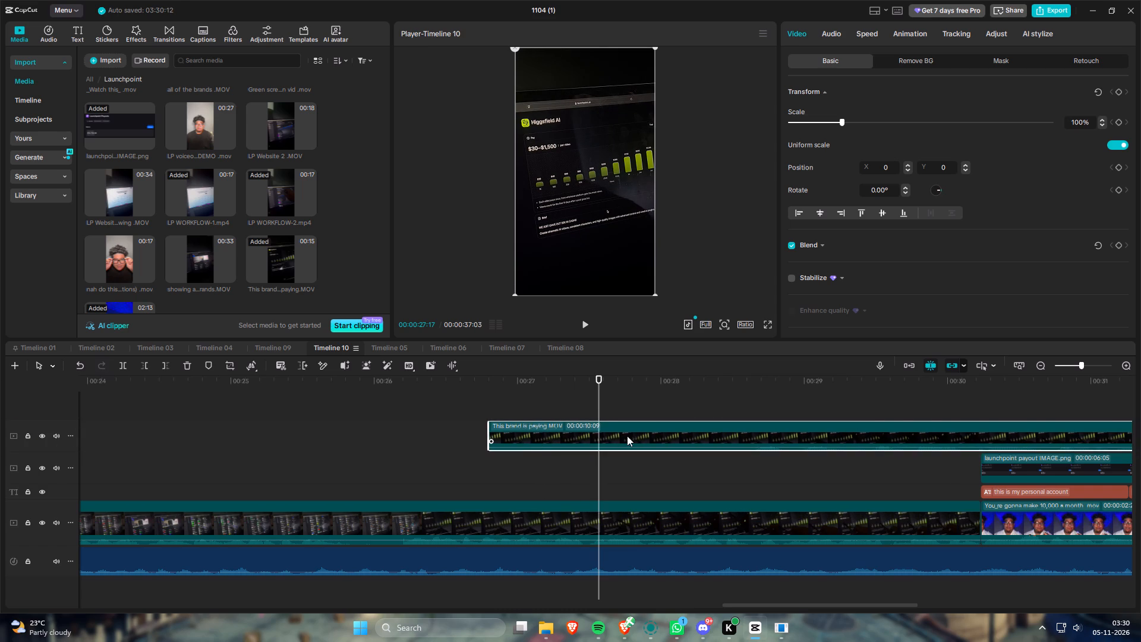
{"action": "left_click_drag", "start_coordinate": [627, 436], "coordinate": [532, 438]}
{"action": "left_click_drag", "start_coordinate": [635, 436], "coordinate": [401, 438]}
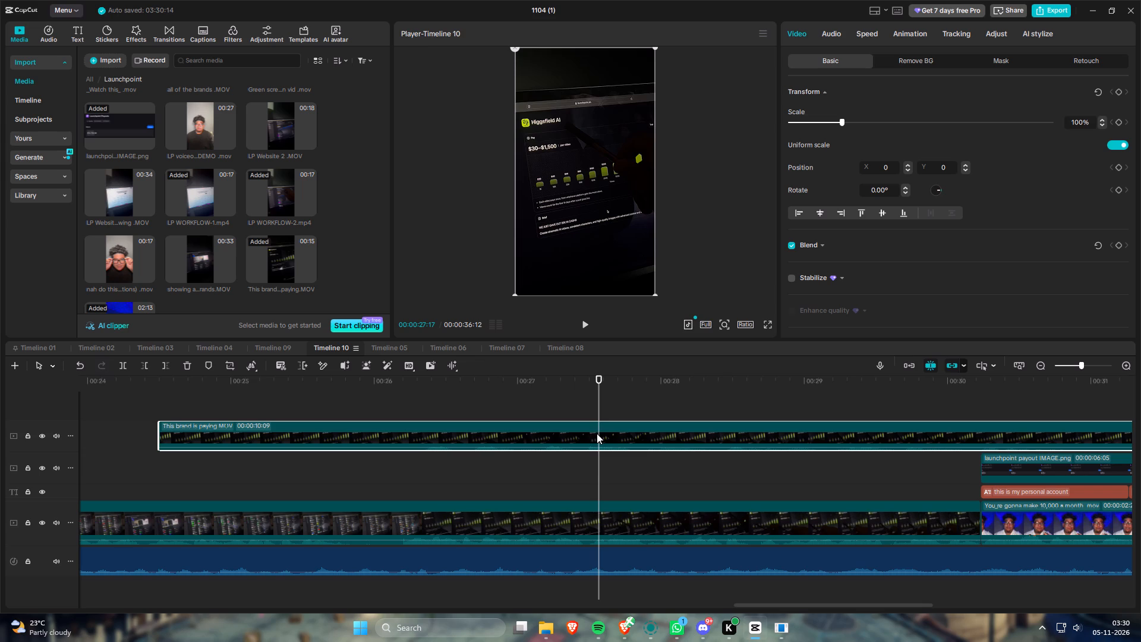
{"action": "left_click_drag", "start_coordinate": [598, 433], "coordinate": [615, 434]}
{"action": "left_click_drag", "start_coordinate": [621, 433], "coordinate": [640, 435]}
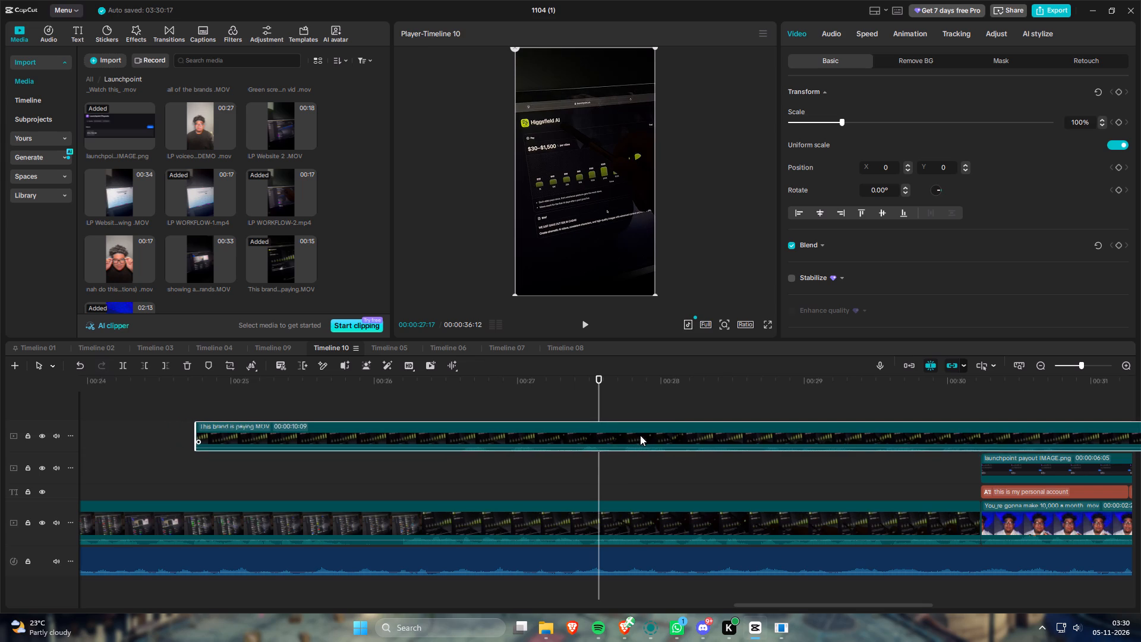
{"action": "left_click_drag", "start_coordinate": [640, 435], "coordinate": [641, 435]}
{"action": "left_click_drag", "start_coordinate": [641, 435], "coordinate": [686, 440]}
{"action": "left_click_drag", "start_coordinate": [667, 439], "coordinate": [708, 439]}
{"action": "left_click_drag", "start_coordinate": [645, 439], "coordinate": [633, 439]}
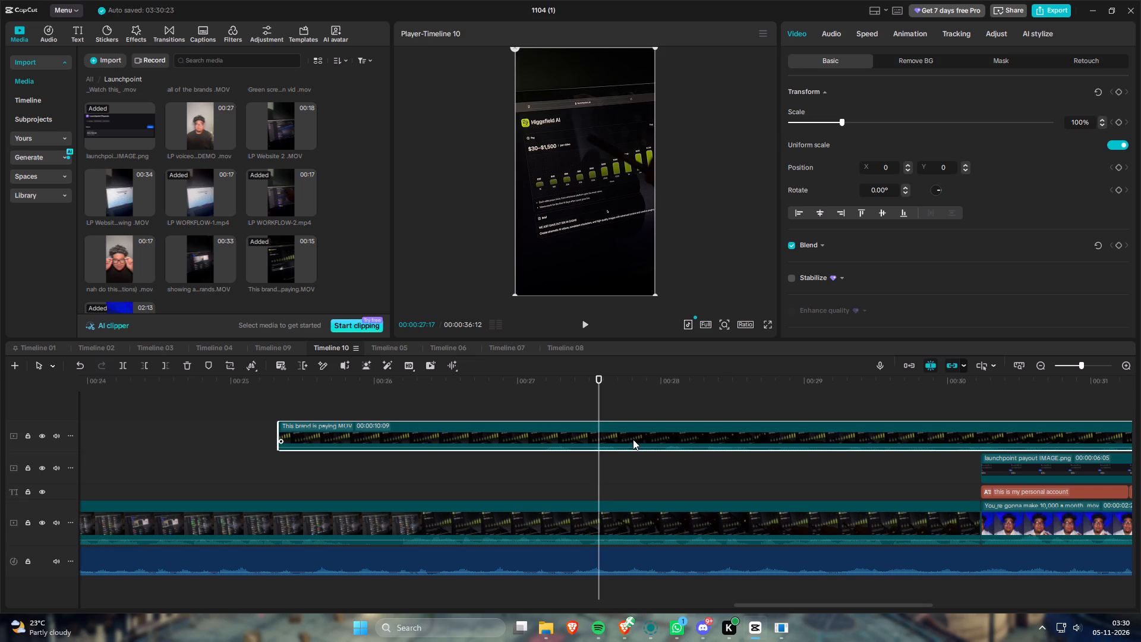
Toggle the payout clip on and off against the shot beneath and nudge it slightly later to refine the frame match.
{"action": "type", "text": "ddd"}
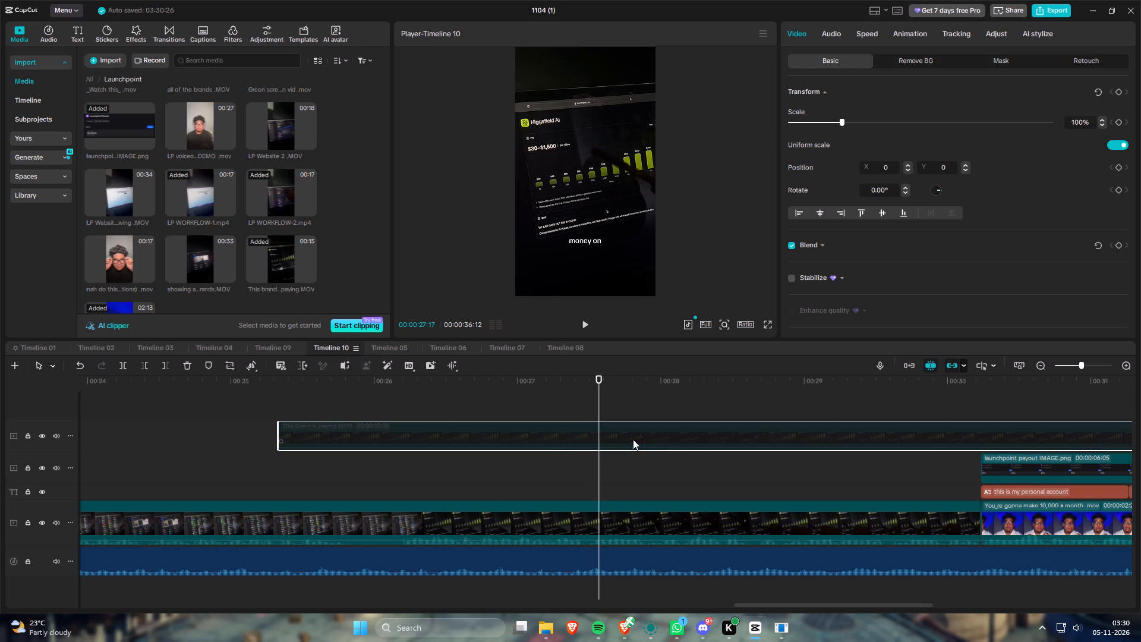
{"action": "key", "text": "d"}
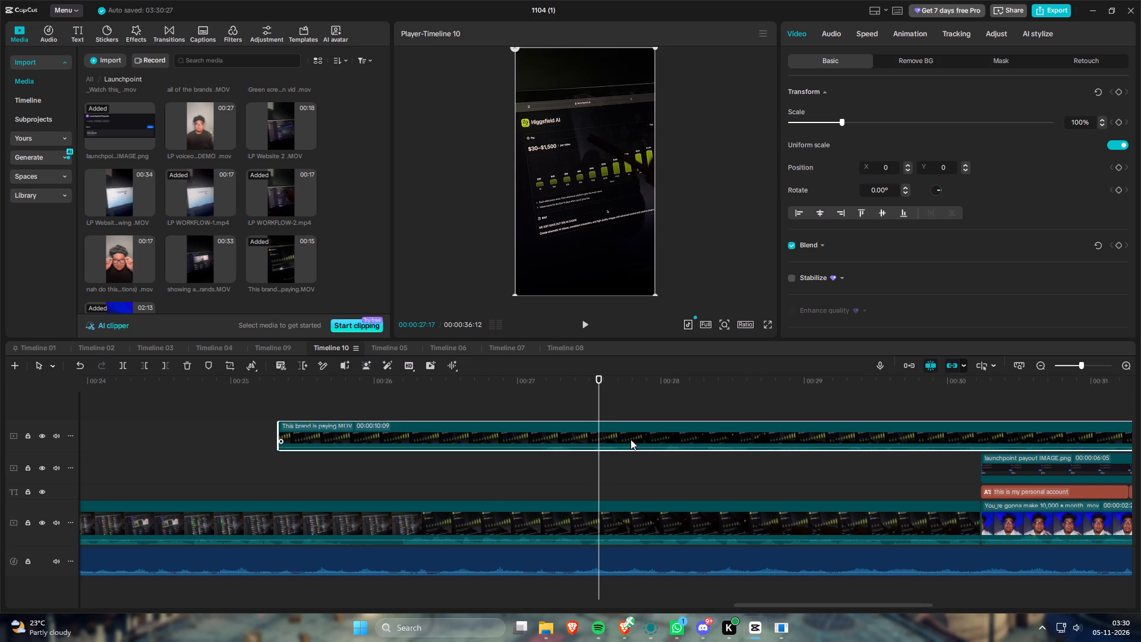
{"action": "key", "text": "d"}
{"action": "left_click_drag", "start_coordinate": [631, 439], "coordinate": [642, 440]}
{"action": "key", "text": "d"}
{"action": "type", "text": "dd"}
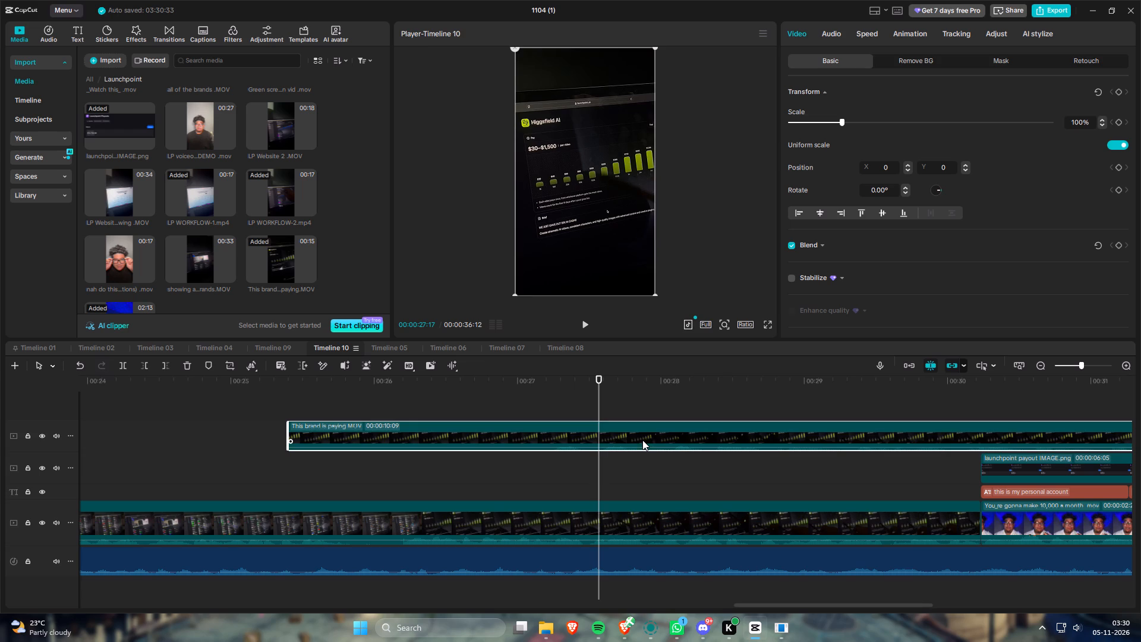
{"action": "key", "text": "d"}
{"action": "key", "text": "d"}
{"action": "left_click", "coordinate": [642, 440]}
Trim the payout clip's start to the matched frame, cut one more frame, and set the clip to begin at 00:00:27:17.
{"action": "key", "text": "q"}
{"action": "key", "text": "Right"}
{"action": "key", "text": "q"}
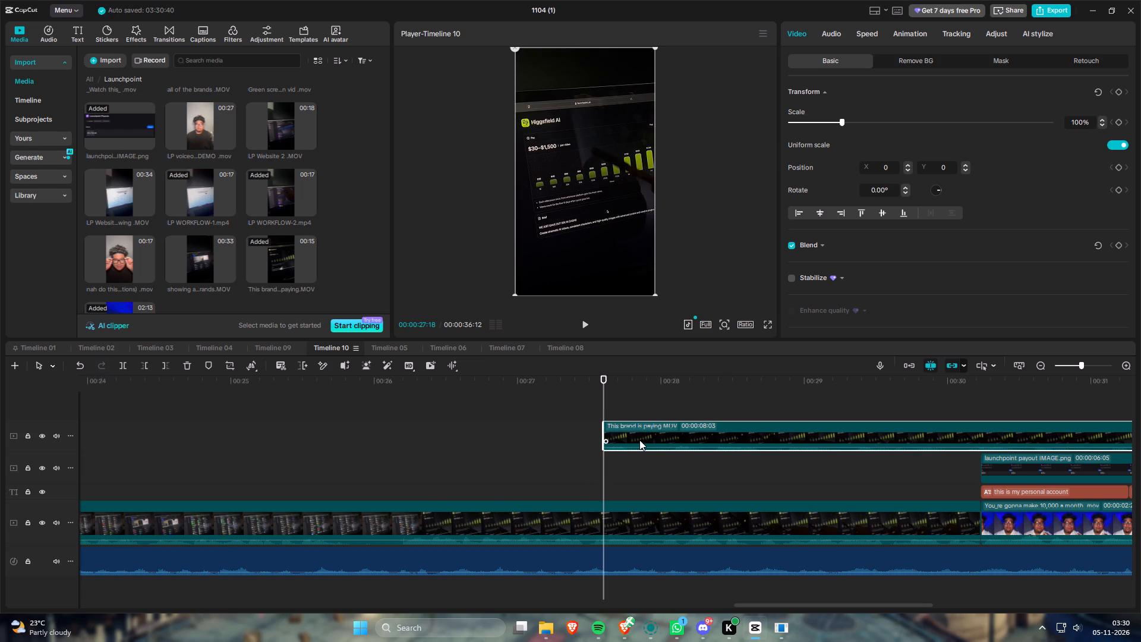
{"action": "key", "text": "Left"}
{"action": "left_click_drag", "start_coordinate": [649, 439], "coordinate": [642, 439]}
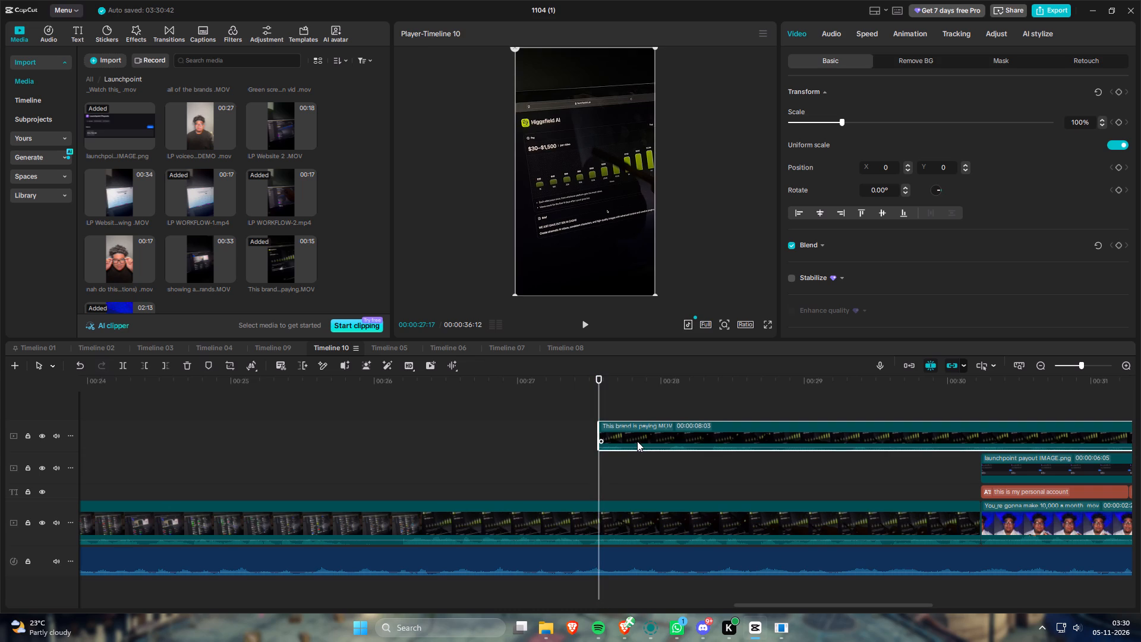
{"action": "type", "text": "dd"}
Play back the cut from 00:00:26:06 through the start of the "This brand is paying" clip to examine the transition.
{"action": "left_click_drag", "start_coordinate": [516, 388], "coordinate": [383, 392]}
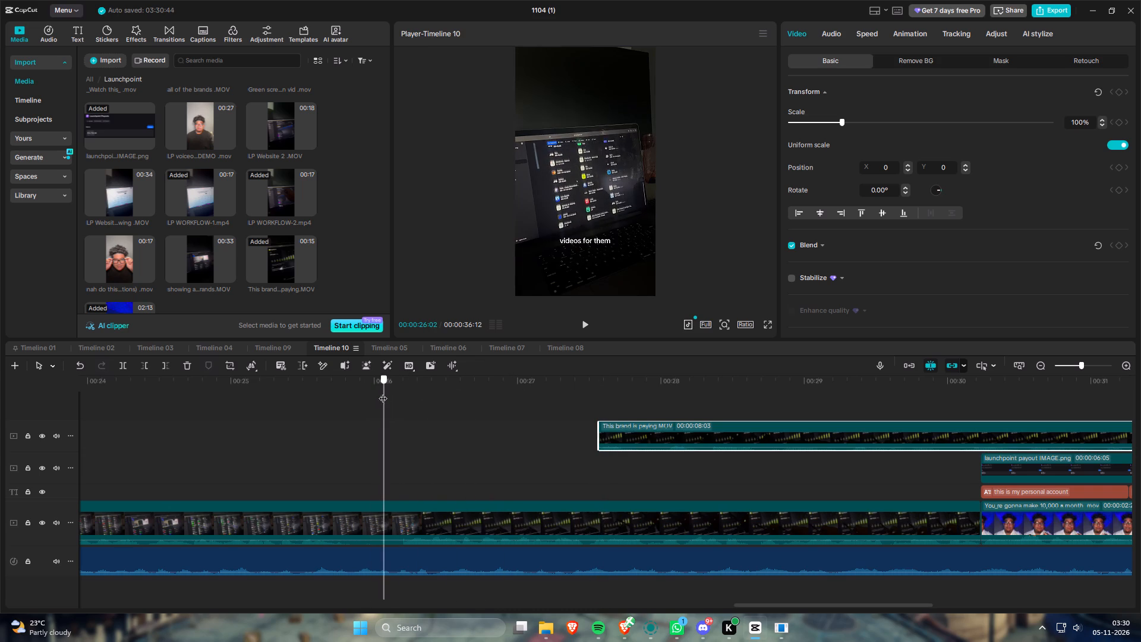
{"action": "left_click_drag", "start_coordinate": [383, 392], "coordinate": [404, 398]}
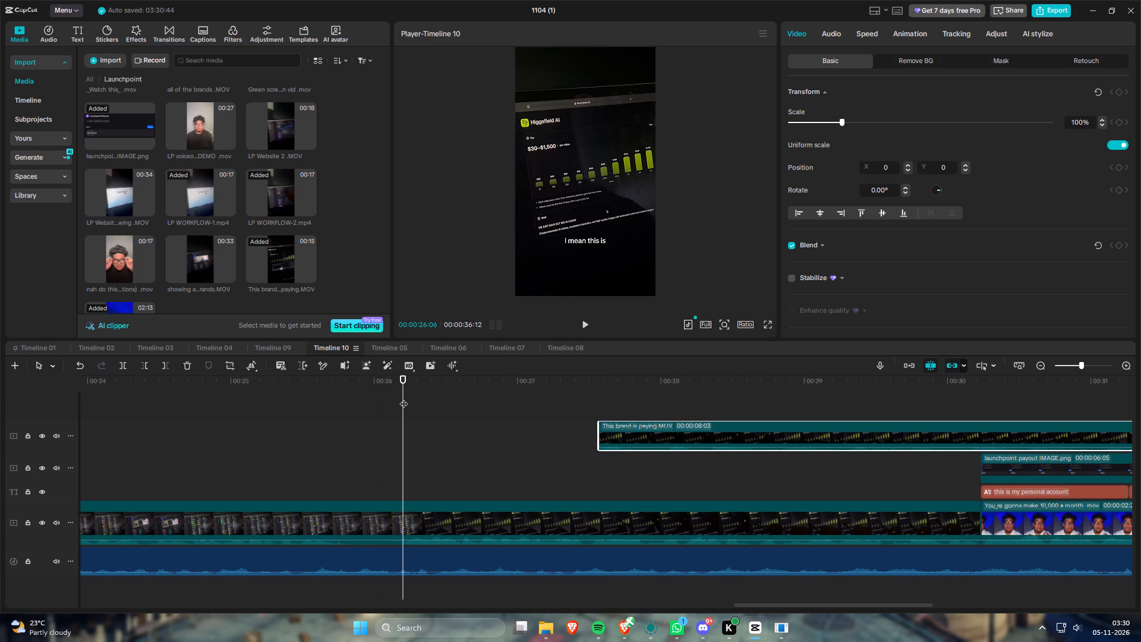
{"action": "key", "text": "Left"}
{"action": "key", "text": "Left"}
{"action": "key", "text": "Right"}
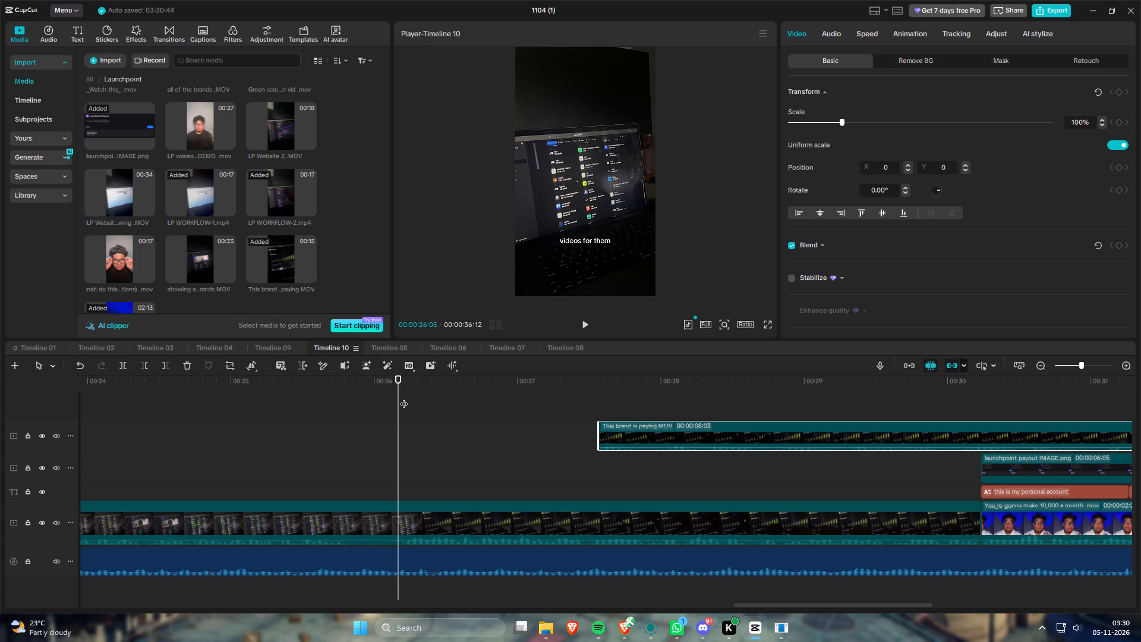
{"action": "key", "text": "Right"}
{"action": "key", "text": "space"}
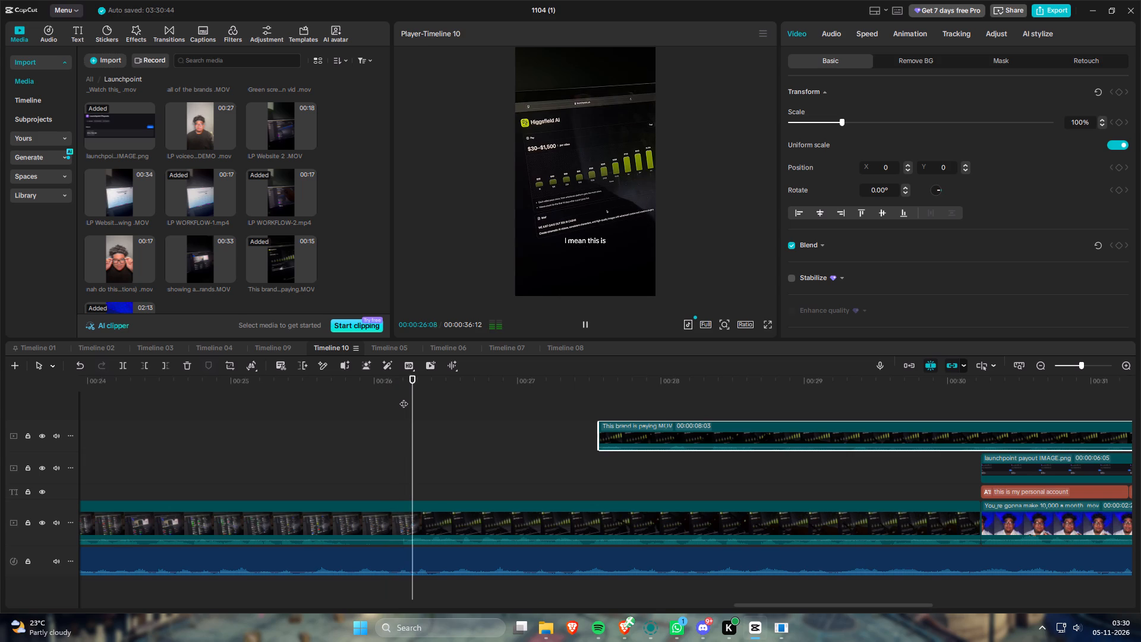
{"action": "key", "text": "space"}
{"action": "scroll", "coordinate": [370, 419], "scroll_direction": "down", "scroll_amount": 3}
{"action": "key", "text": "space"}
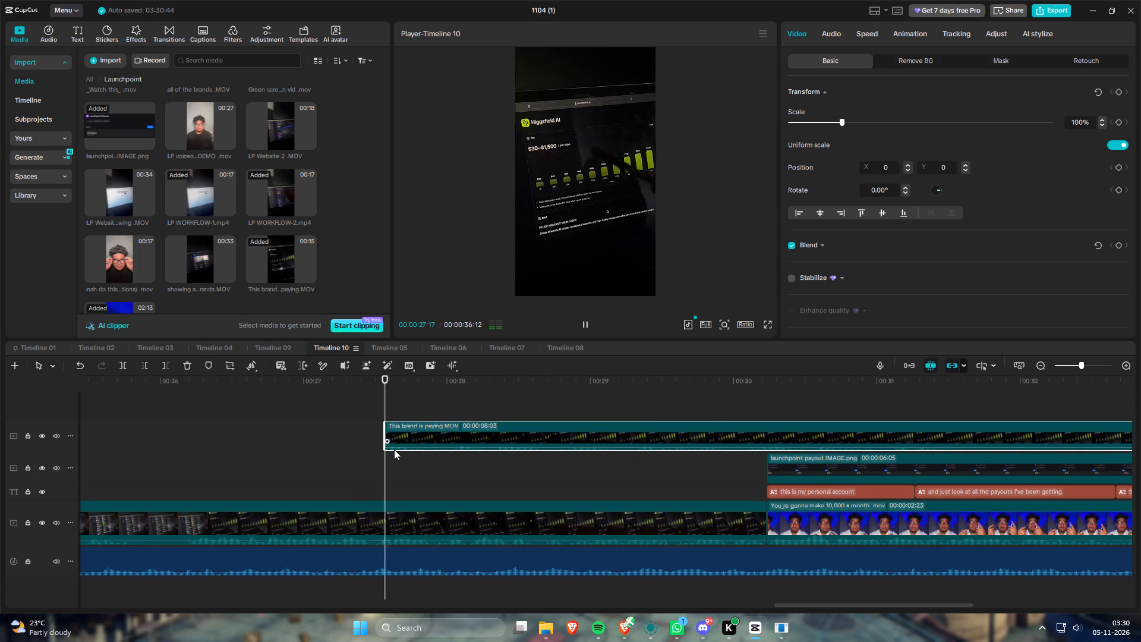
{"action": "key", "text": "space"}
{"action": "key", "text": "space"}
{"action": "key", "text": "space"}
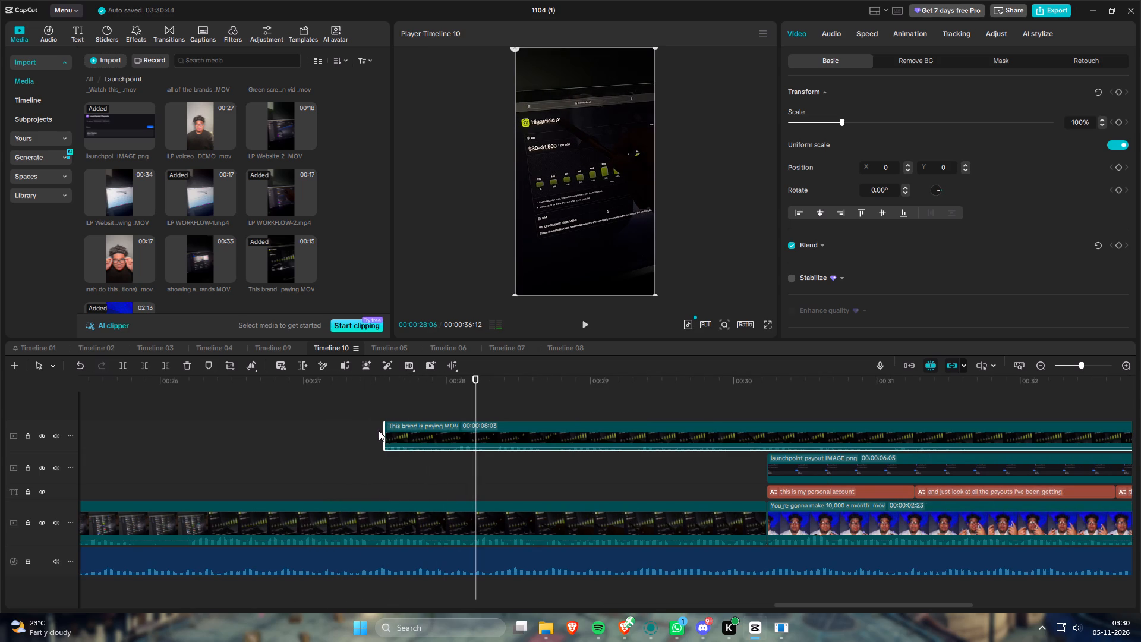
Disable the "This brand is paying" clip and trim its start to 00:00:28:11, where the burned-in caption changes to "up to 15 dollars".
{"action": "left_click", "coordinate": [415, 434]}
{"action": "type", "text": "d"}
{"action": "key", "text": "space"}
{"action": "key", "text": "space"}
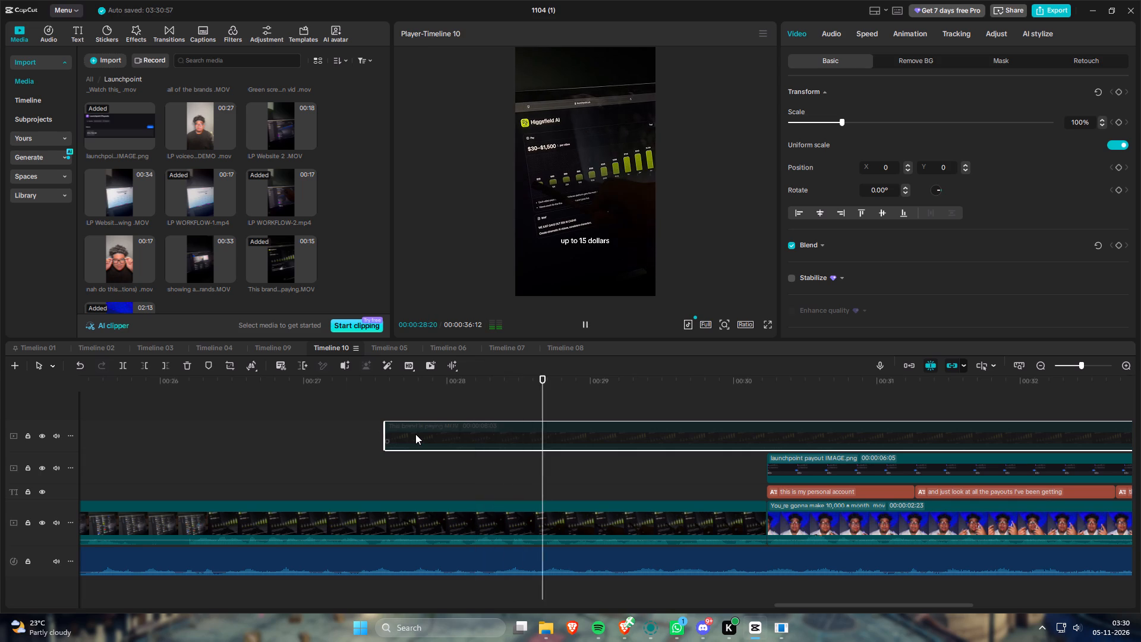
{"action": "key", "text": "Left"}
{"action": "key", "text": "Left"}
{"action": "key", "text": "Left"}
{"action": "key", "text": "Left"}
{"action": "key", "text": "Left"}
{"action": "key", "text": "Left"}
{"action": "key", "text": "Left"}
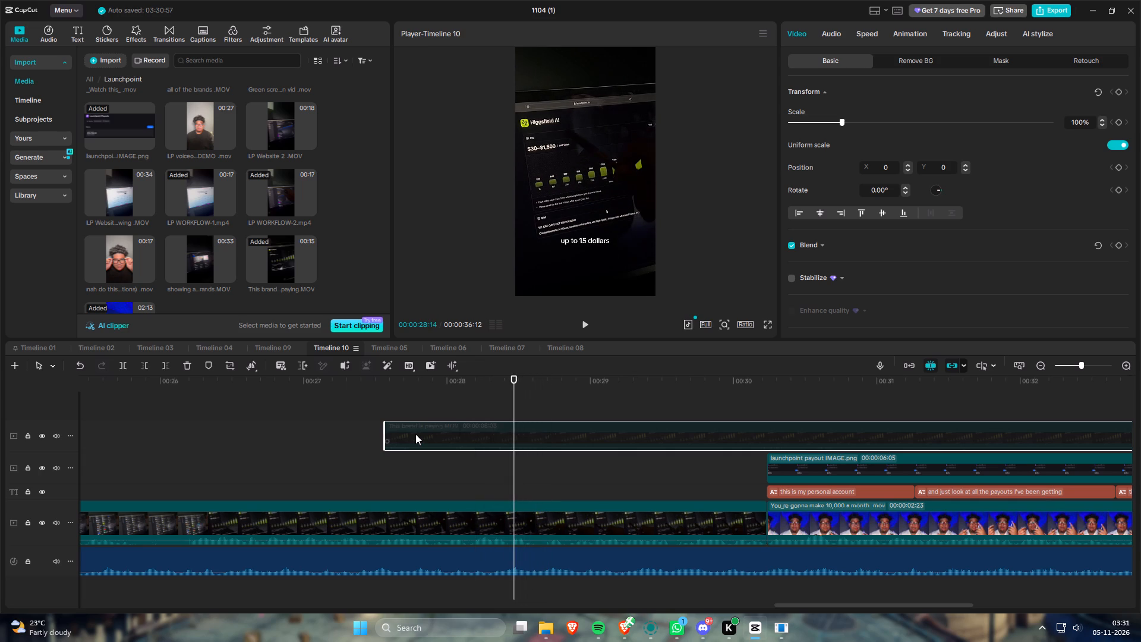
{"action": "key", "text": "Left"}
{"action": "key", "text": "Left"}
{"action": "key", "text": "Left"}
{"action": "key", "text": "Left"}
{"action": "key", "text": "Left"}
{"action": "key", "text": "Right"}
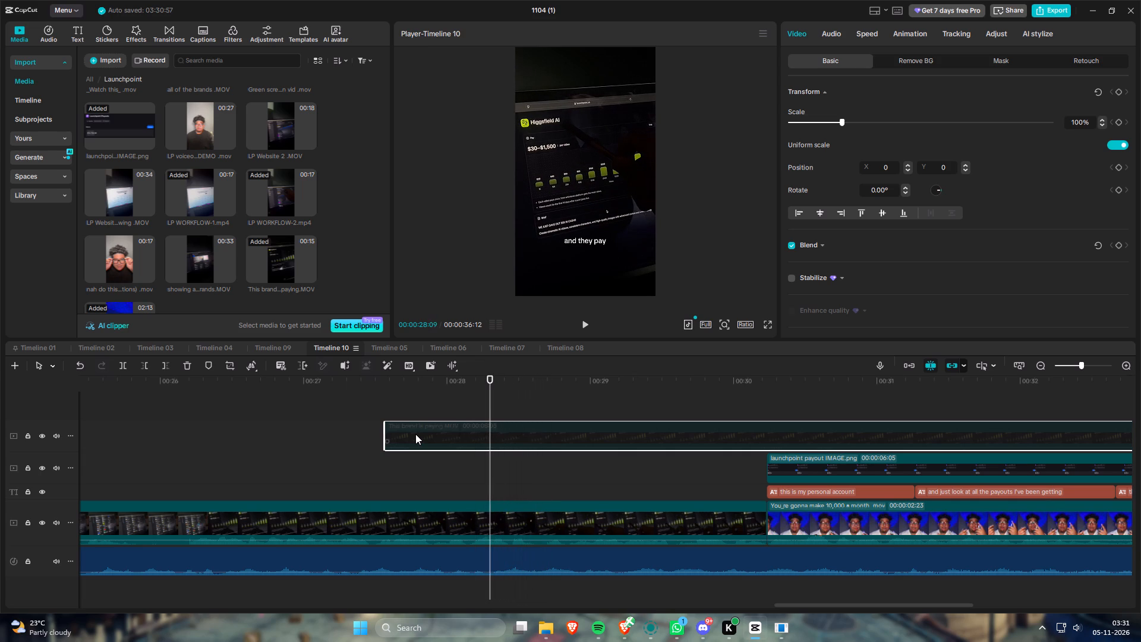
{"action": "key", "text": "Right"}
{"action": "key", "text": "Left"}
{"action": "key", "text": "Right"}
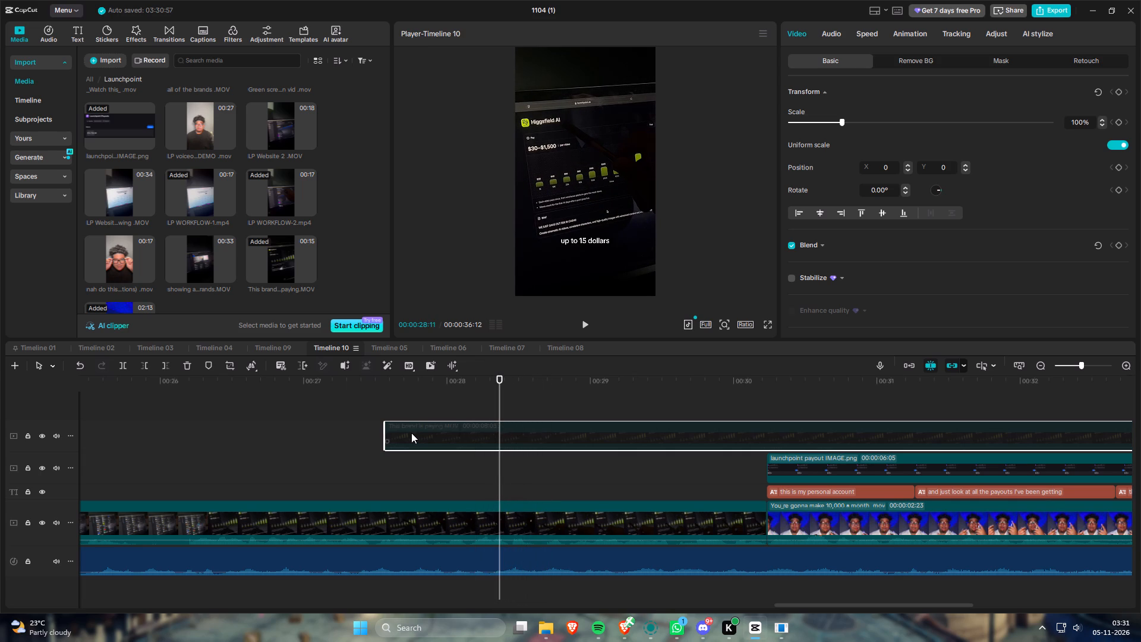
{"action": "key", "text": "q"}
Trim the payout clip's end to 00:00:29:18, where the burned-in "up to 15 dollars" caption ends.
{"action": "key", "text": "space"}
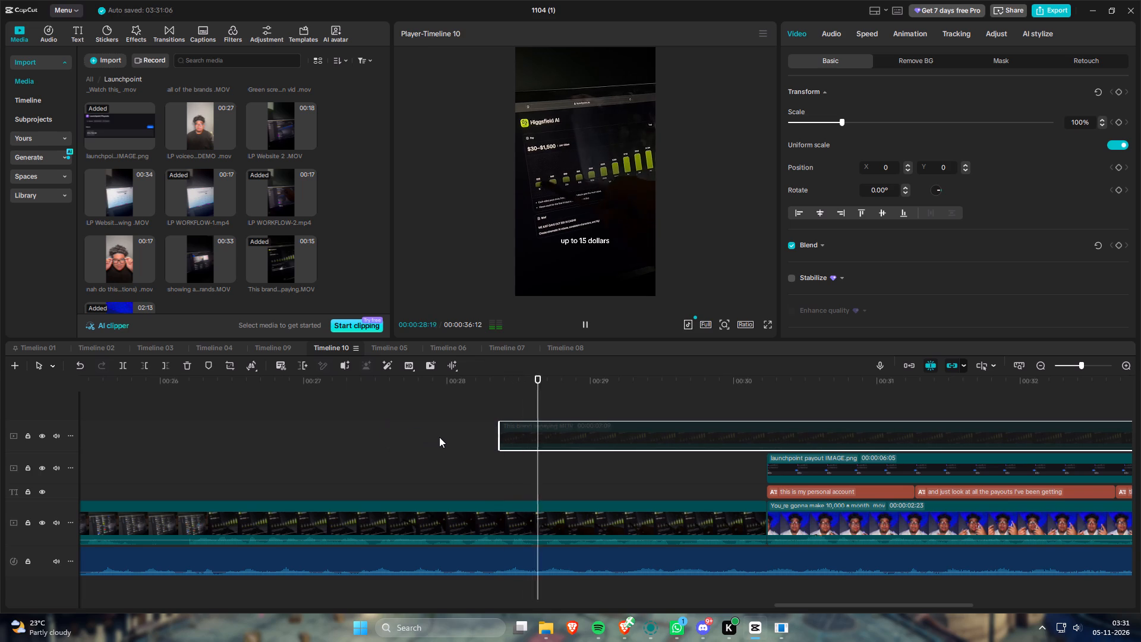
{"action": "key", "text": "space"}
{"action": "key", "text": "space"}
{"action": "key", "text": "space"}
{"action": "key", "text": "Left"}
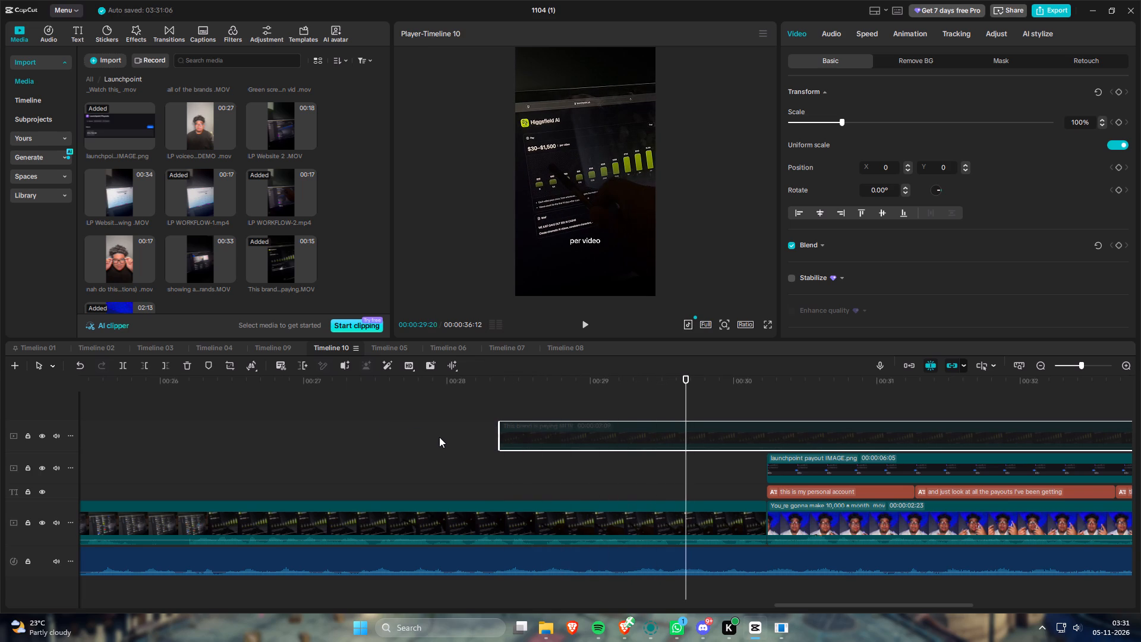
{"action": "key", "text": "Left"}
{"action": "key", "text": "Left"}
{"action": "key", "text": "Left"}
{"action": "key", "text": "Right"}
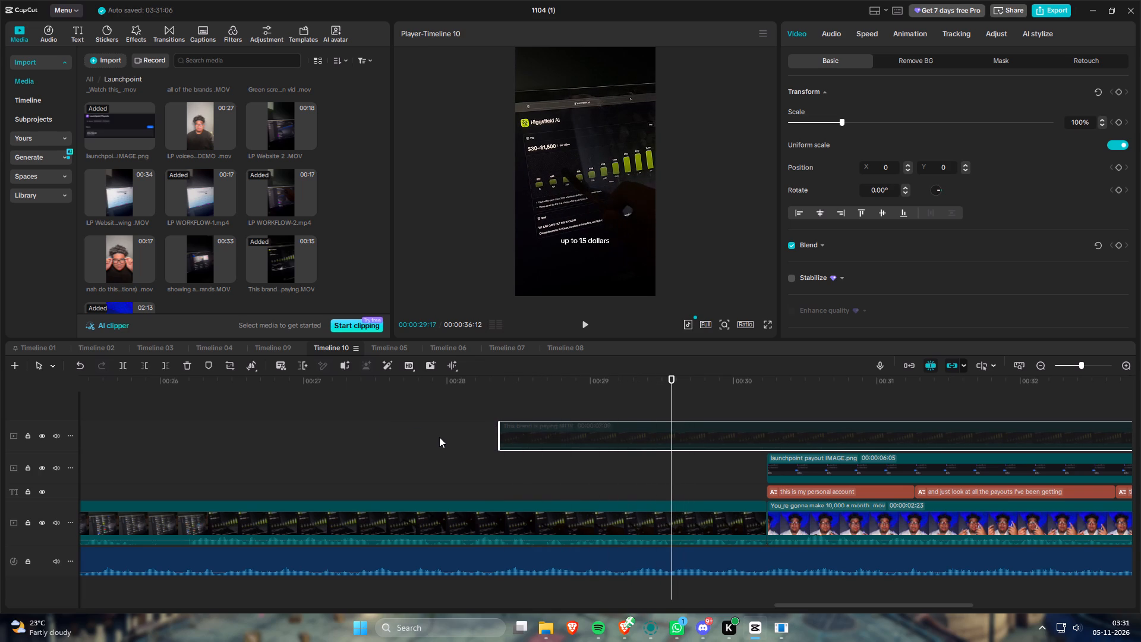
{"action": "key", "text": "Right"}
{"action": "key", "text": "Left"}
{"action": "key", "text": "Right"}
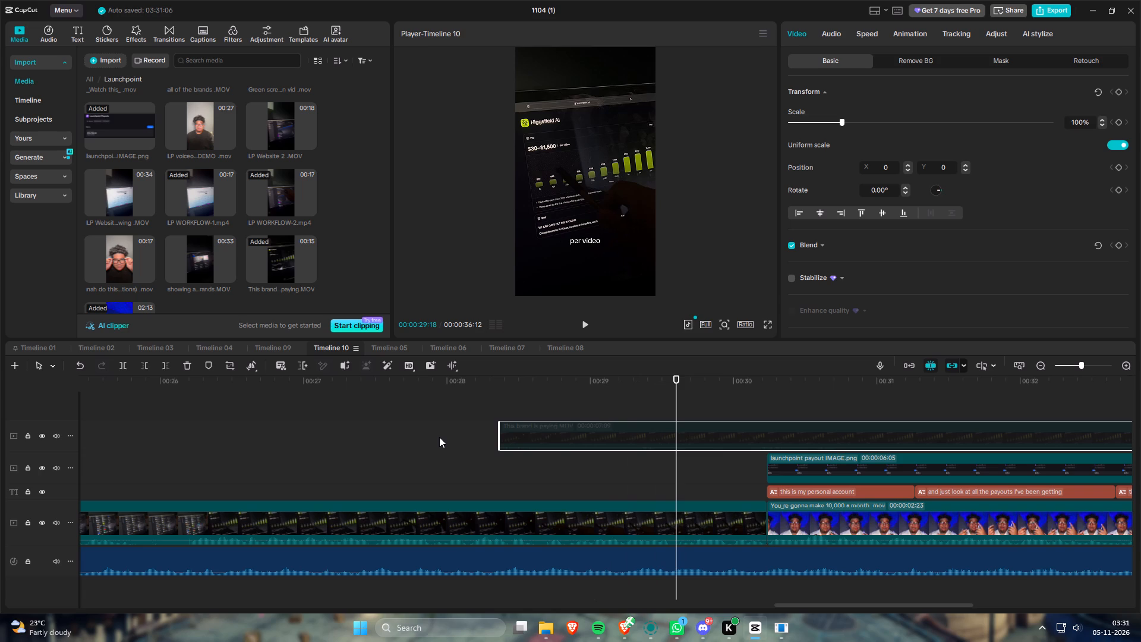
{"action": "key", "text": "Left"}
{"action": "key", "text": "w"}
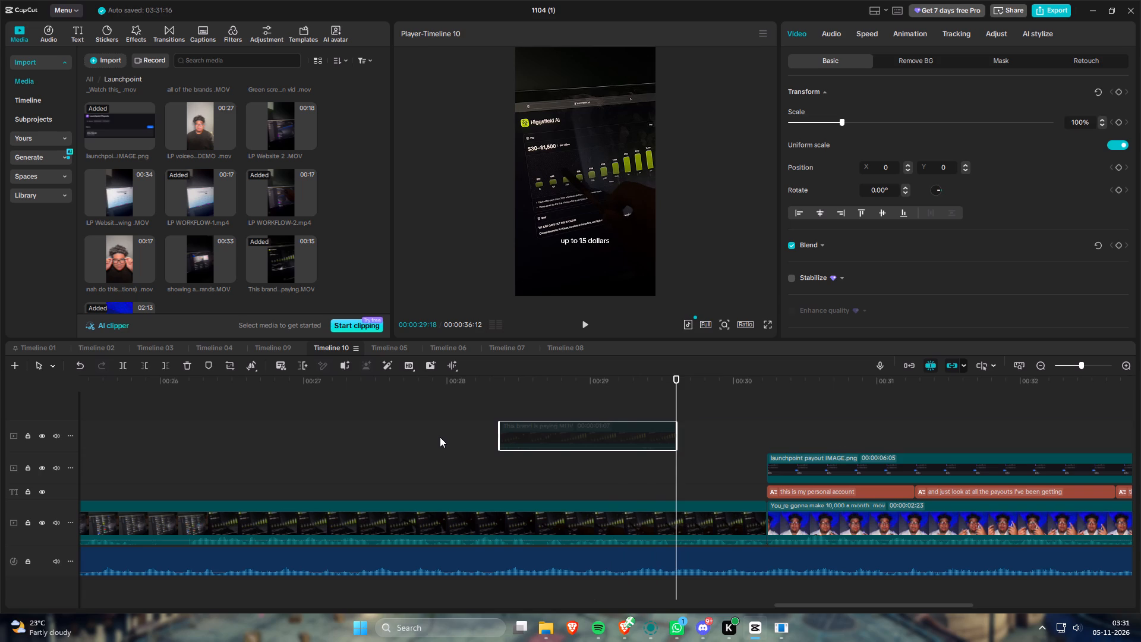
Re-enable the trimmed payout clip and move it down onto the launchpoint payout image's track at the same time position.
{"action": "key", "text": "d"}
{"action": "left_click_drag", "start_coordinate": [560, 433], "coordinate": [562, 484]}
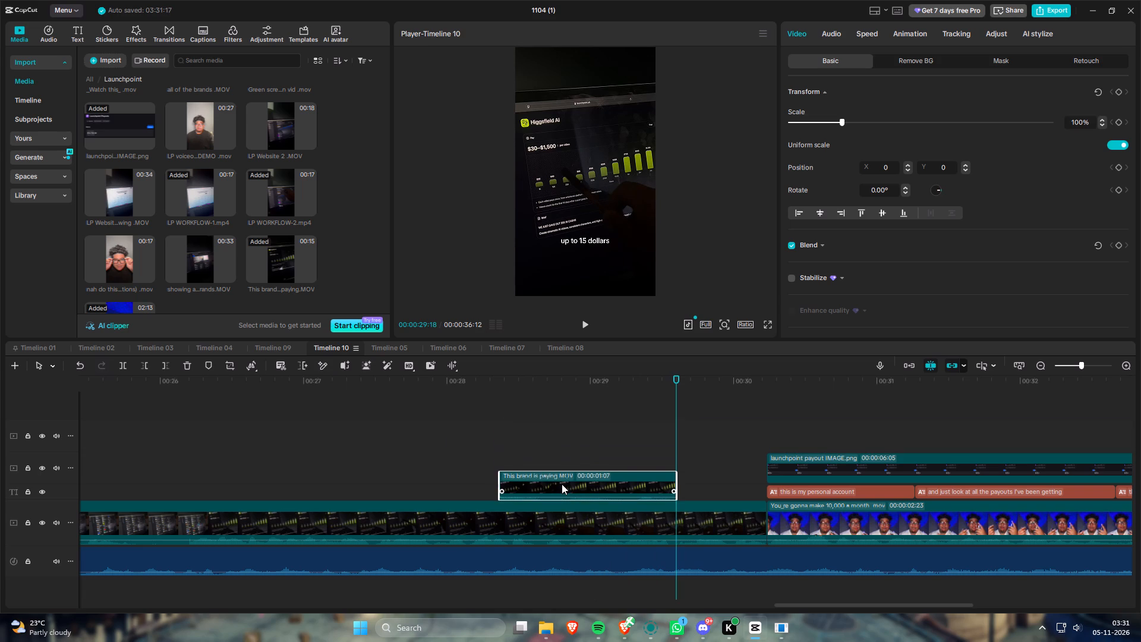
{"action": "left_click_drag", "start_coordinate": [562, 484], "coordinate": [560, 470]}
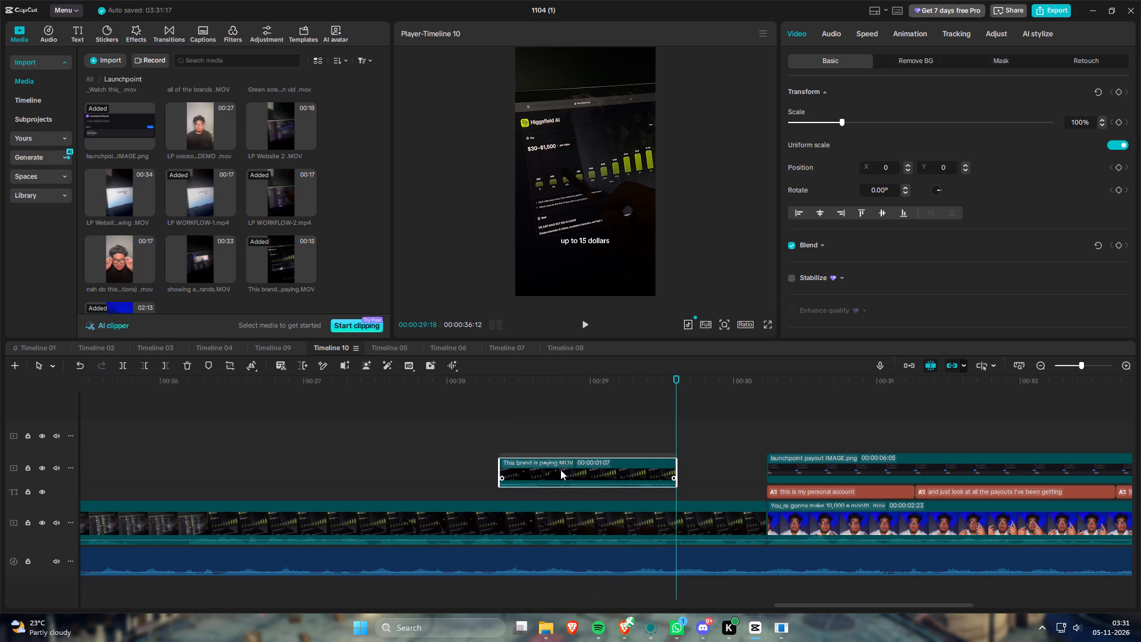
{"action": "left_click_drag", "start_coordinate": [560, 470], "coordinate": [560, 464]}
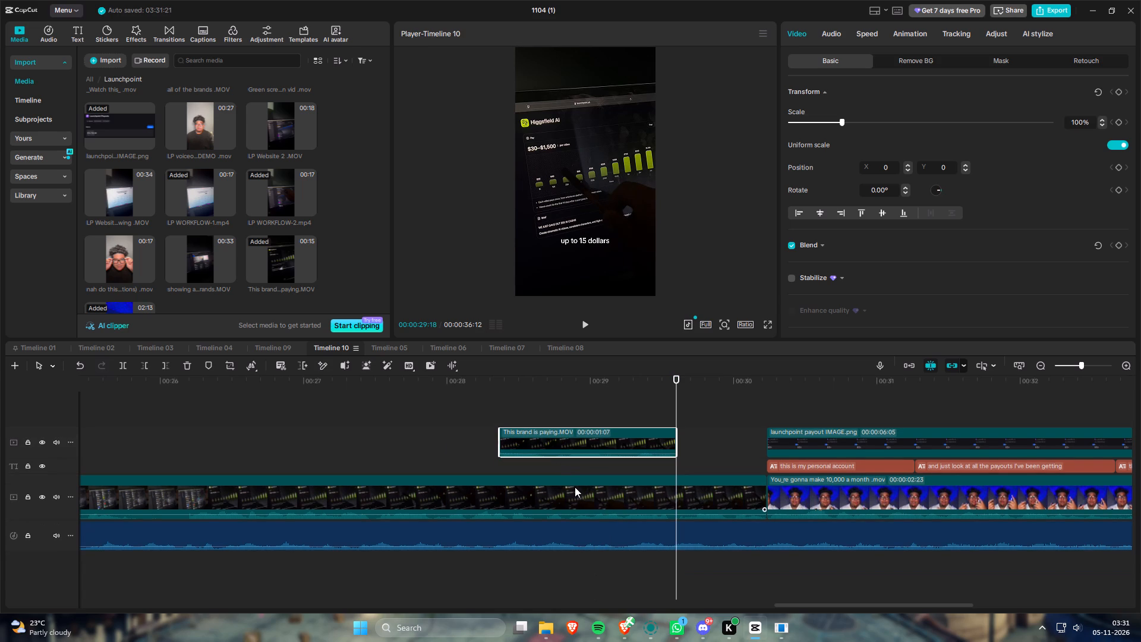
Cut LP WORKFLOW-2 between 00:00:28:11 and 00:00:29:18 on the main track and place the payout clip in that gap.
{"action": "left_click", "coordinate": [575, 487]}
{"action": "key", "text": "s"}
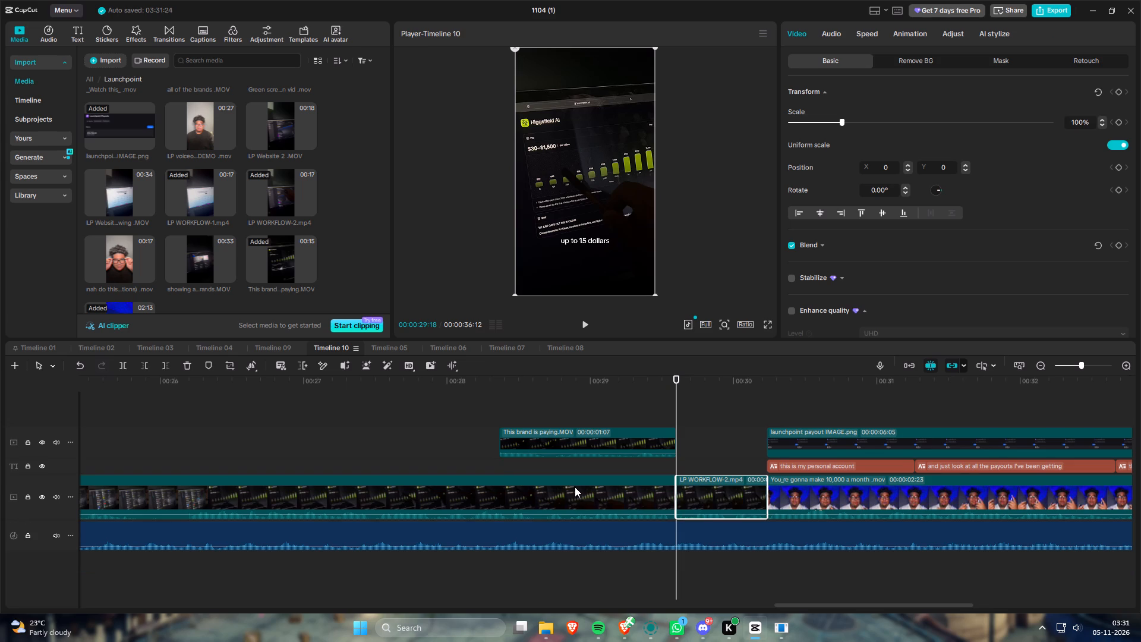
{"action": "key", "text": "Up"}
{"action": "left_click", "coordinate": [566, 485]}
{"action": "key", "text": "w"}
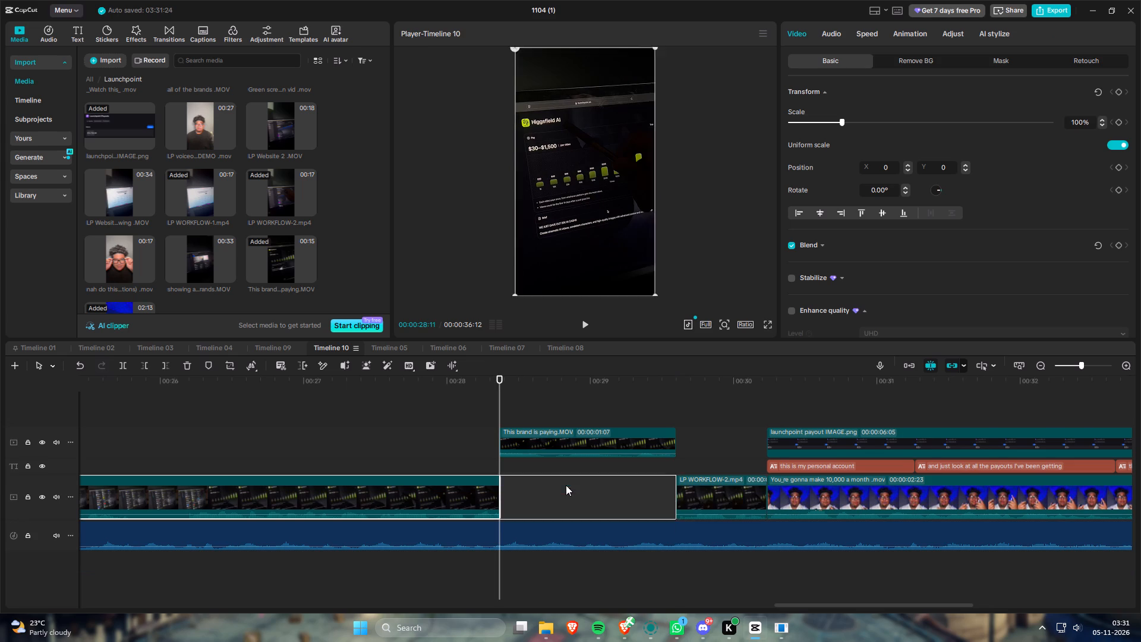
{"action": "left_click_drag", "start_coordinate": [573, 446], "coordinate": [572, 501]}
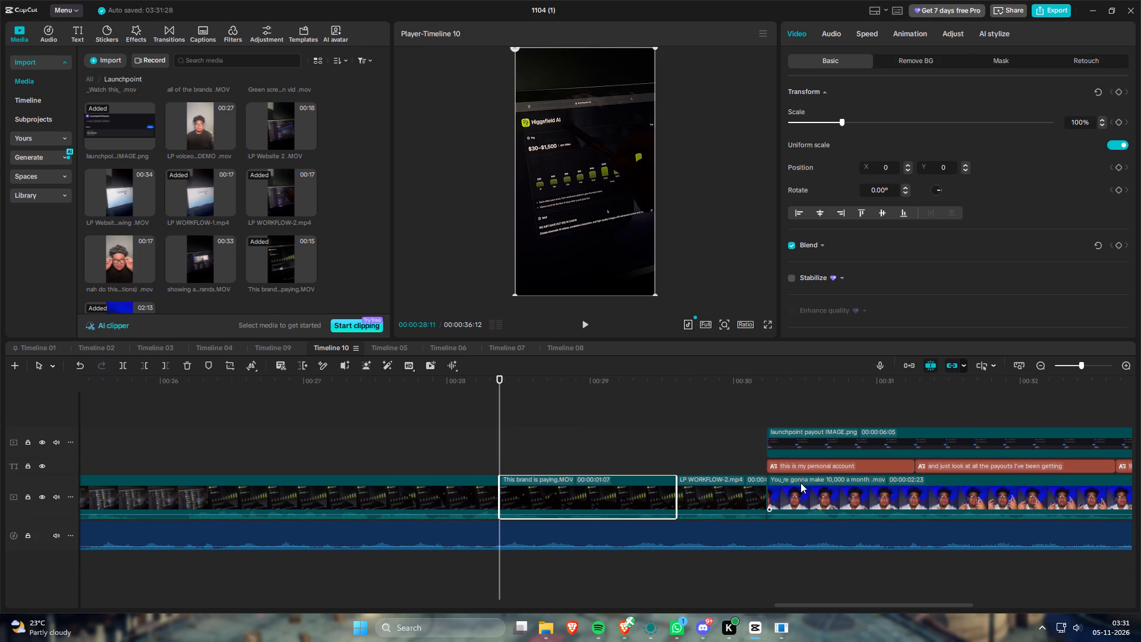
Duplicate the "this is my personal account" caption over the payout clip and stretch it to span 00:00:28:11 to 00:00:29:18.
{"action": "left_click", "coordinate": [808, 470]}
{"action": "left_click_drag", "start_coordinate": [808, 468], "coordinate": [544, 468], "text": "alt"}
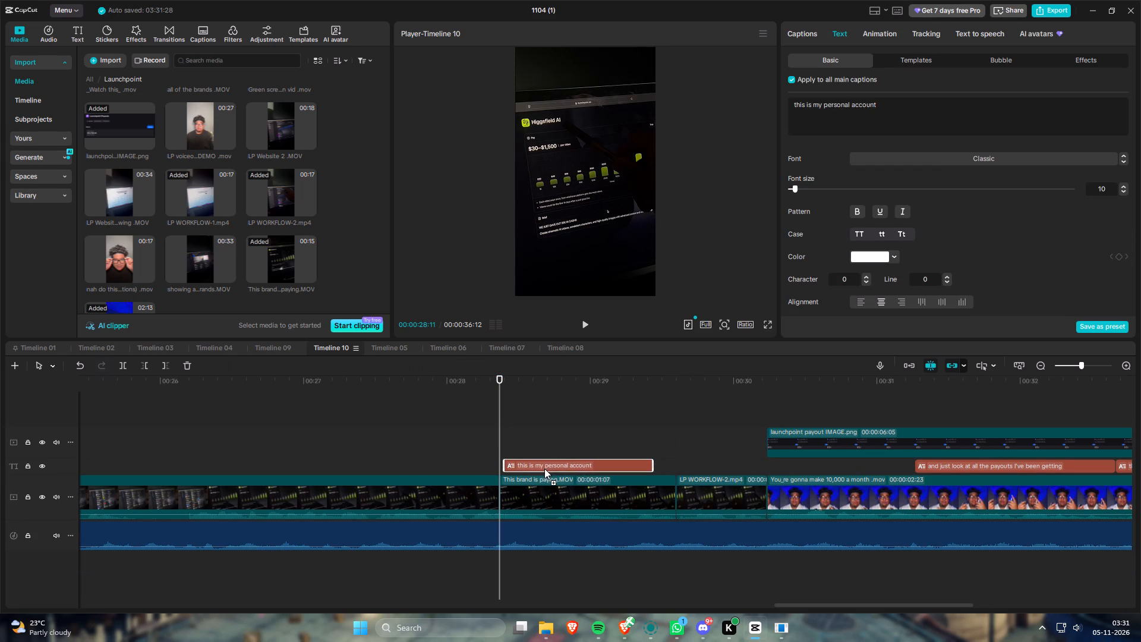
{"action": "left_click_drag", "start_coordinate": [544, 468], "coordinate": [544, 469], "text": "alt"}
{"action": "left_click_drag", "start_coordinate": [646, 463], "coordinate": [664, 464]}
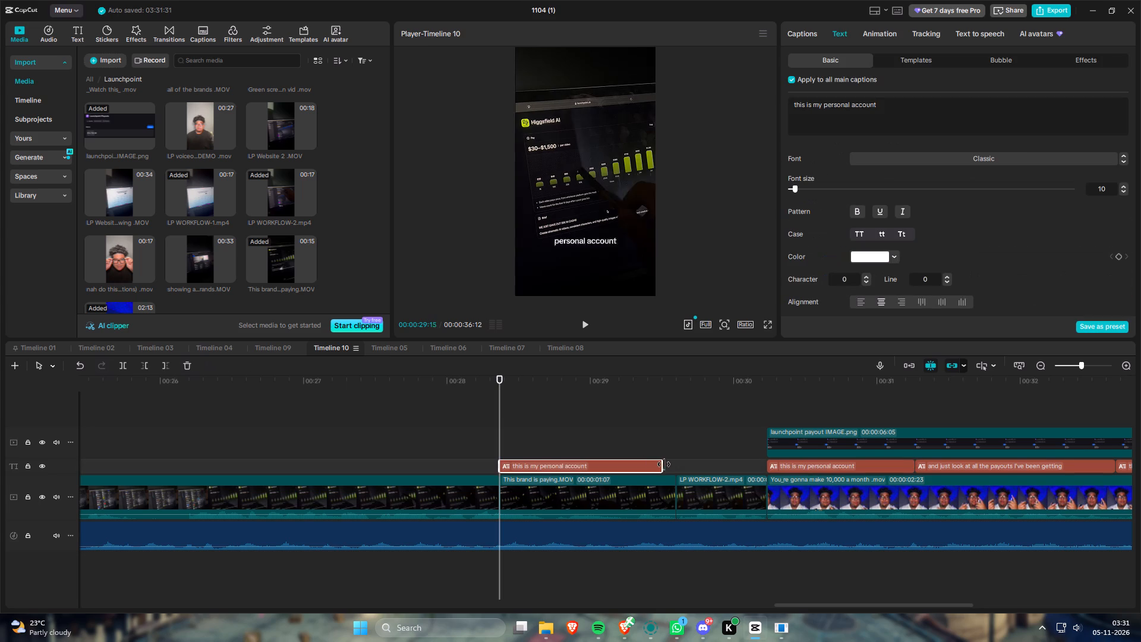
{"action": "left_click_drag", "start_coordinate": [664, 464], "coordinate": [674, 465]}
Preview the duplicated caption over the payout clip and replace its text with "up to $1500".
{"action": "left_click_drag", "start_coordinate": [482, 385], "coordinate": [457, 386]}
{"action": "key", "text": "space"}
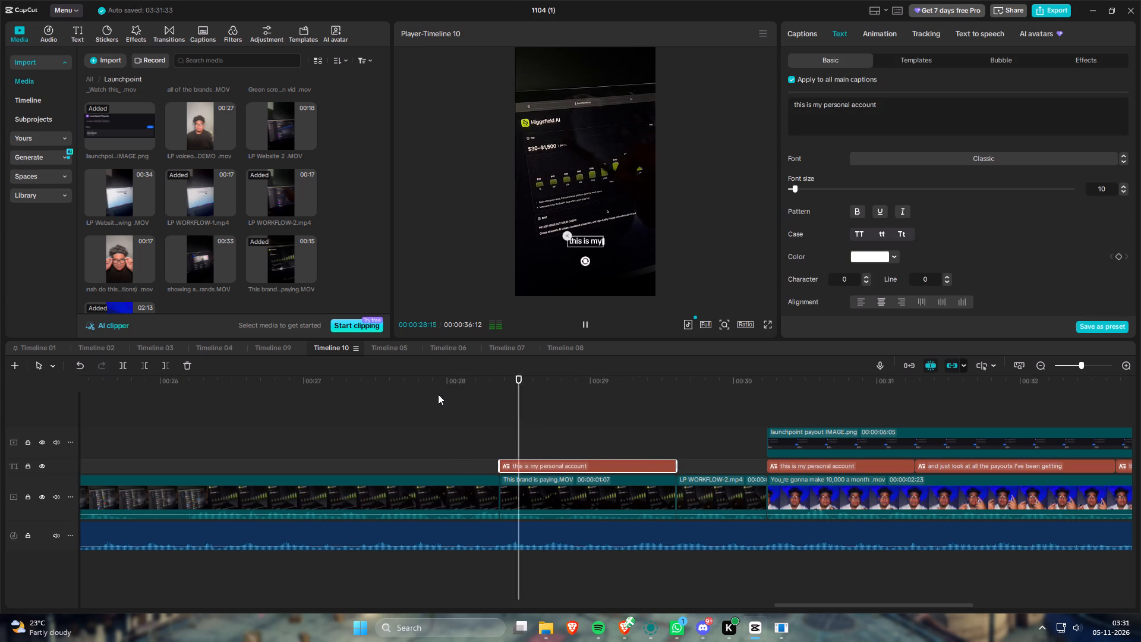
{"action": "key", "text": "space"}
{"action": "left_click", "coordinate": [563, 462]}
{"action": "left_click", "coordinate": [884, 118]}
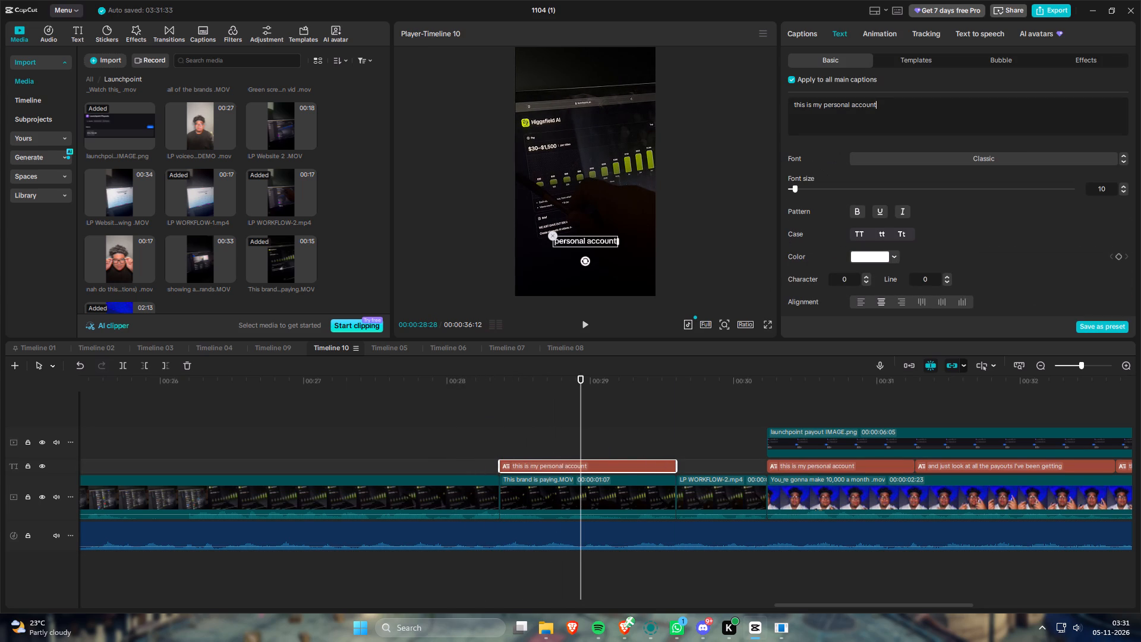
{"action": "key", "text": "ctrl+a"}
{"action": "type", "text": "up to 1500"}
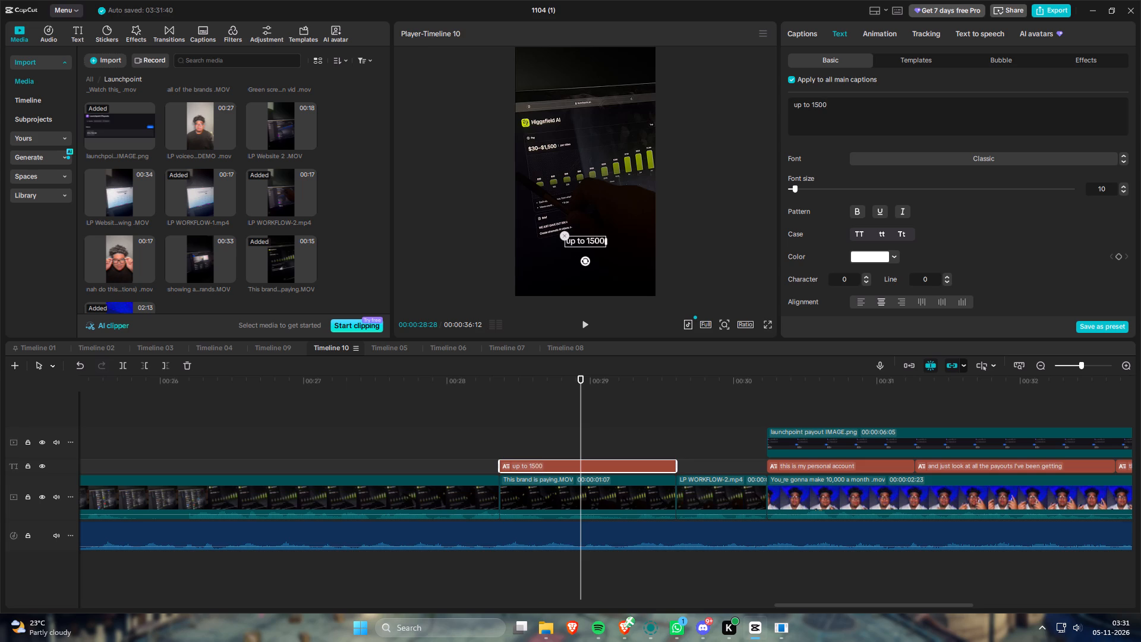
{"action": "key", "text": "ctrl+Left"}
{"action": "key", "text": "shift+dollar"}
{"action": "left_click_drag", "start_coordinate": [512, 407], "coordinate": [532, 413]}
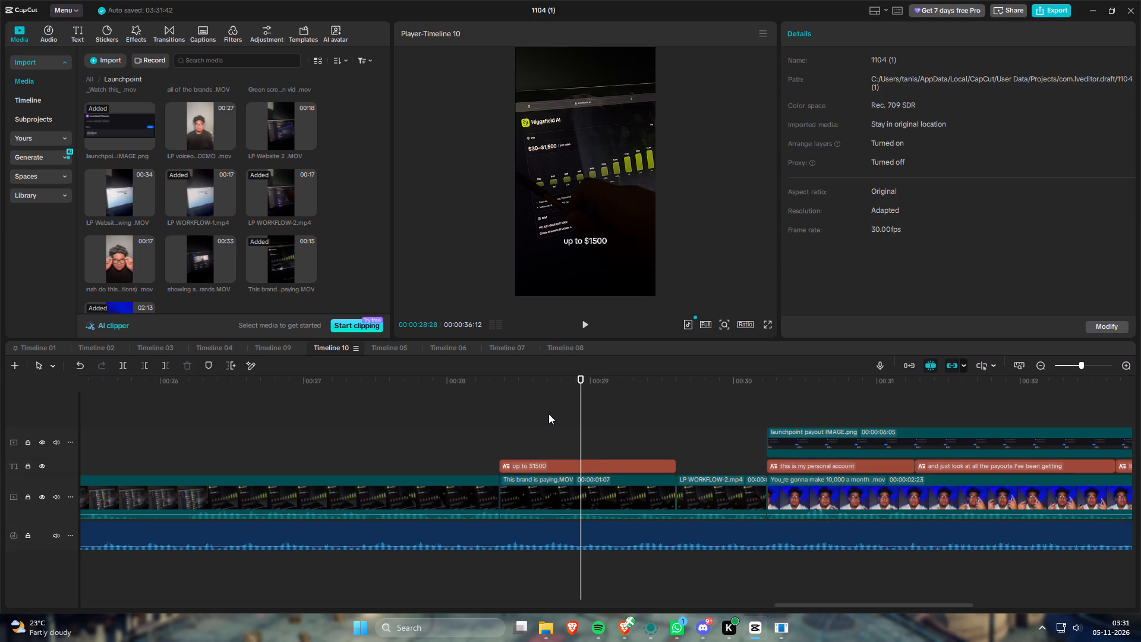
Play back the section leading into the payout clip to check the "up to $1500" caption against the burned-in ones.
{"action": "left_click_drag", "start_coordinate": [521, 386], "coordinate": [392, 397]}
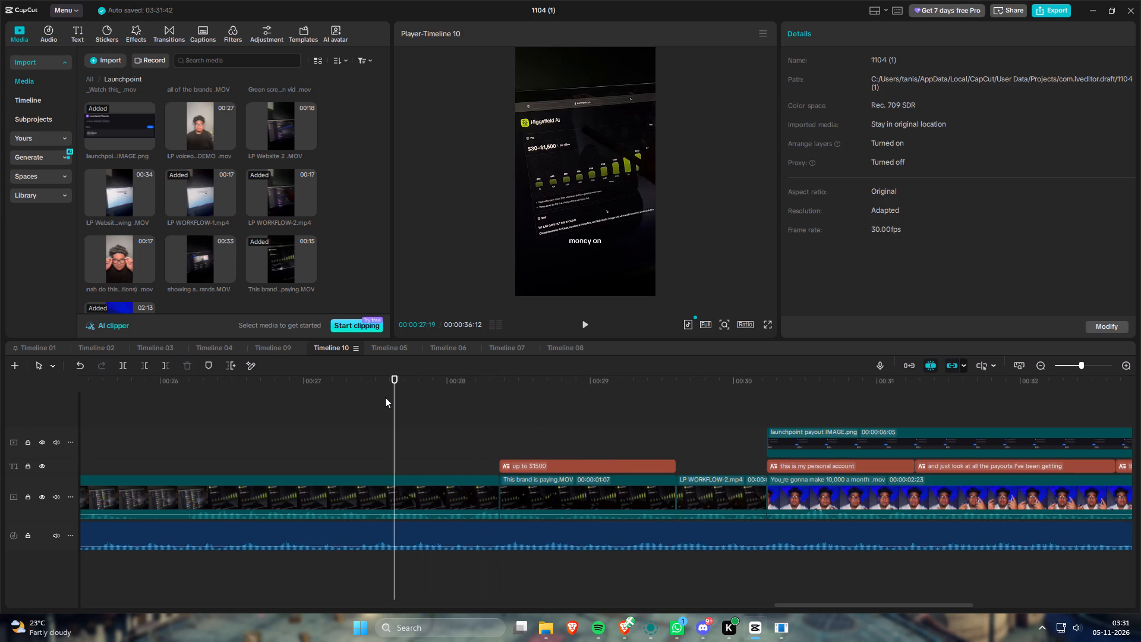
{"action": "key", "text": "space"}
{"action": "key", "text": "space"}
{"action": "left_click_drag", "start_coordinate": [398, 387], "coordinate": [317, 397]}
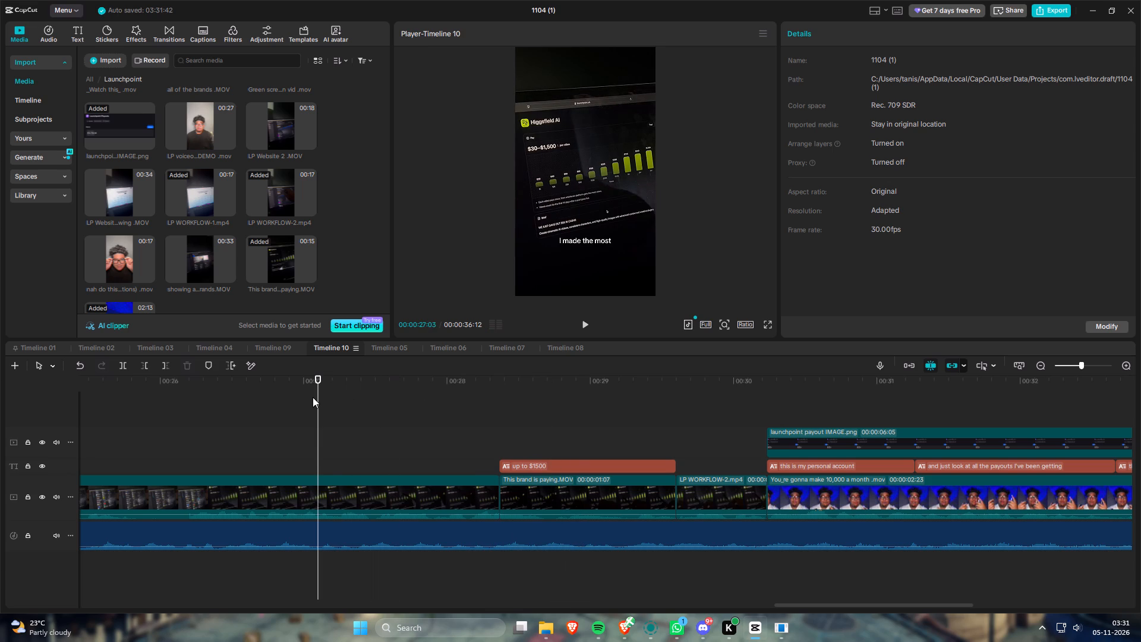
{"action": "left_click_drag", "start_coordinate": [288, 387], "coordinate": [259, 388]}
{"action": "key", "text": "space"}
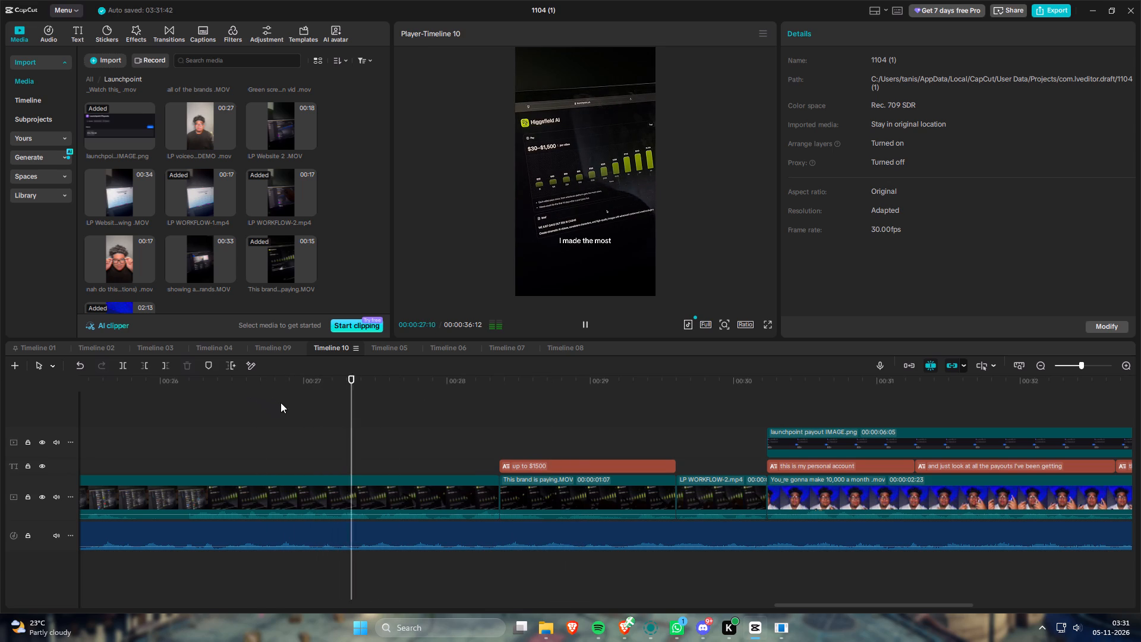
{"action": "key", "text": "space"}
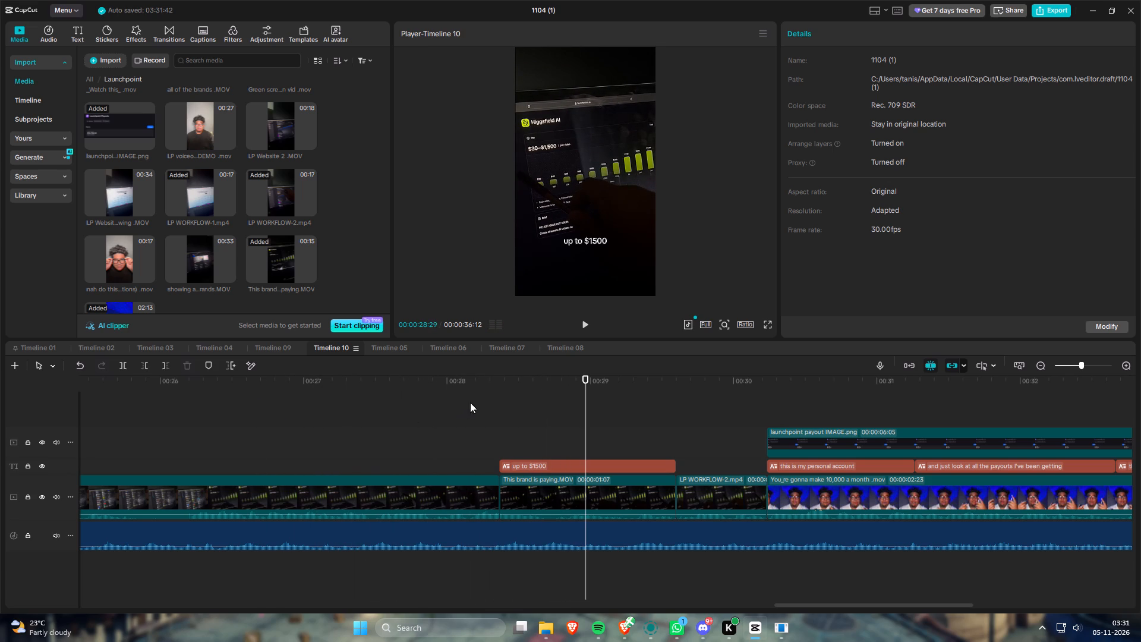
Copy the "up to $1500" caption above the payout clip.
{"action": "left_click_drag", "start_coordinate": [455, 389], "coordinate": [364, 399]}
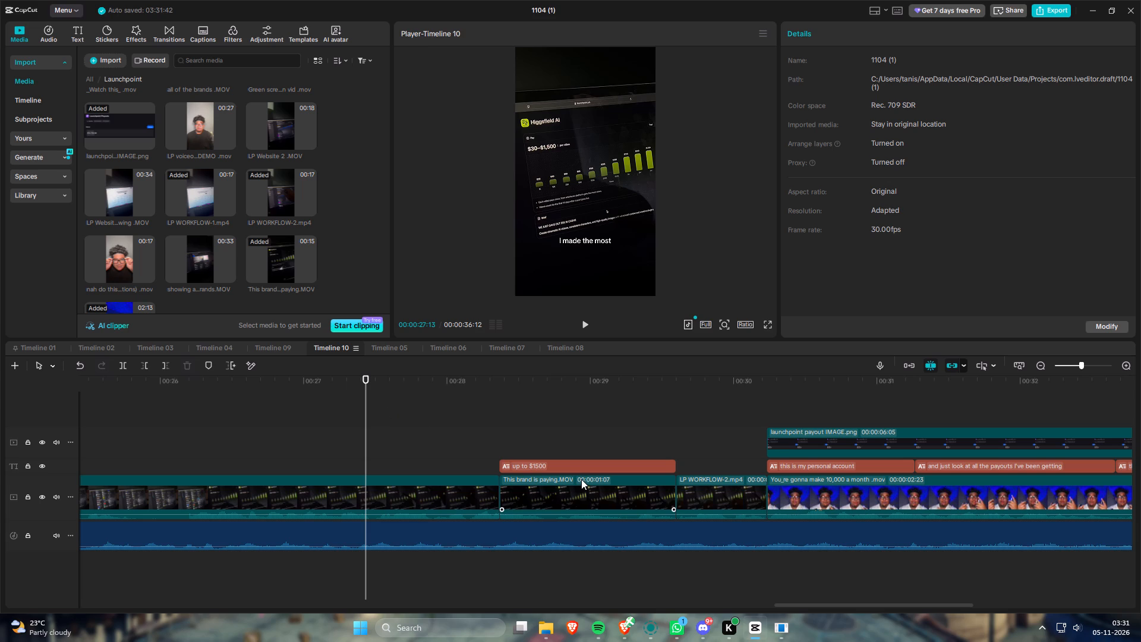
{"action": "left_click", "coordinate": [574, 467]}
{"action": "key", "text": "ctrl+c"}
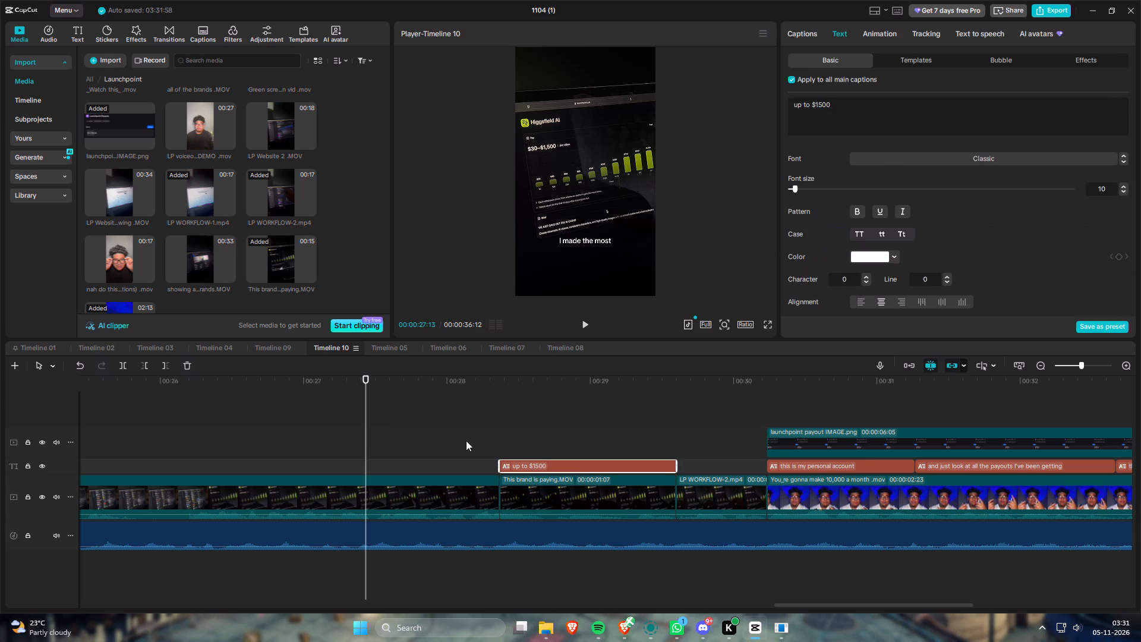
Undo the recent caption and cut edits until the payout clip is back on the overlay track above LP WORKFLOW-2.
{"action": "left_click_drag", "start_coordinate": [461, 436], "coordinate": [497, 440]}
{"action": "key", "text": "ctrl+z"}
{"action": "key", "text": "ctrl+z"}
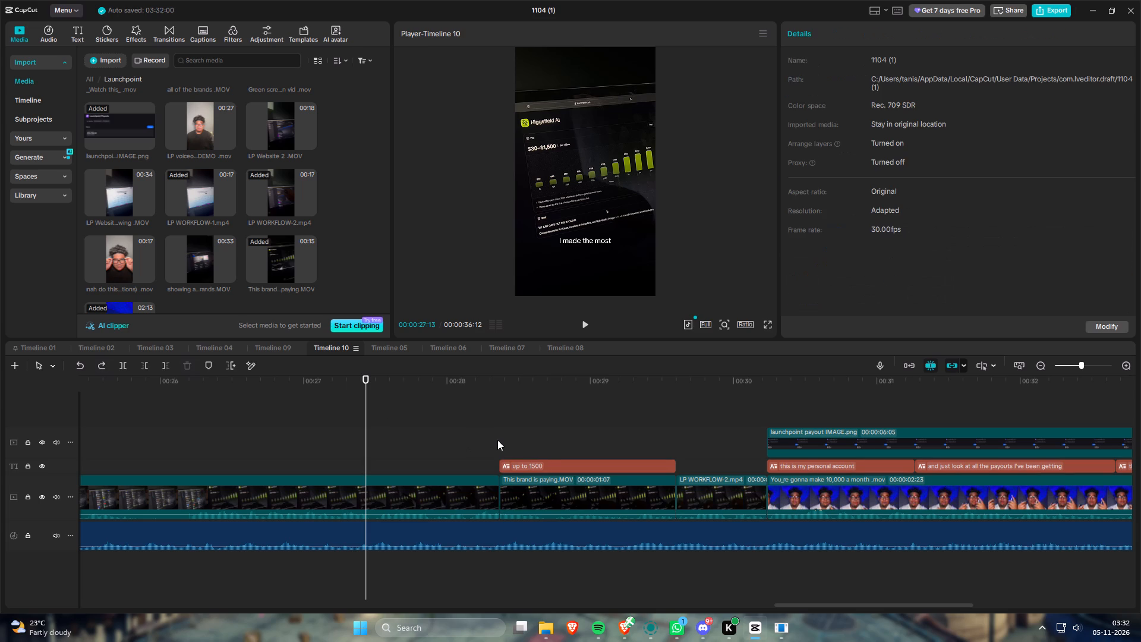
{"action": "key", "text": "ctrl+z"}
{"action": "key", "text": "ctrl+z"}
{"action": "key", "text": "ctrl+z"}
{"action": "key", "text": "ctrl+z"}
{"action": "key", "text": "ctrl+z"}
{"action": "key", "text": "ctrl+z"}
{"action": "key", "text": "ctrl+z"}
{"action": "key", "text": "ctrl+z"}
{"action": "key", "text": "ctrl+z"}
{"action": "key", "text": "ctrl+z"}
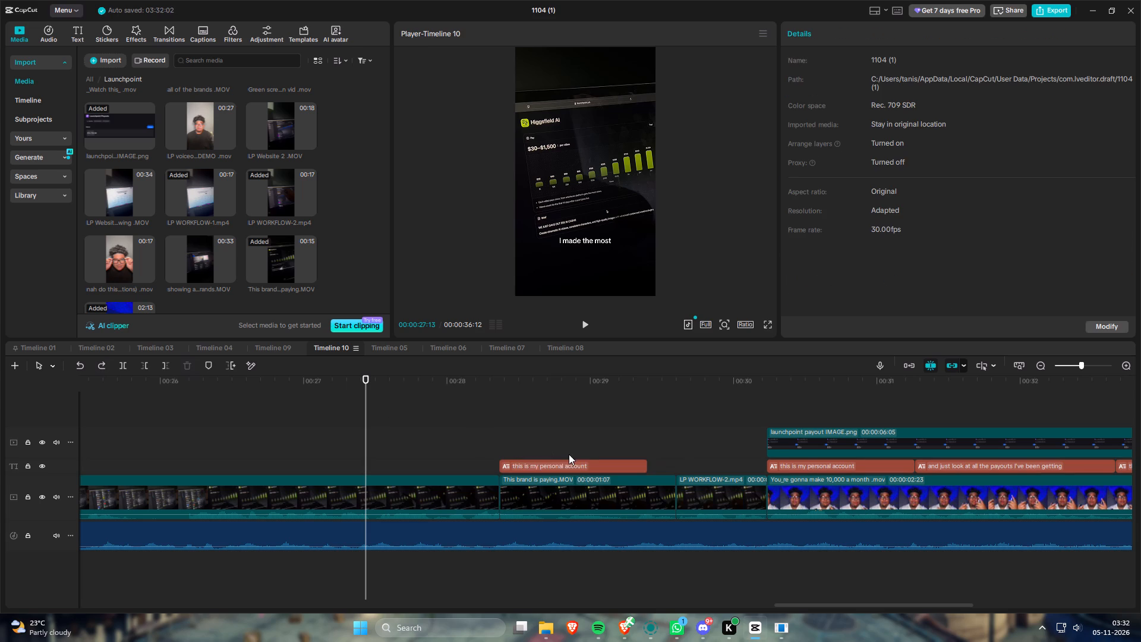
{"action": "key", "text": "ctrl+z"}
{"action": "key", "text": "ctrl+z"}
{"action": "key", "text": "ctrl+z"}
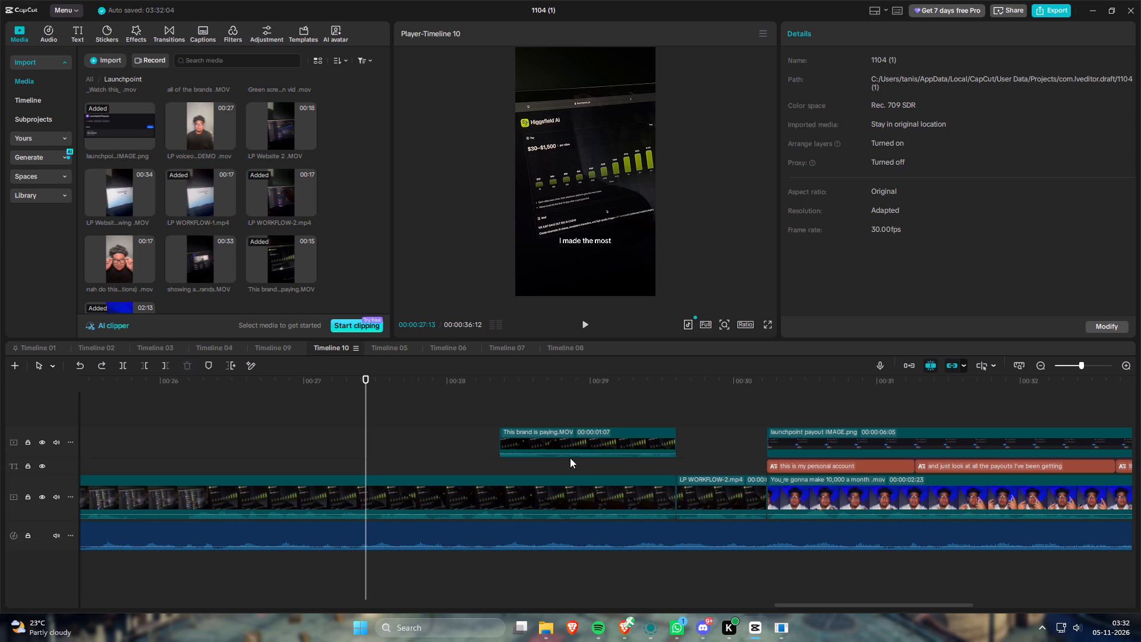
Paste the copied "up to $1500" caption onto its own track above the overlay payout clip, aligned with the clip's start and end.
{"action": "left_click", "coordinate": [568, 438]}
{"action": "left_click_drag", "start_coordinate": [572, 454], "coordinate": [572, 495]}
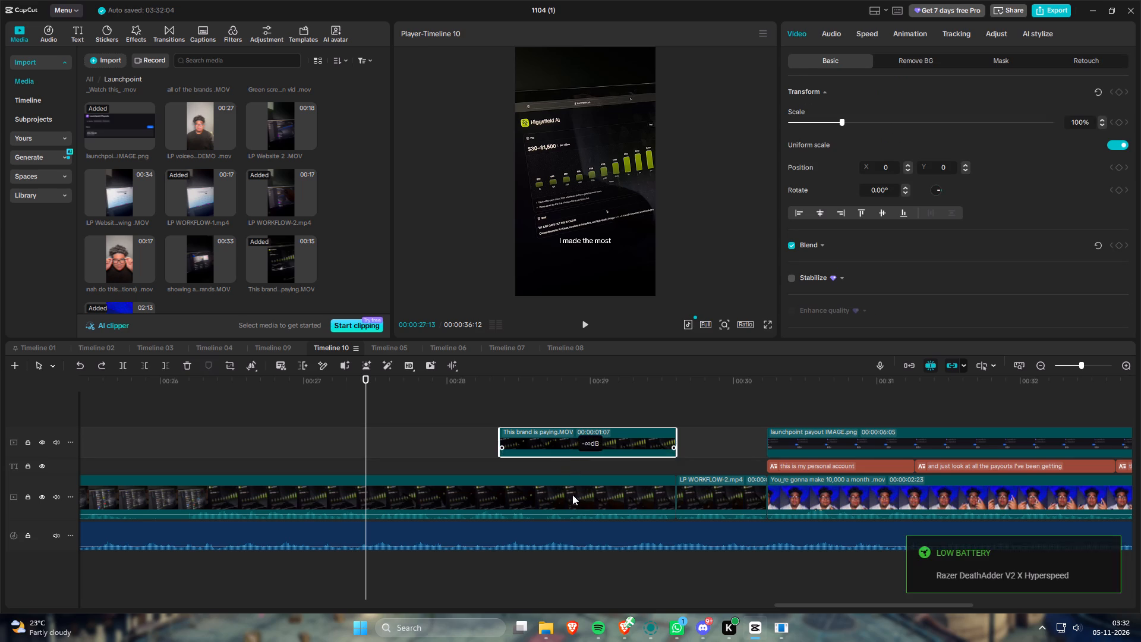
{"action": "left_click_drag", "start_coordinate": [572, 495], "coordinate": [572, 498]}
{"action": "key", "text": "ctrl+v"}
{"action": "left_click_drag", "start_coordinate": [497, 467], "coordinate": [573, 420]}
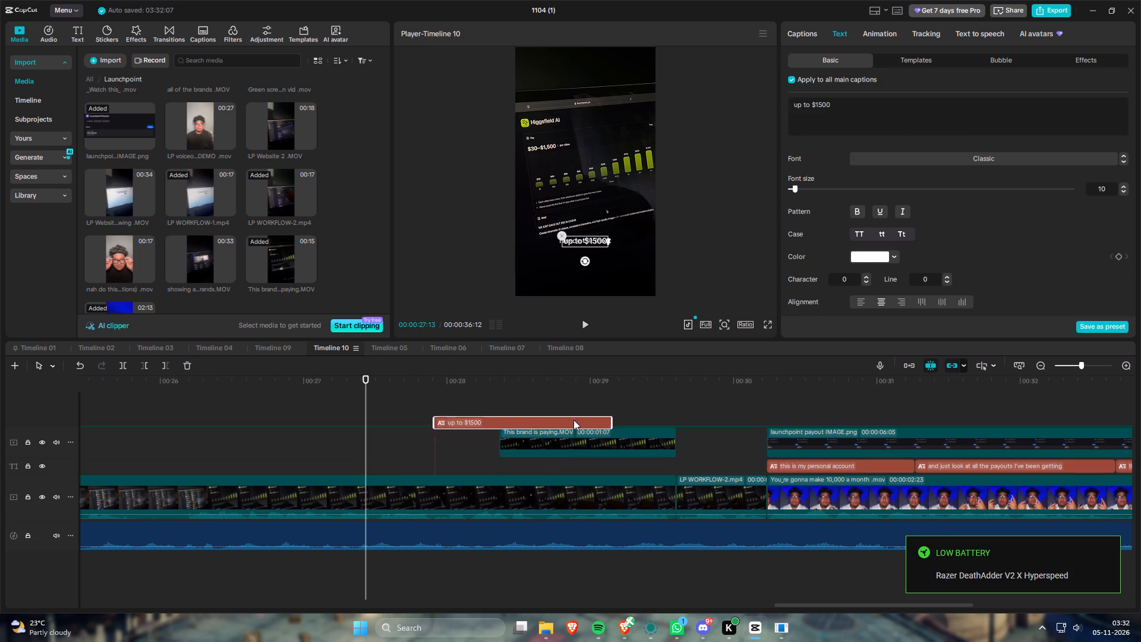
{"action": "left_click_drag", "start_coordinate": [573, 420], "coordinate": [633, 418]}
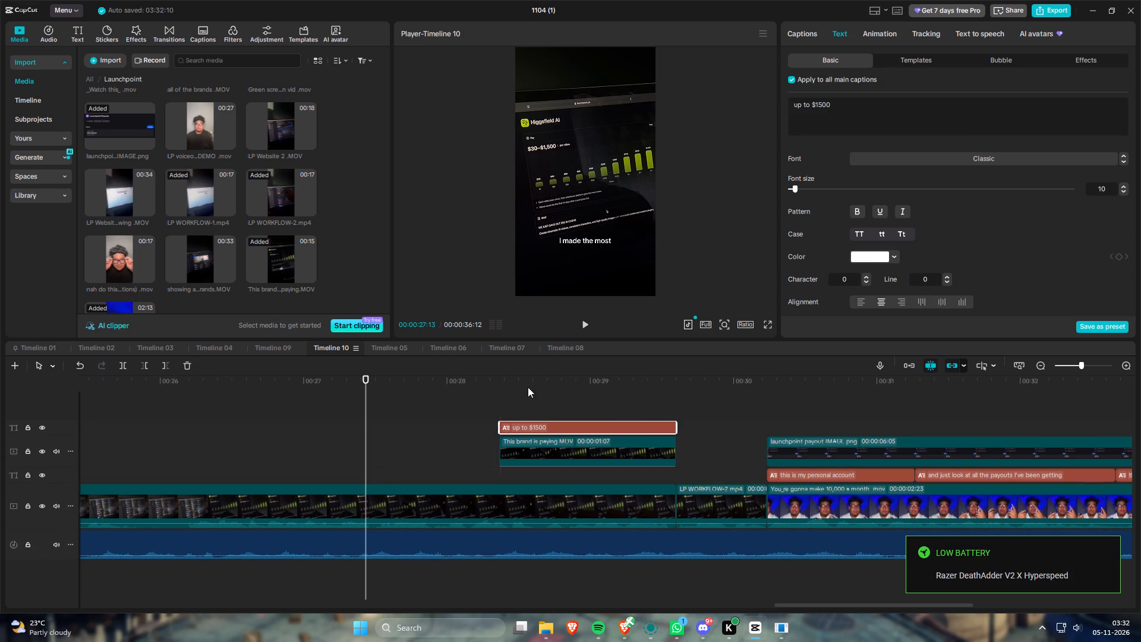
Preview the pasted "up to $1500" caption through its last frames and set its caption animation to None.
{"action": "left_click_drag", "start_coordinate": [487, 380], "coordinate": [403, 391]}
{"action": "key", "text": "space"}
{"action": "left_click_drag", "start_coordinate": [309, 417], "coordinate": [349, 426]}
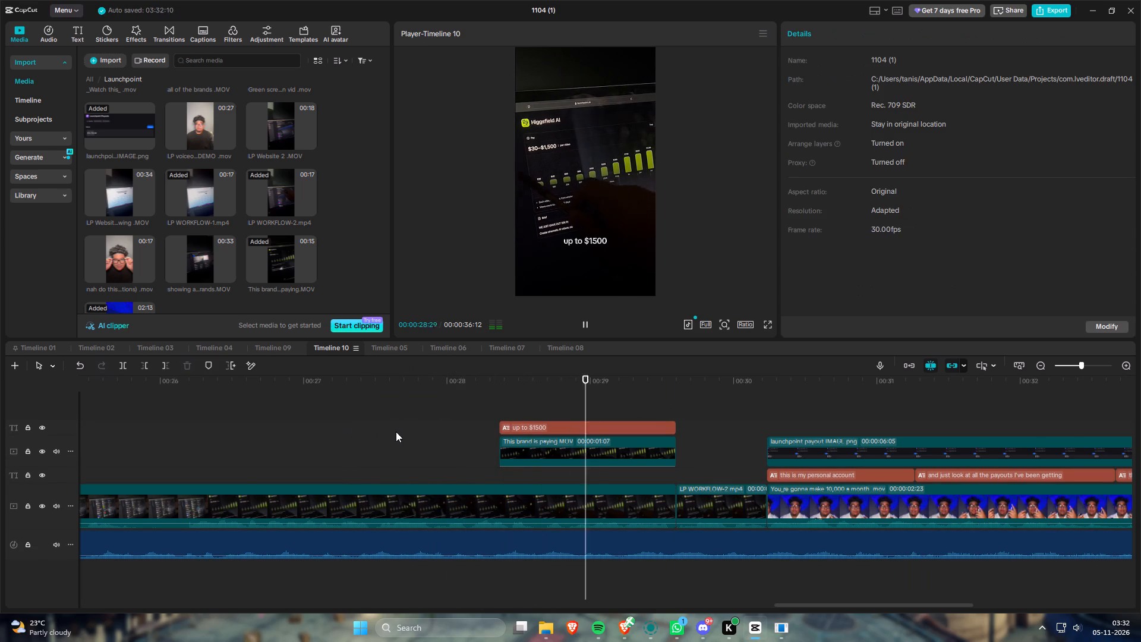
{"action": "key", "text": "space"}
{"action": "left_click_drag", "start_coordinate": [664, 390], "coordinate": [669, 390]}
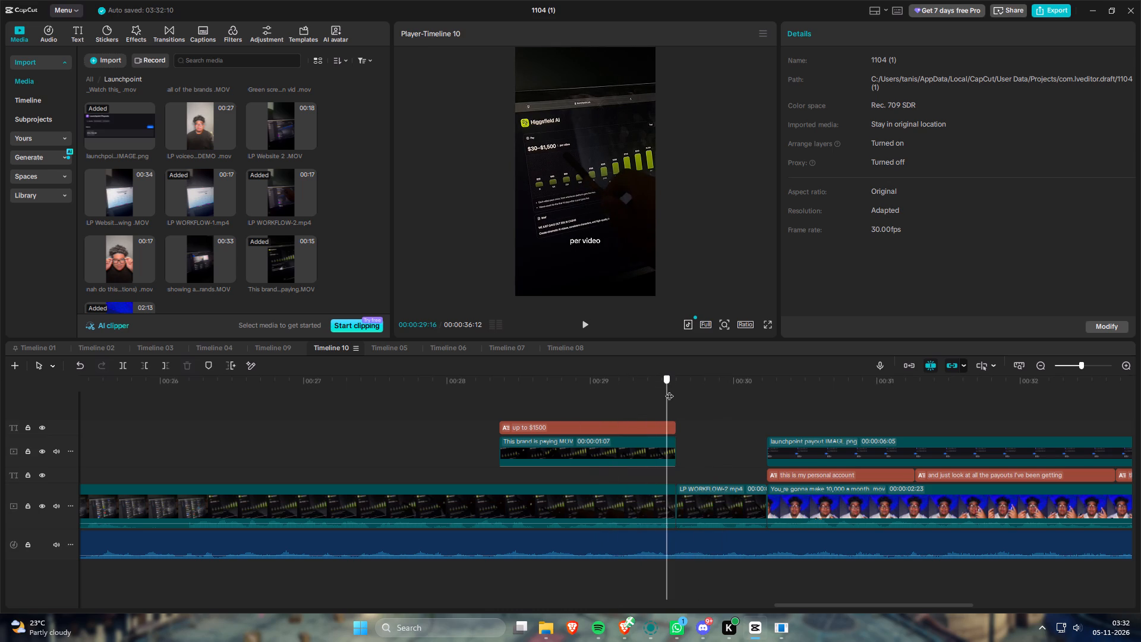
{"action": "left_click_drag", "start_coordinate": [669, 390], "coordinate": [670, 391]}
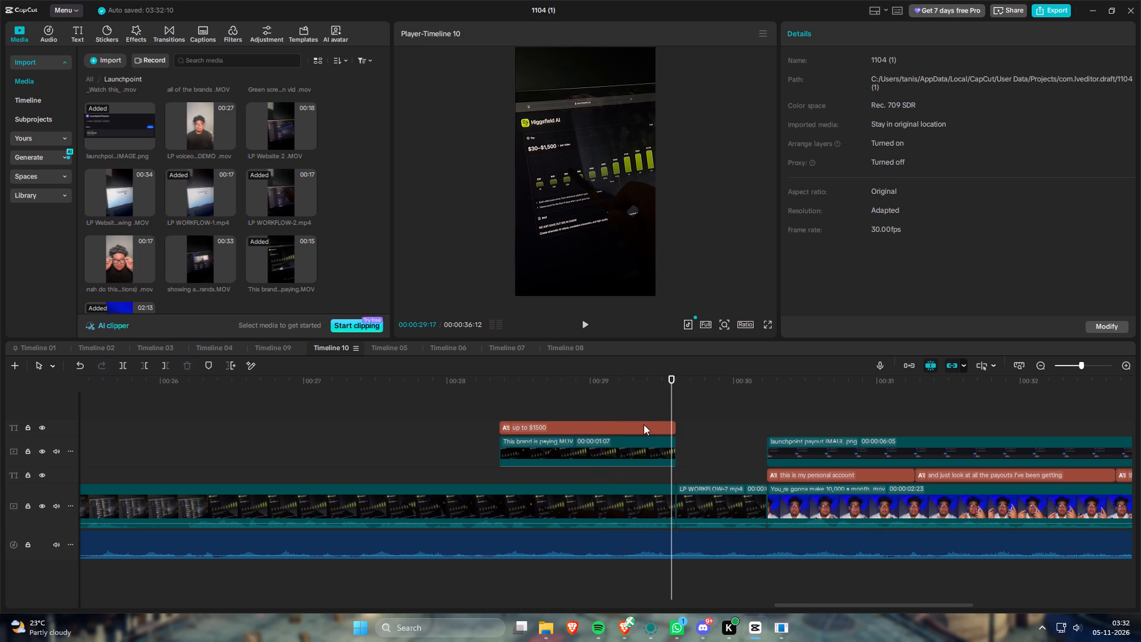
{"action": "left_click", "coordinate": [644, 424]}
{"action": "left_click", "coordinate": [876, 30]}
{"action": "left_click", "coordinate": [806, 138]}
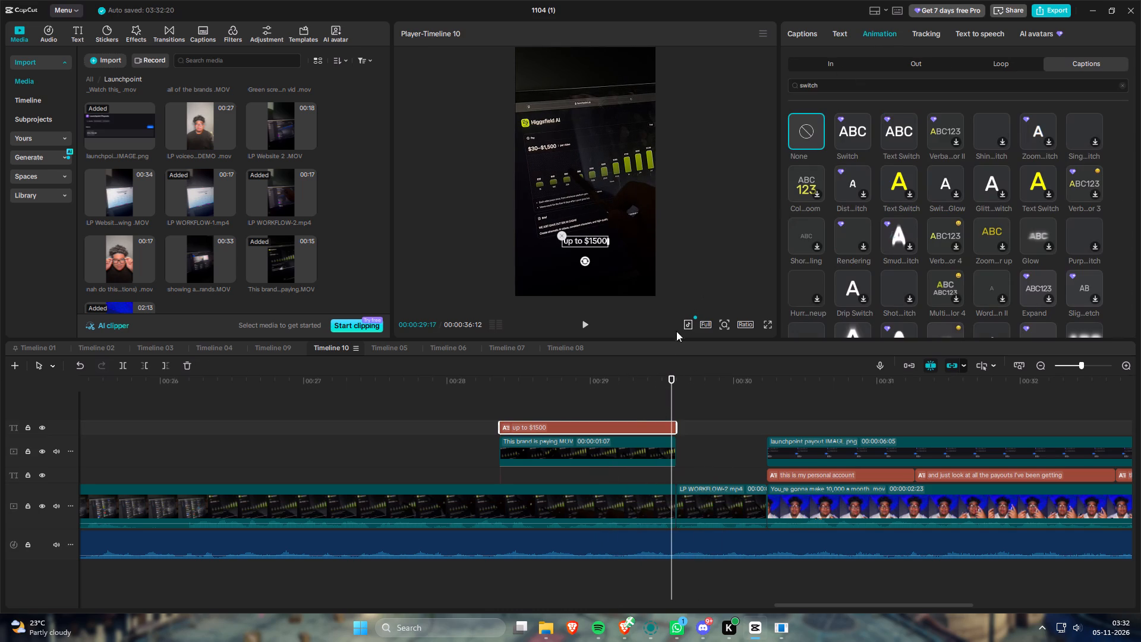
Preview the caption's ending and extend both the "up to $1500" caption and the payout clip to 00:00:29:19.
{"action": "left_click_drag", "start_coordinate": [554, 380], "coordinate": [512, 379]}
{"action": "left_click_drag", "start_coordinate": [383, 415], "coordinate": [412, 430]}
{"action": "key", "text": "space"}
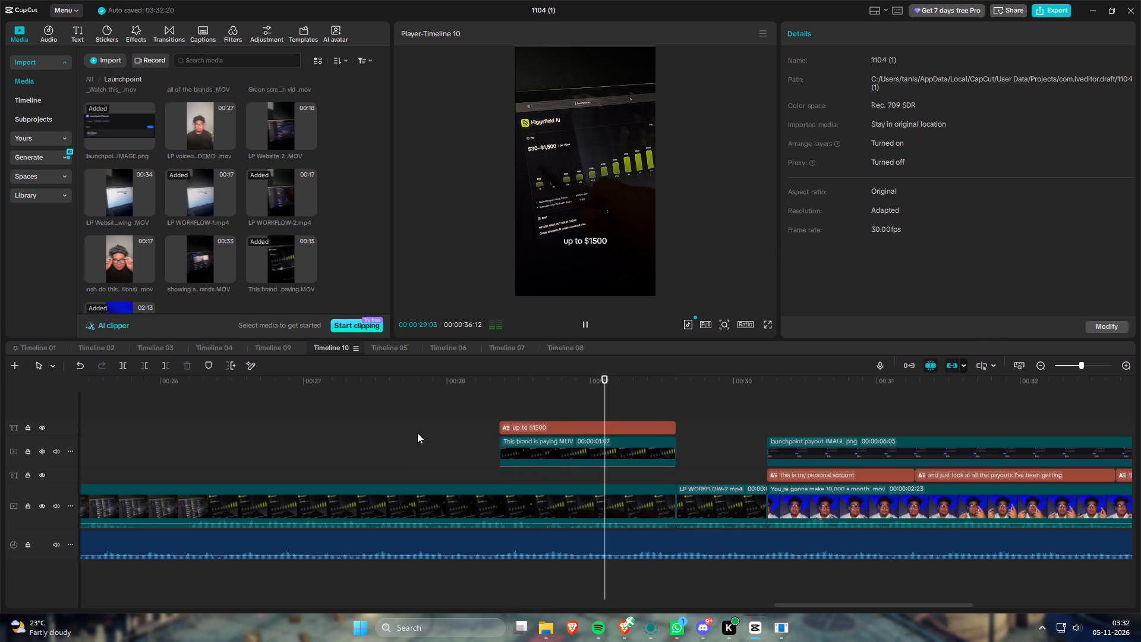
{"action": "key", "text": "space"}
{"action": "left_click_drag", "start_coordinate": [673, 377], "coordinate": [668, 376]}
{"action": "key", "text": "Right"}
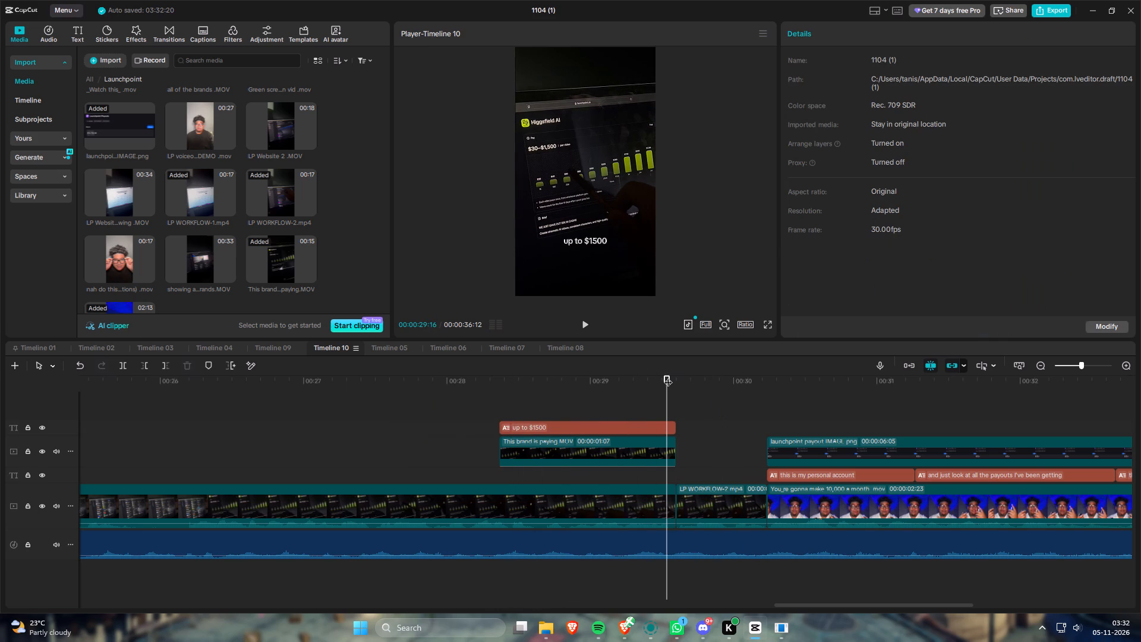
{"action": "key", "text": "Right"}
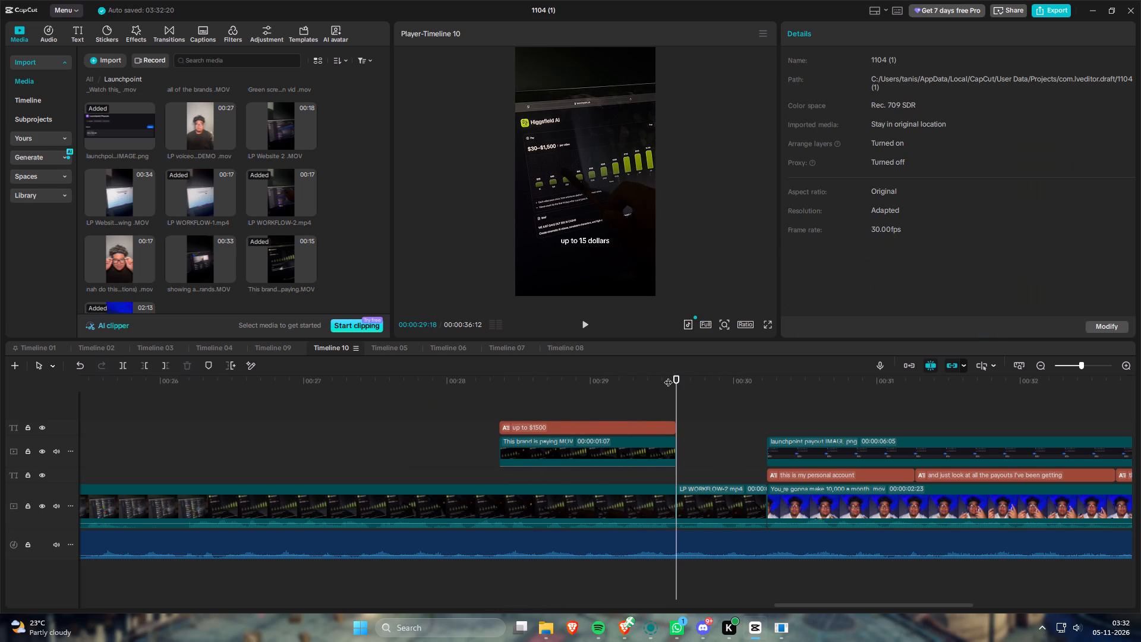
{"action": "key", "text": "Right"}
{"action": "left_click_drag", "start_coordinate": [701, 418], "coordinate": [661, 442]}
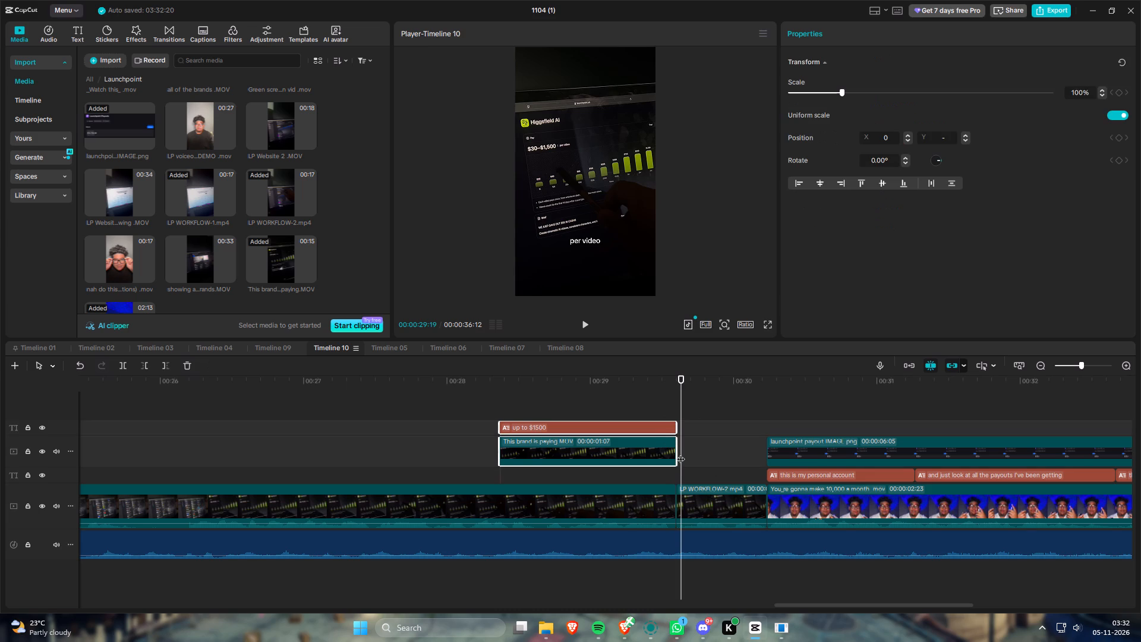
{"action": "left_click", "coordinate": [679, 450]}
Play back the extended caption and payout clip and step through the frames around their end at 00:00:29:19.
{"action": "left_click_drag", "start_coordinate": [648, 372], "coordinate": [591, 380]}
{"action": "left_click_drag", "start_coordinate": [551, 382], "coordinate": [470, 385]}
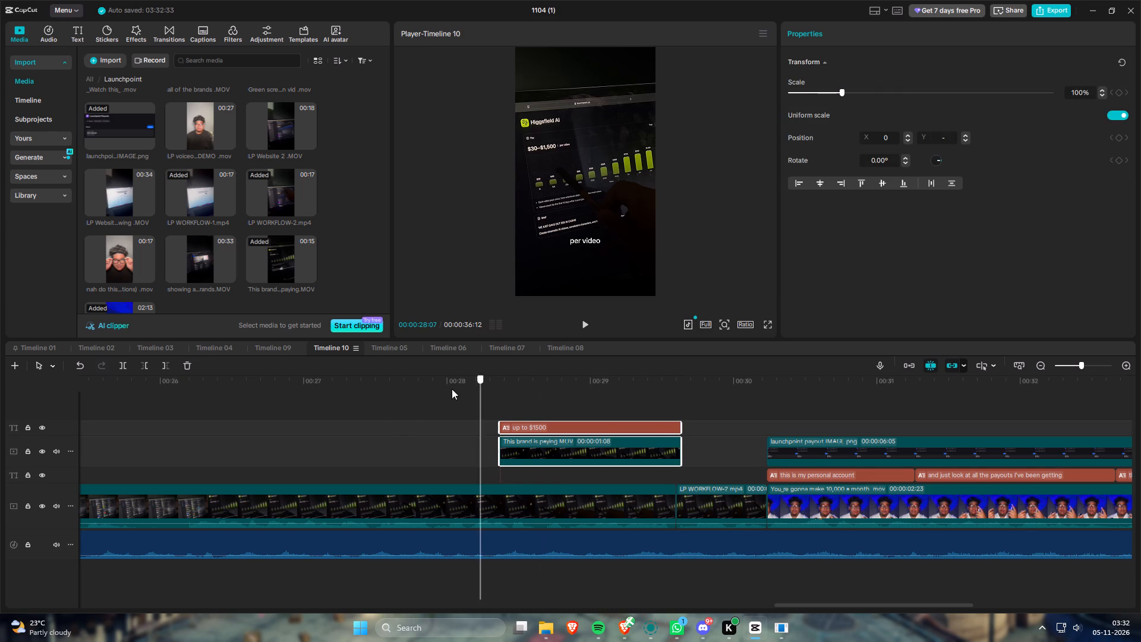
{"action": "left_click_drag", "start_coordinate": [388, 426], "coordinate": [407, 438]}
{"action": "key", "text": "space"}
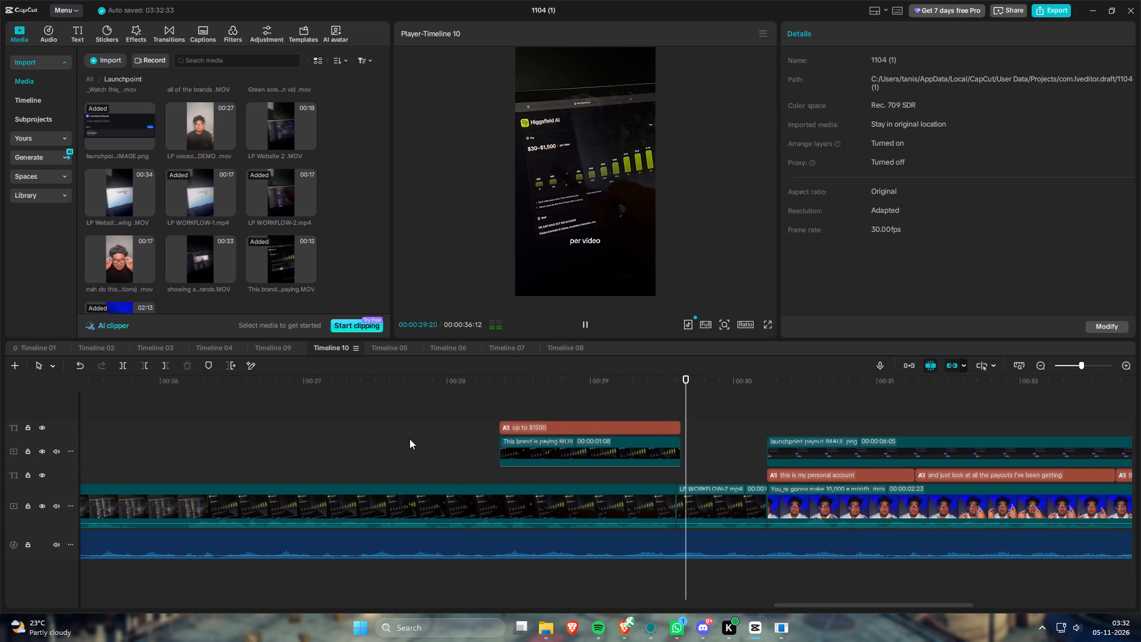
{"action": "key", "text": "space"}
{"action": "key", "text": "Up"}
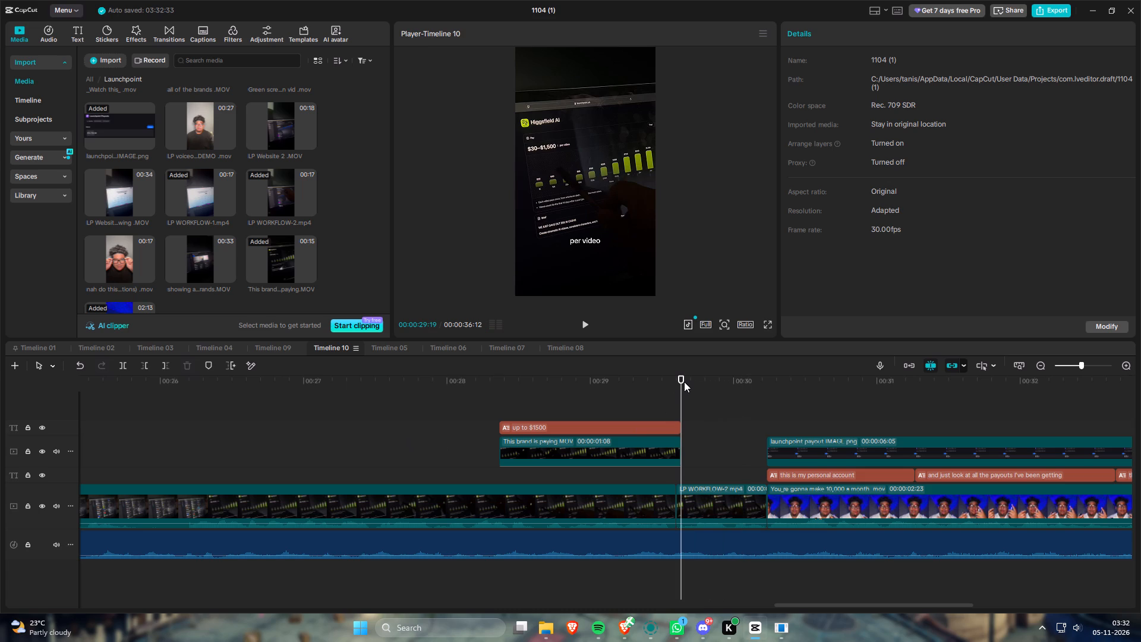
{"action": "key", "text": "Left"}
{"action": "key", "text": "Right"}
{"action": "key", "text": "Right"}
{"action": "key", "text": "Left"}
{"action": "key", "text": "Left"}
{"action": "key", "text": "Left"}
{"action": "key", "text": "Left"}
{"action": "key", "text": "Left"}
{"action": "key", "text": "Left"}
{"action": "key", "text": "Left"}
{"action": "key", "text": "Left"}
{"action": "key", "text": "Left"}
{"action": "key", "text": "Left"}
{"action": "key", "text": "Left"}
{"action": "key", "text": "Left"}
{"action": "key", "text": "Left"}
{"action": "key", "text": "Left"}
{"action": "key", "text": "Left"}
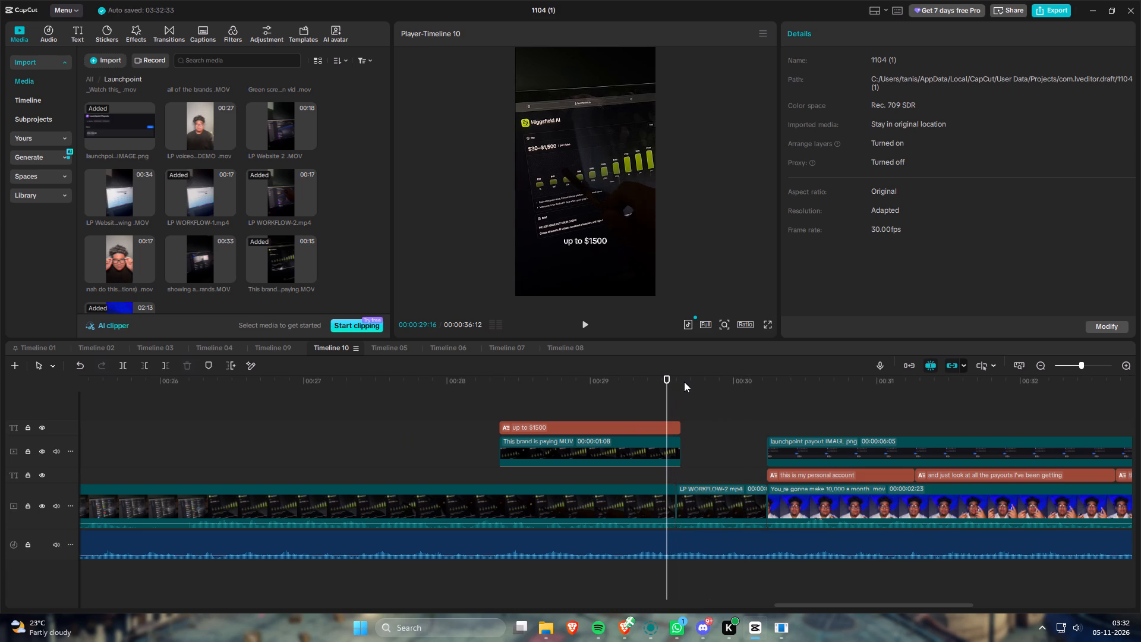
{"action": "key", "text": "space"}
{"action": "key", "text": "space"}
{"action": "key", "text": "Up"}
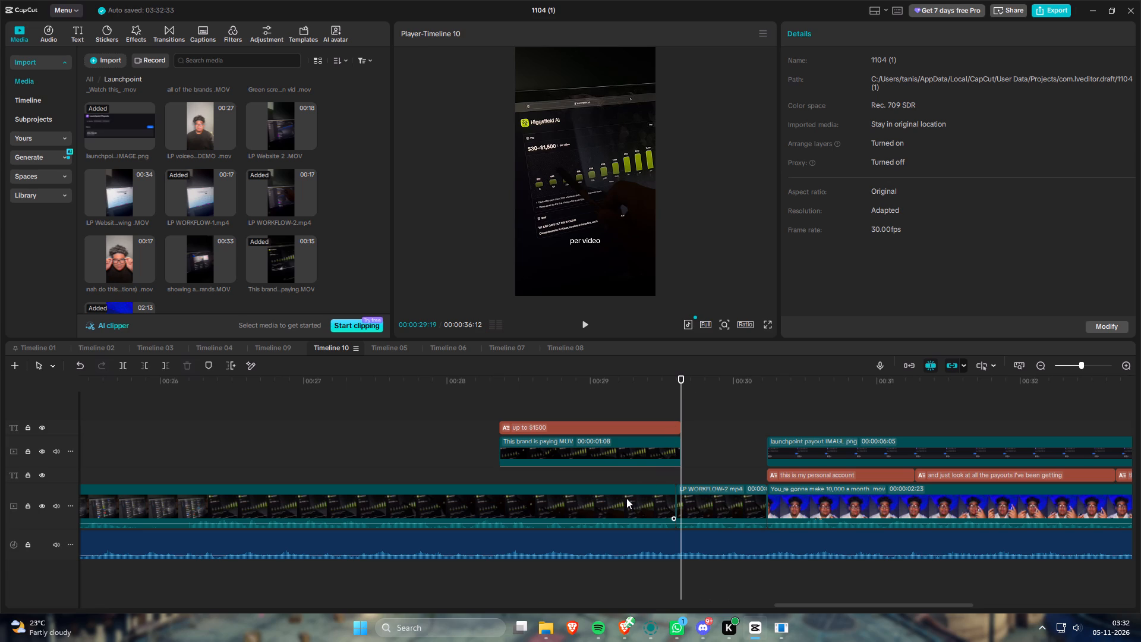
Replay the end of the payout clip to check how the "up to $1500" caption hands over to the burned-in "per video" caption.
{"action": "left_click", "coordinate": [600, 503]}
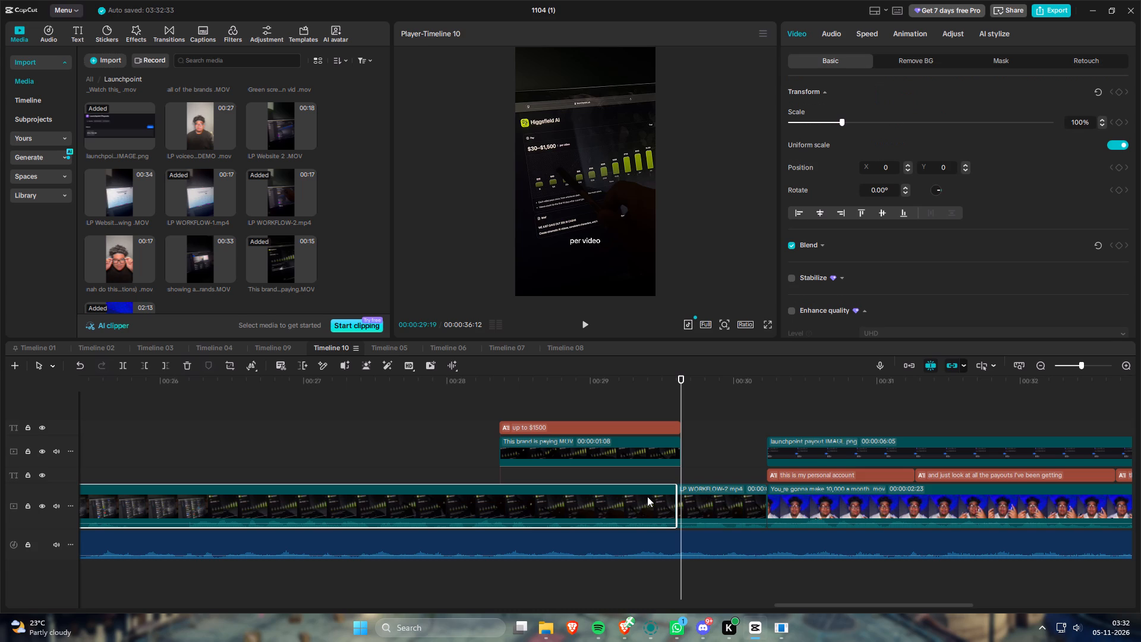
{"action": "left_click_drag", "start_coordinate": [707, 437], "coordinate": [723, 449]}
{"action": "left_click_drag", "start_coordinate": [648, 379], "coordinate": [565, 383]}
{"action": "key", "text": "space"}
{"action": "key", "text": "space"}
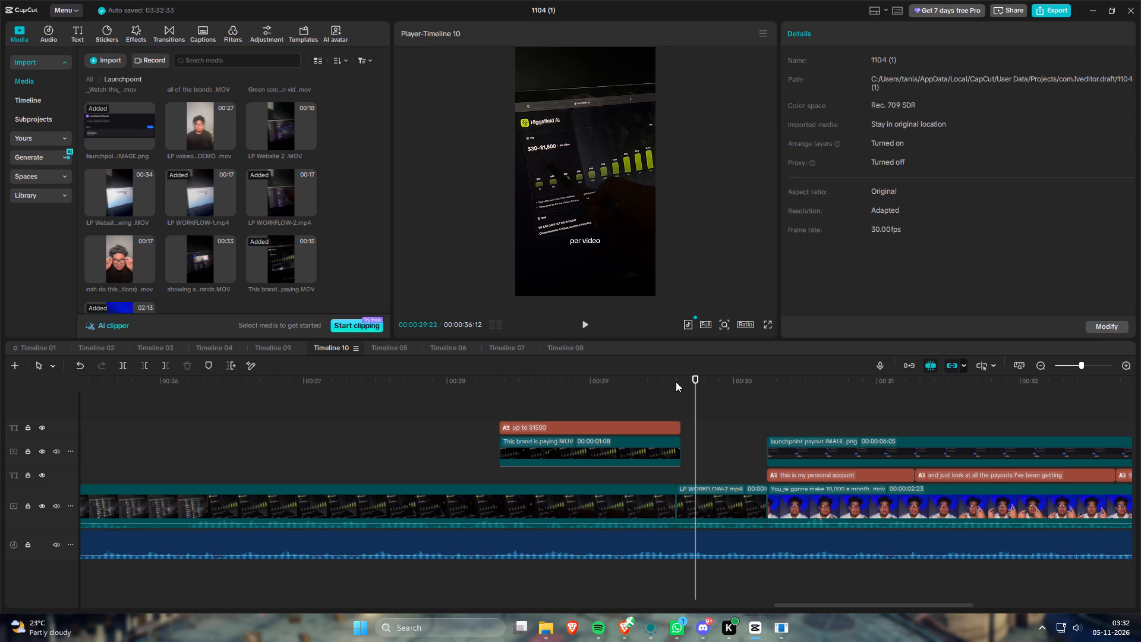
{"action": "left_click", "coordinate": [676, 382]}
{"action": "type", "text": "===="}
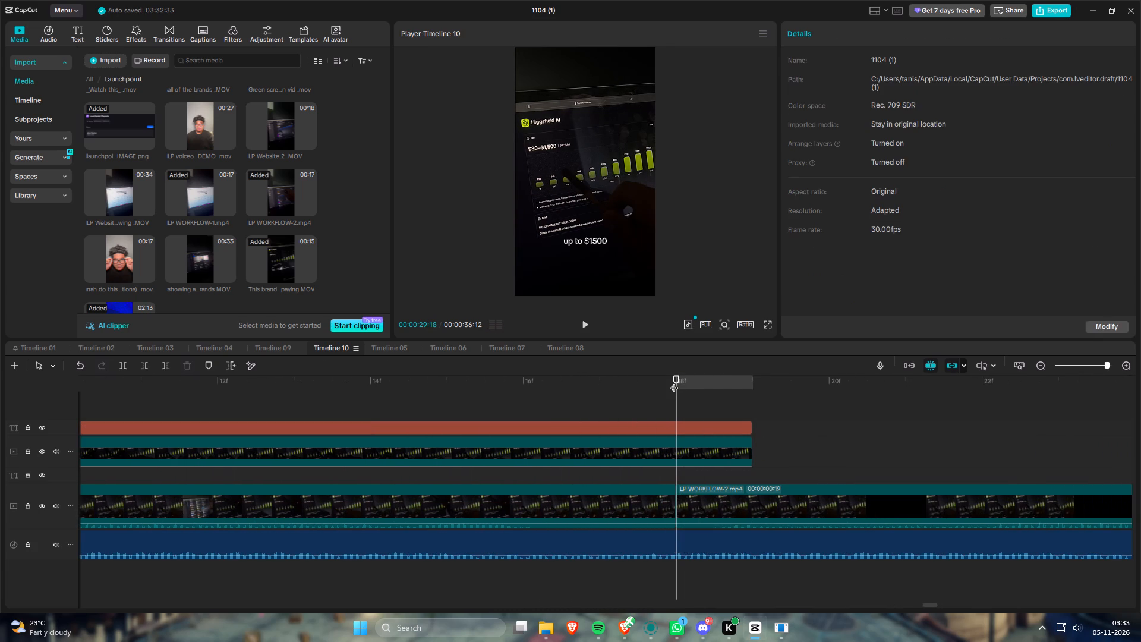
{"action": "scroll", "coordinate": [674, 382], "scroll_direction": "down", "scroll_amount": 1}
{"action": "left_click_drag", "start_coordinate": [674, 381], "coordinate": [727, 385]}
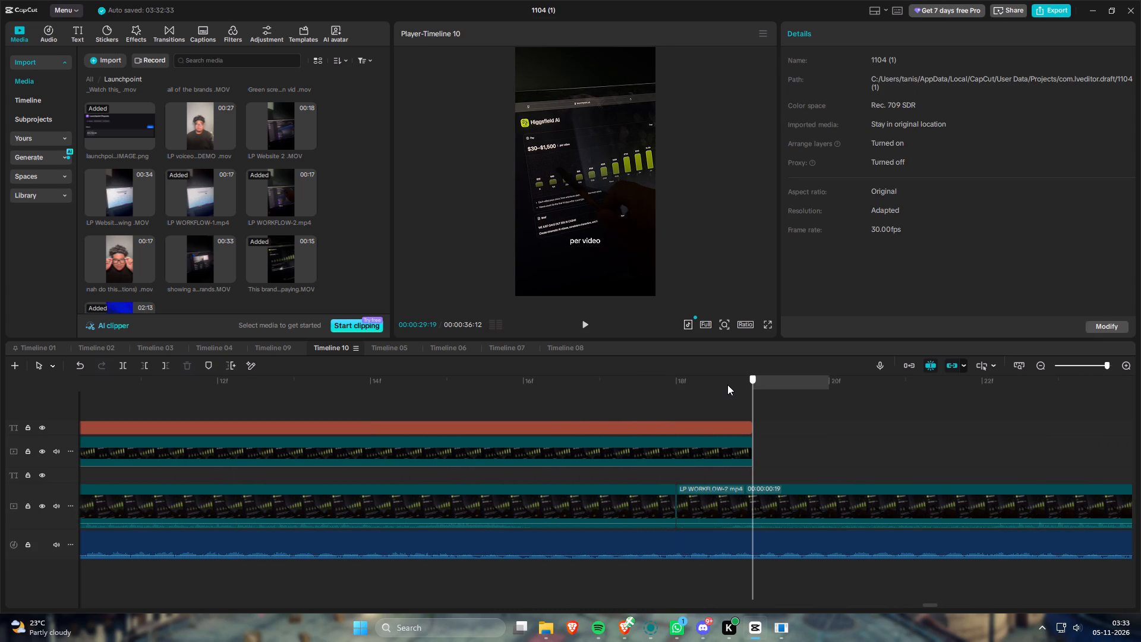
{"action": "left_click_drag", "start_coordinate": [727, 385], "coordinate": [281, 382]}
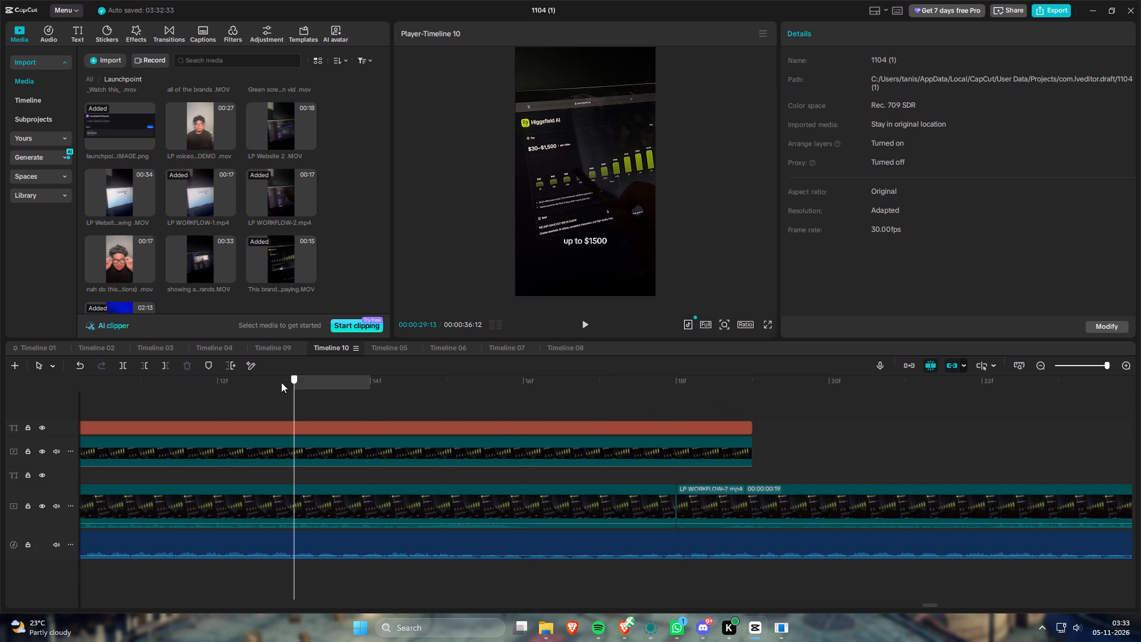
{"action": "left_click_drag", "start_coordinate": [281, 382], "coordinate": [240, 382]}
{"action": "key", "text": "space"}
{"action": "key", "text": "space"}
{"action": "key", "text": "minus"}
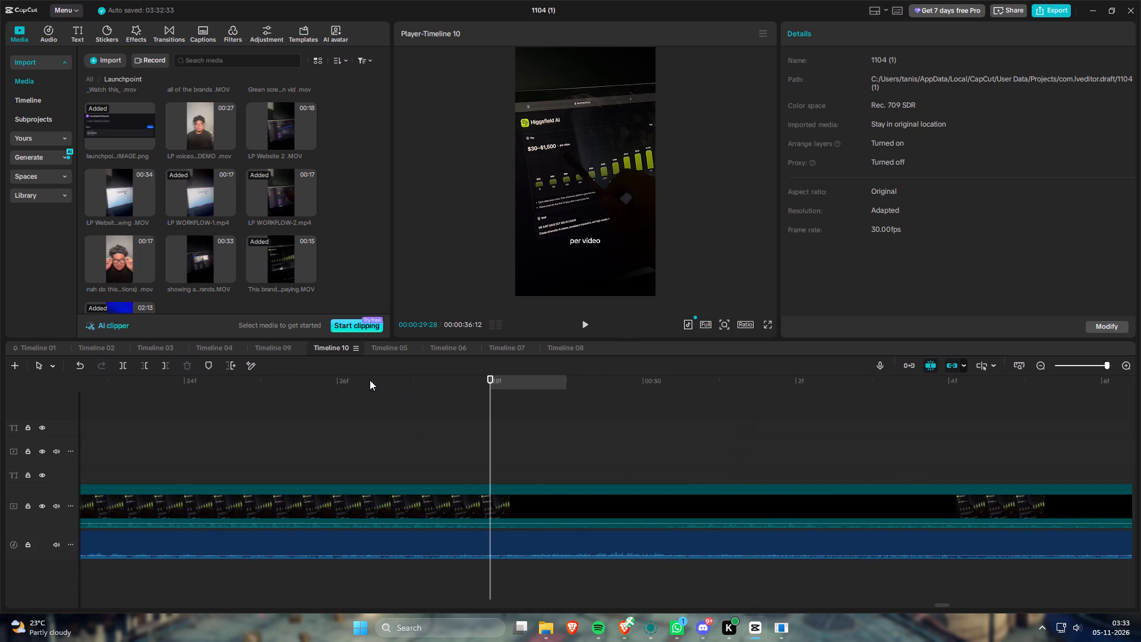
{"action": "key", "text": "minus"}
{"action": "key", "text": "minus"}
{"action": "left_click_drag", "start_coordinate": [287, 385], "coordinate": [254, 386]}
{"action": "key", "text": "space"}
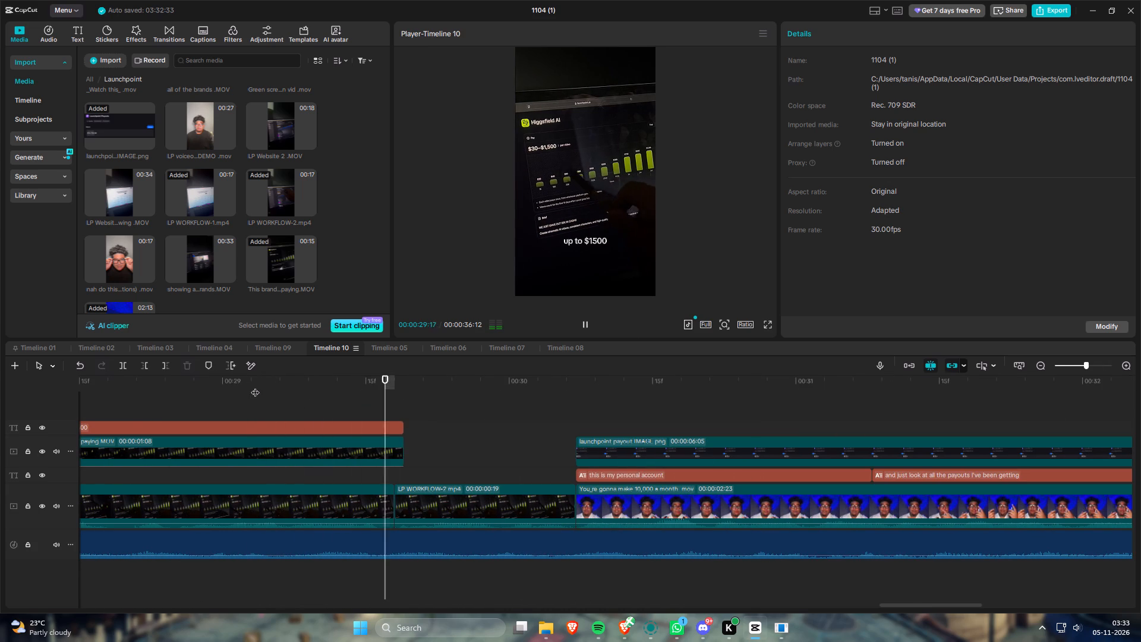
{"action": "key", "text": "space"}
{"action": "left_click_drag", "start_coordinate": [394, 385], "coordinate": [200, 393]}
{"action": "key", "text": "space"}
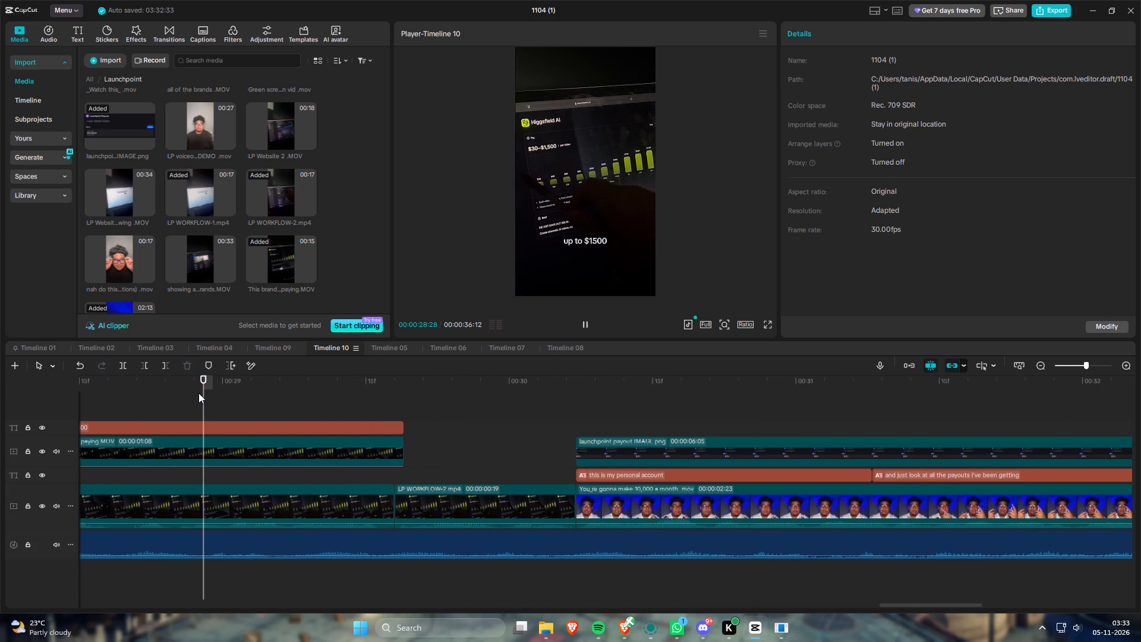
{"action": "key", "text": "space"}
Compare the "up to $1500" caption with the burned-in "per video" caption around 00:00:29:18 and set its font size to 9.
{"action": "left_click_drag", "start_coordinate": [382, 387], "coordinate": [389, 388]}
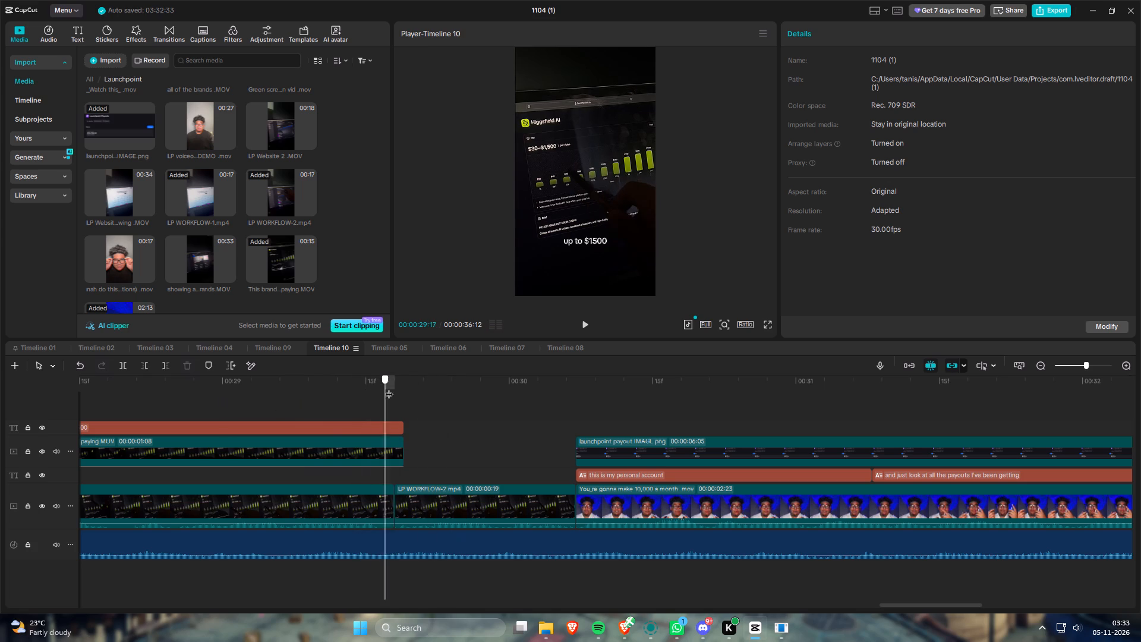
{"action": "left_click_drag", "start_coordinate": [389, 388], "coordinate": [398, 392]}
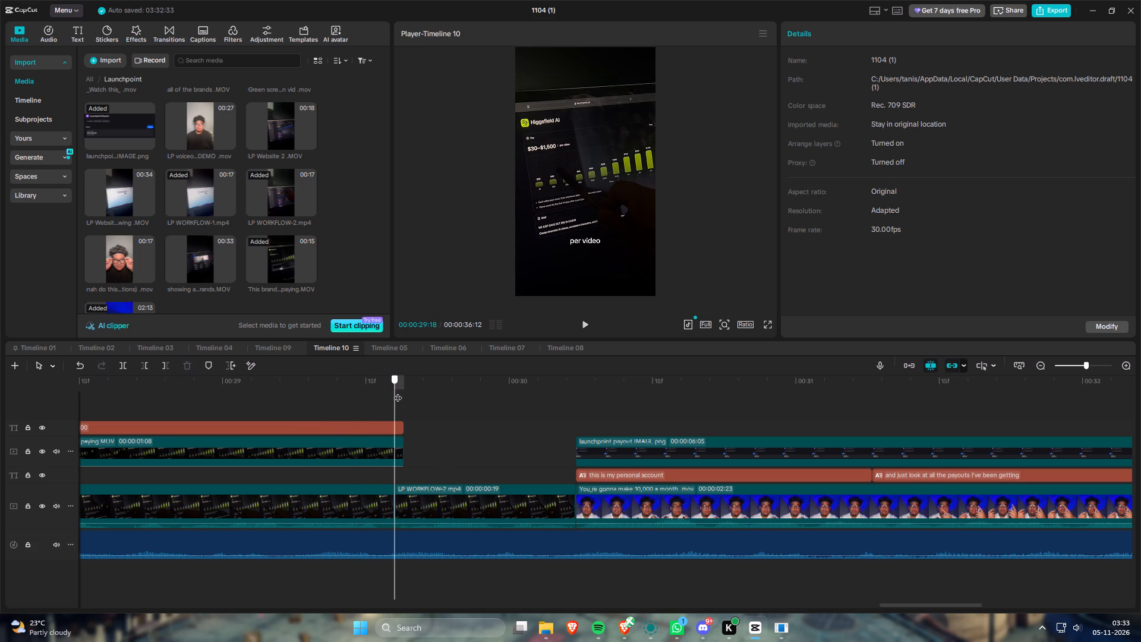
{"action": "left_click_drag", "start_coordinate": [398, 392], "coordinate": [395, 392]}
{"action": "key", "text": "equal"}
{"action": "key", "text": "equal"}
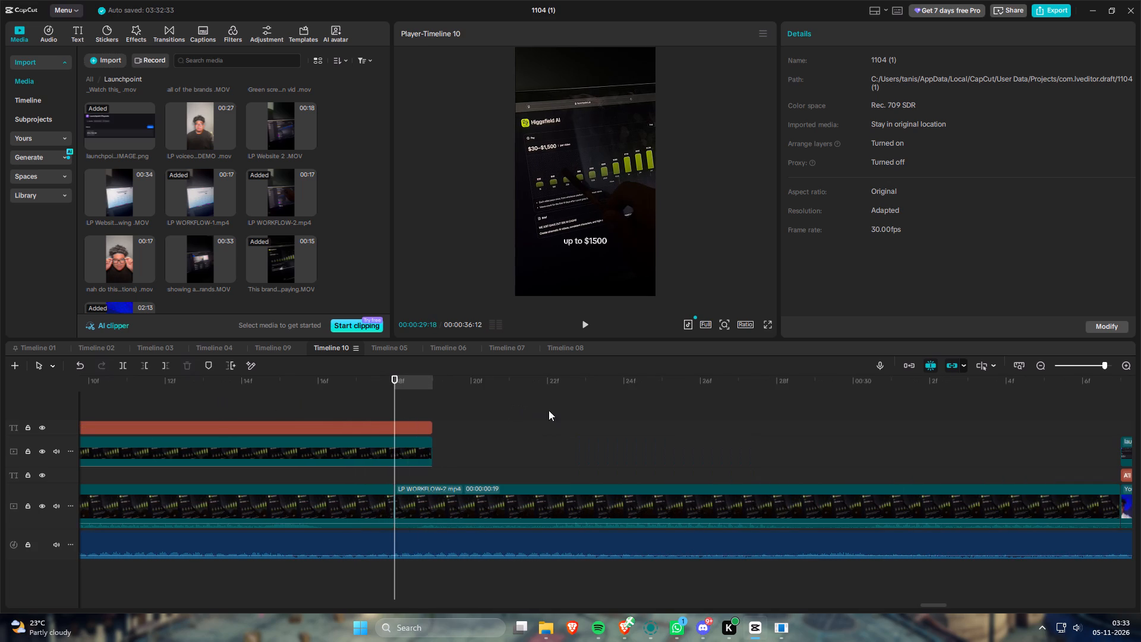
{"action": "left_click_drag", "start_coordinate": [412, 386], "coordinate": [424, 384]}
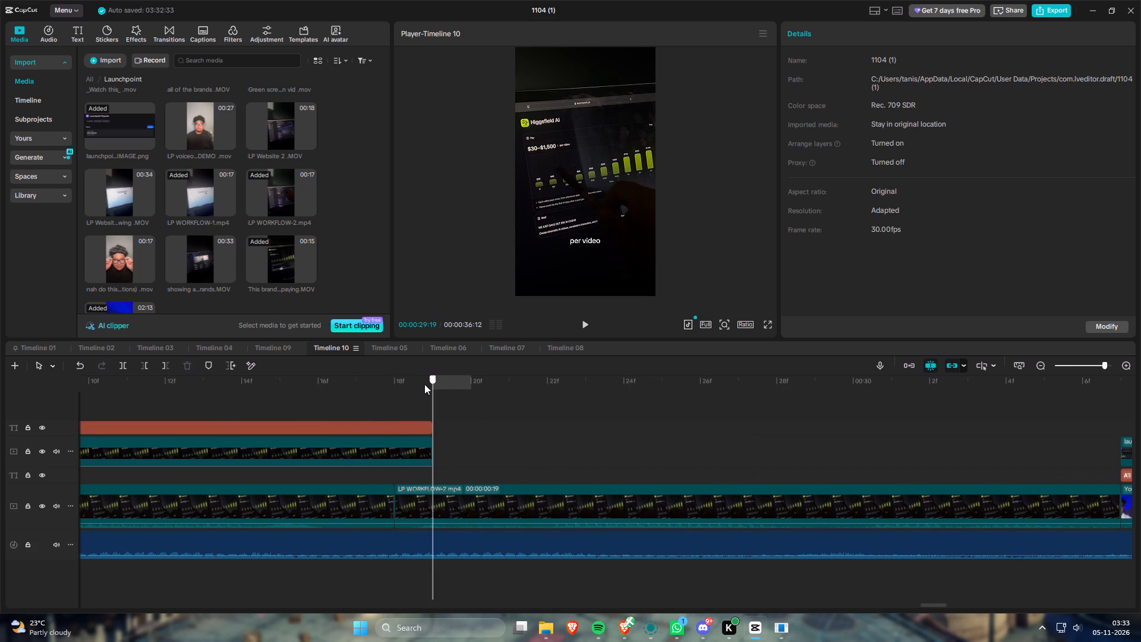
{"action": "left_click_drag", "start_coordinate": [424, 384], "coordinate": [388, 384]}
{"action": "left_click", "coordinate": [382, 430]}
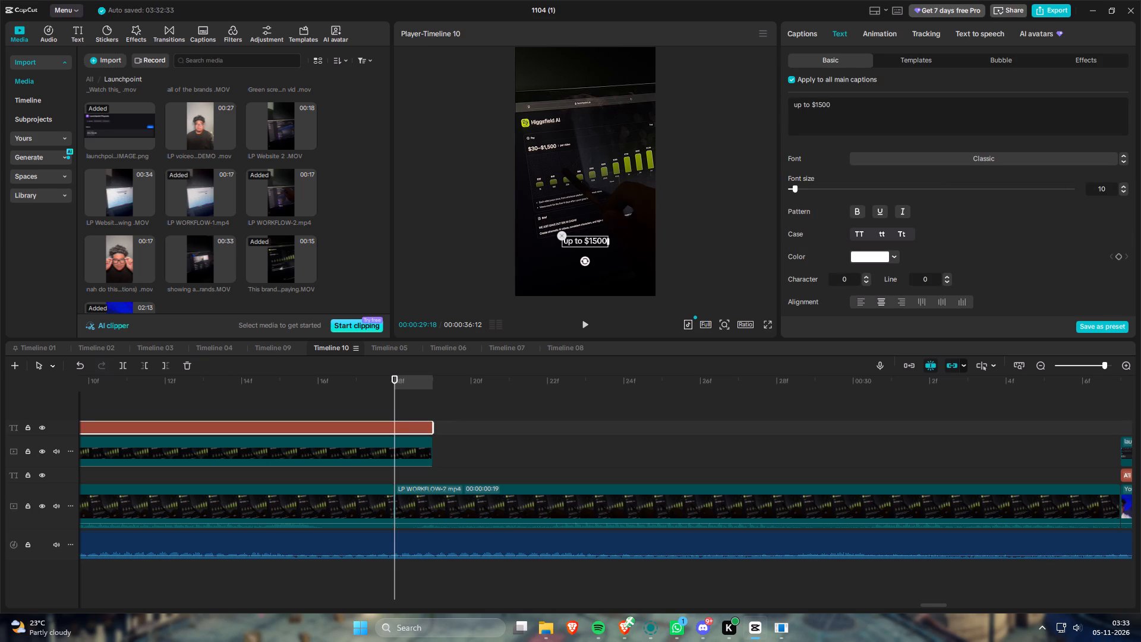
{"action": "left_click", "coordinate": [1122, 193]}
Play back the resized "up to $1500" caption and step through the frames around 00:00:29:18.
{"action": "left_click_drag", "start_coordinate": [313, 383], "coordinate": [226, 389]}
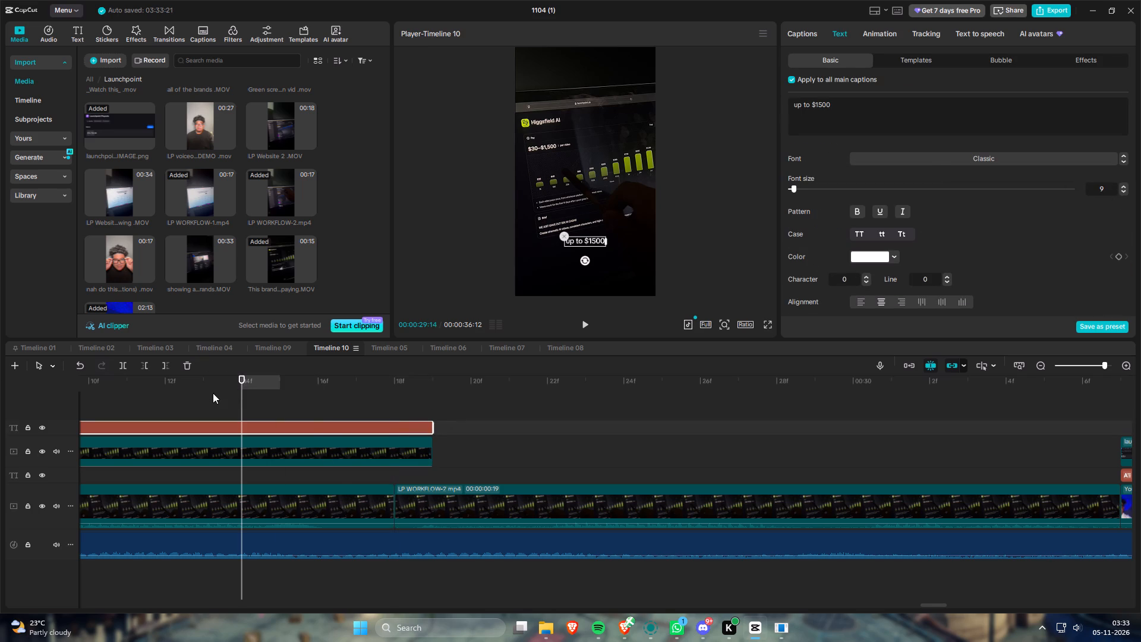
{"action": "left_click_drag", "start_coordinate": [544, 446], "coordinate": [575, 451]}
{"action": "key", "text": "space"}
{"action": "key", "text": "space"}
{"action": "left_click_drag", "start_coordinate": [405, 386], "coordinate": [413, 391]}
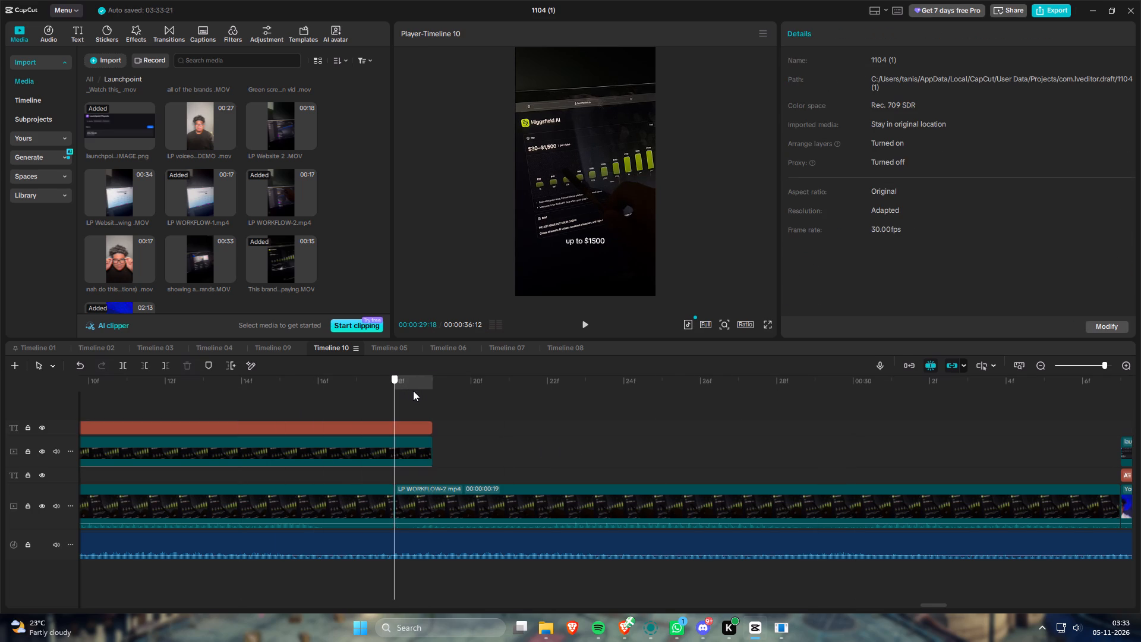
{"action": "left_click_drag", "start_coordinate": [413, 391], "coordinate": [398, 391]}
{"action": "left_click_drag", "start_coordinate": [398, 391], "coordinate": [355, 394]}
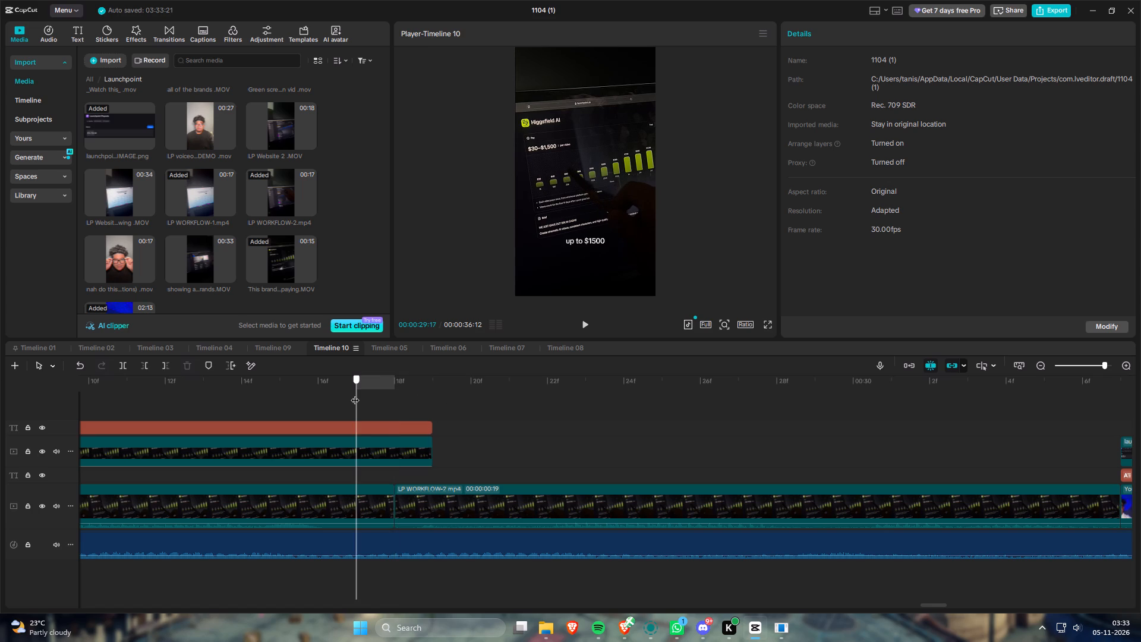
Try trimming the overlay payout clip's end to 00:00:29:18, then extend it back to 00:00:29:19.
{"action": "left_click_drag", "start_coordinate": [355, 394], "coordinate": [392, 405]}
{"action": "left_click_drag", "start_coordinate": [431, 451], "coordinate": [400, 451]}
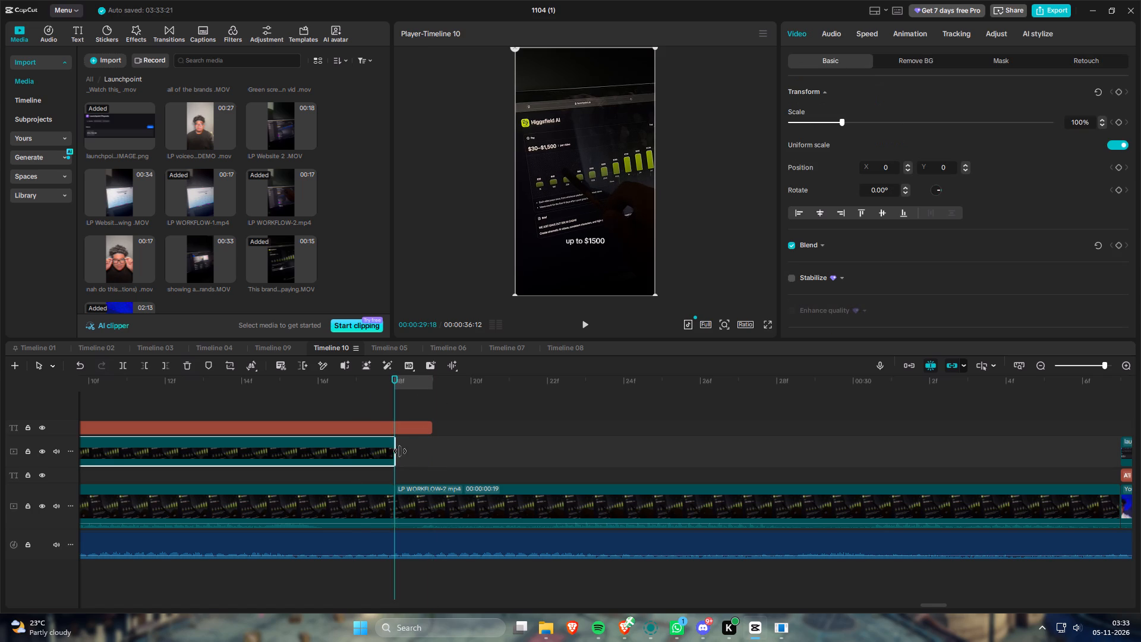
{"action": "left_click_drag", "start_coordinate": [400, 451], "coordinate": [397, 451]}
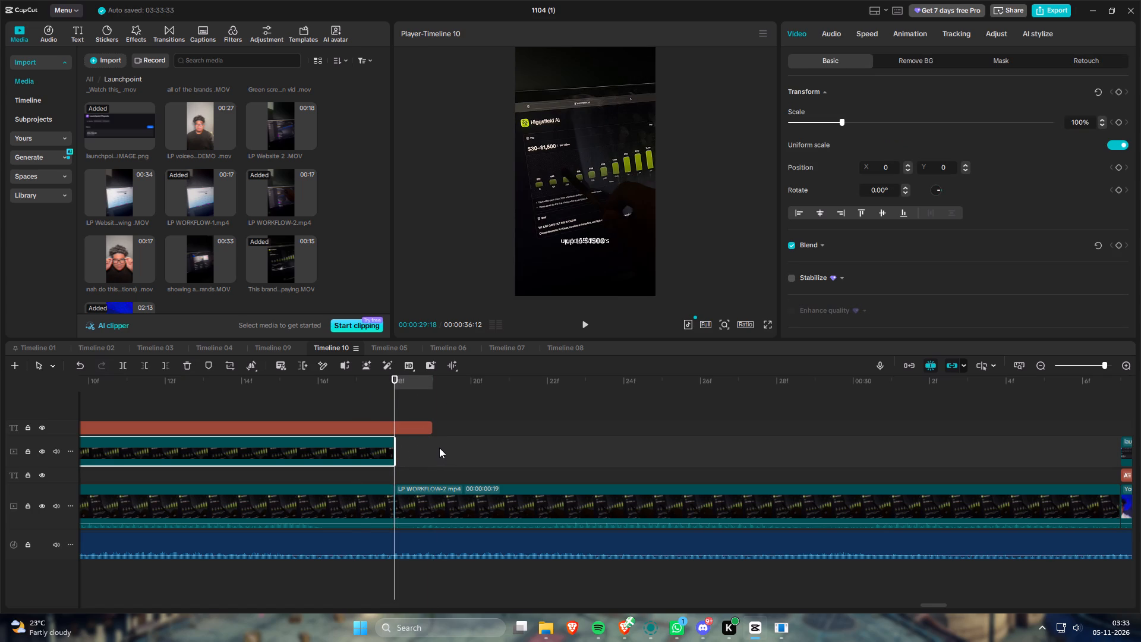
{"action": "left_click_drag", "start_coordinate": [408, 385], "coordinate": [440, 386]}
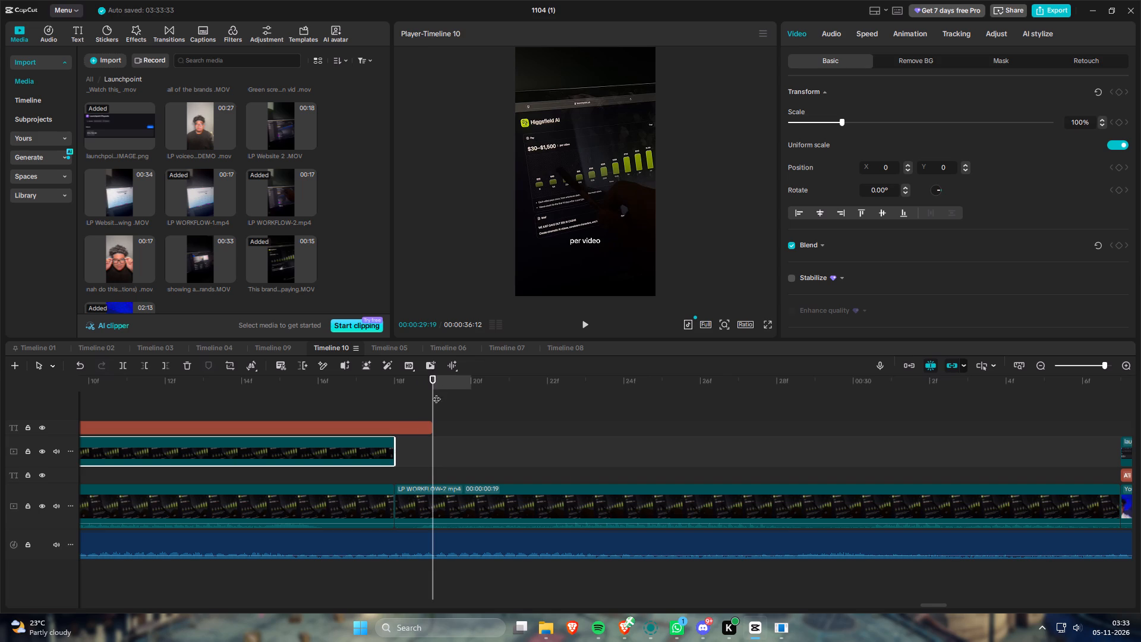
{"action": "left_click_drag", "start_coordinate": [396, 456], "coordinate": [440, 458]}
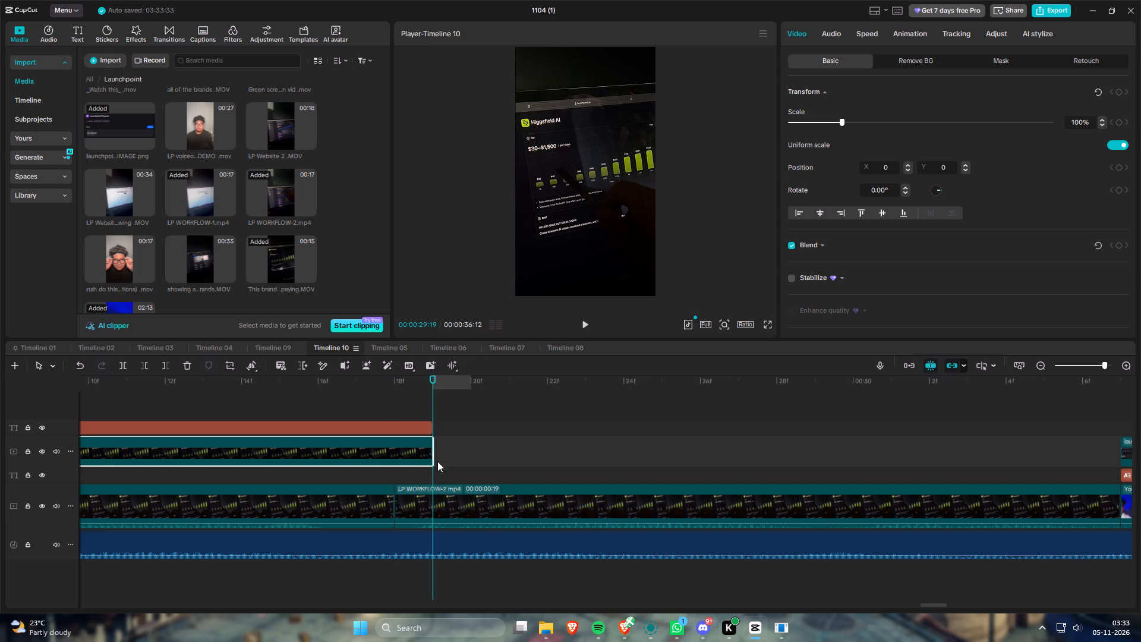
Move the cut between the two LP WORKFLOW-2 clips on the main track to 00:00:29:19, level with the overlay's end.
{"action": "left_click_drag", "start_coordinate": [394, 505], "coordinate": [430, 505]}
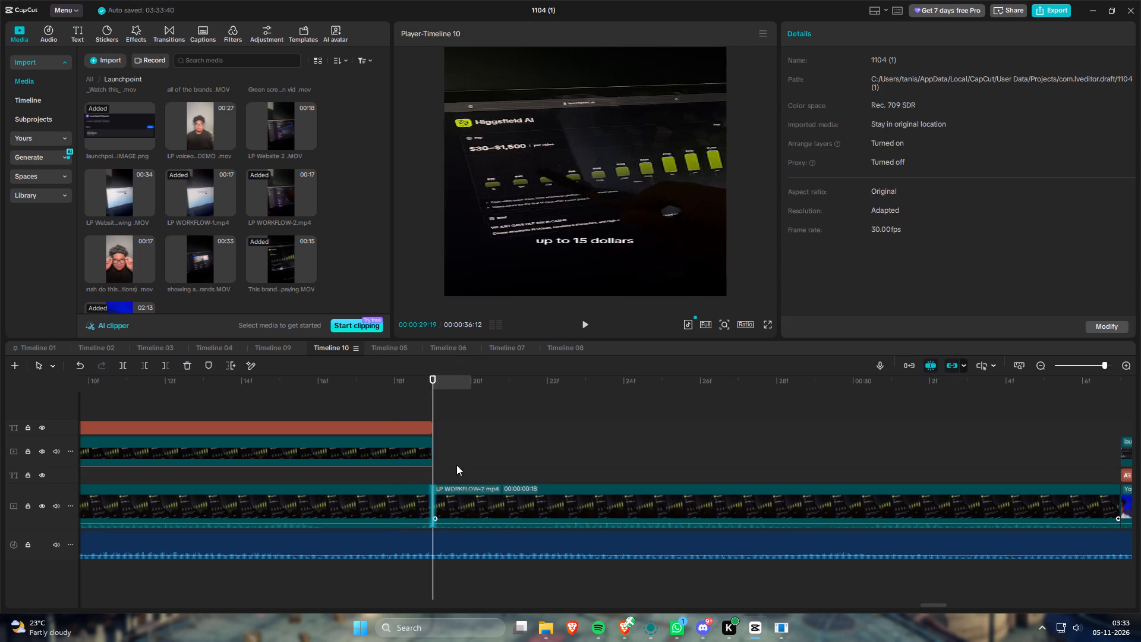
{"action": "left_click_drag", "start_coordinate": [472, 455], "coordinate": [499, 460]}
Play back the payout section across the moved cut, from close up and from about 00:00:28 in the full timeline.
{"action": "left_click_drag", "start_coordinate": [338, 383], "coordinate": [163, 396]}
{"action": "key", "text": "space"}
{"action": "key", "text": "space"}
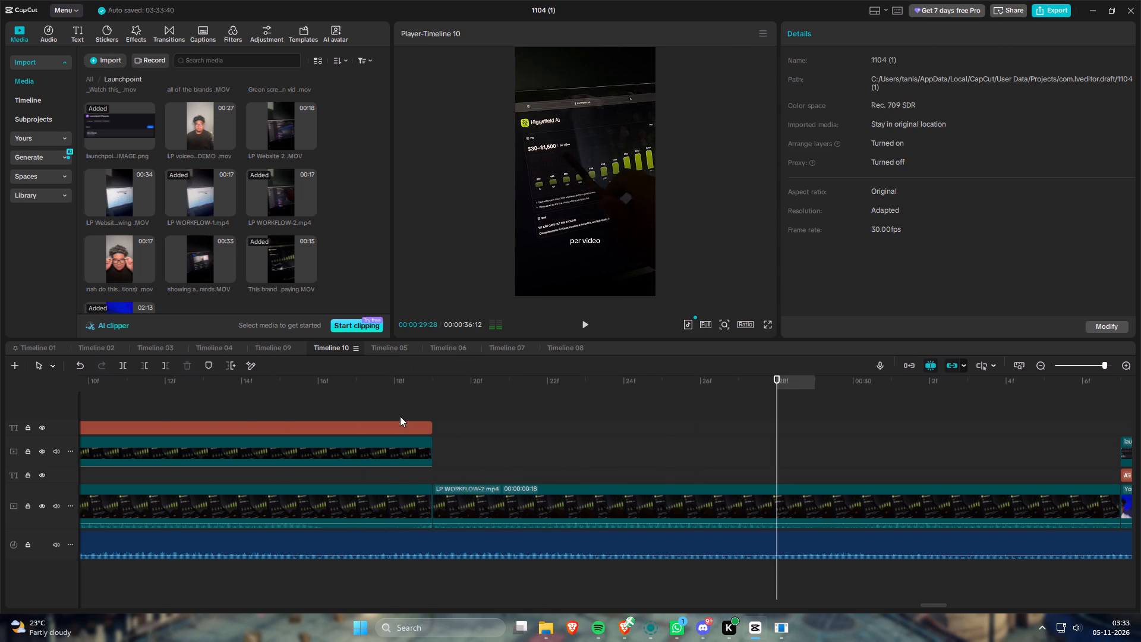
{"action": "left_click_drag", "start_coordinate": [298, 379], "coordinate": [152, 401]}
{"action": "key", "text": "space"}
{"action": "key", "text": "space"}
{"action": "left_click_drag", "start_coordinate": [551, 443], "coordinate": [588, 450]}
{"action": "key", "text": "shift+z"}
{"action": "left_click_drag", "start_coordinate": [742, 386], "coordinate": [709, 391]}
{"action": "key", "text": "space"}
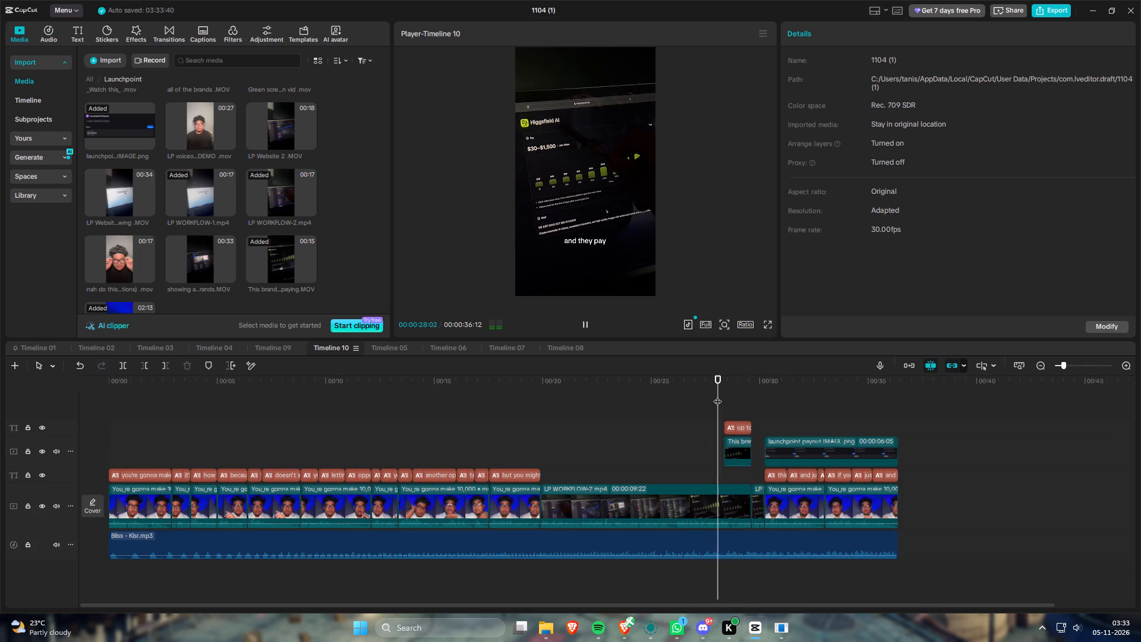
{"action": "key", "text": "space"}
{"action": "key", "text": "space"}
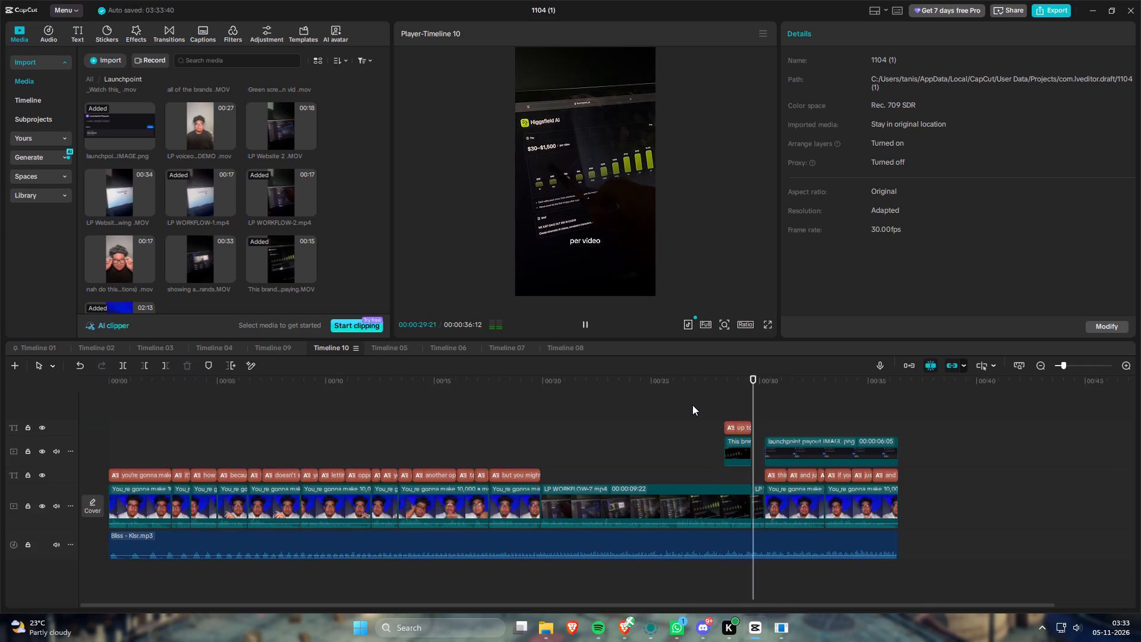
{"action": "key", "text": "space"}
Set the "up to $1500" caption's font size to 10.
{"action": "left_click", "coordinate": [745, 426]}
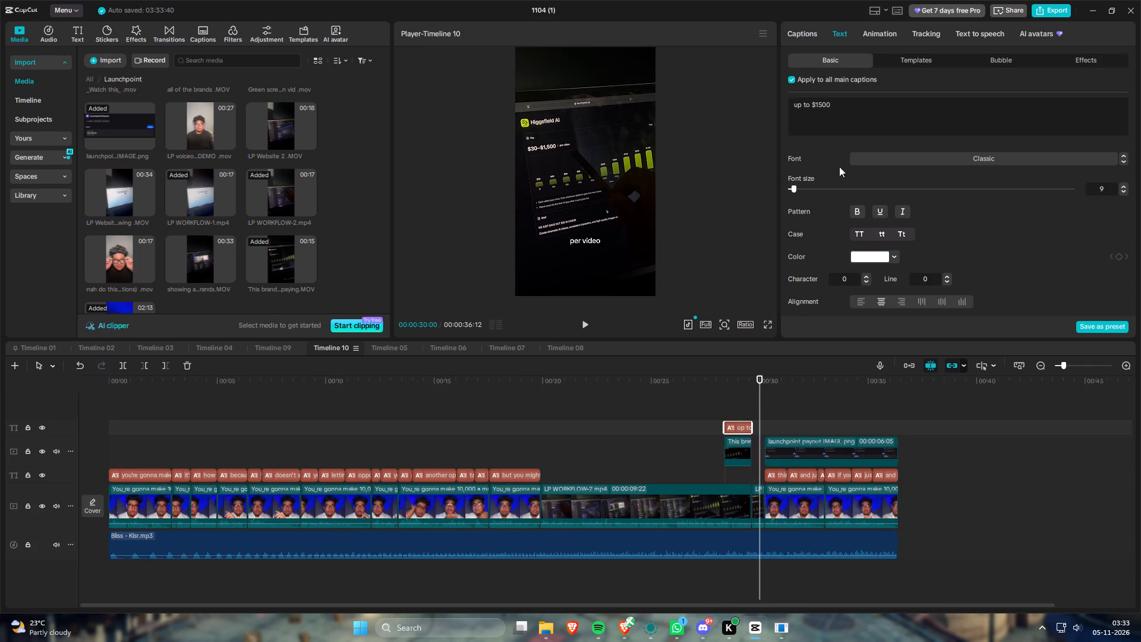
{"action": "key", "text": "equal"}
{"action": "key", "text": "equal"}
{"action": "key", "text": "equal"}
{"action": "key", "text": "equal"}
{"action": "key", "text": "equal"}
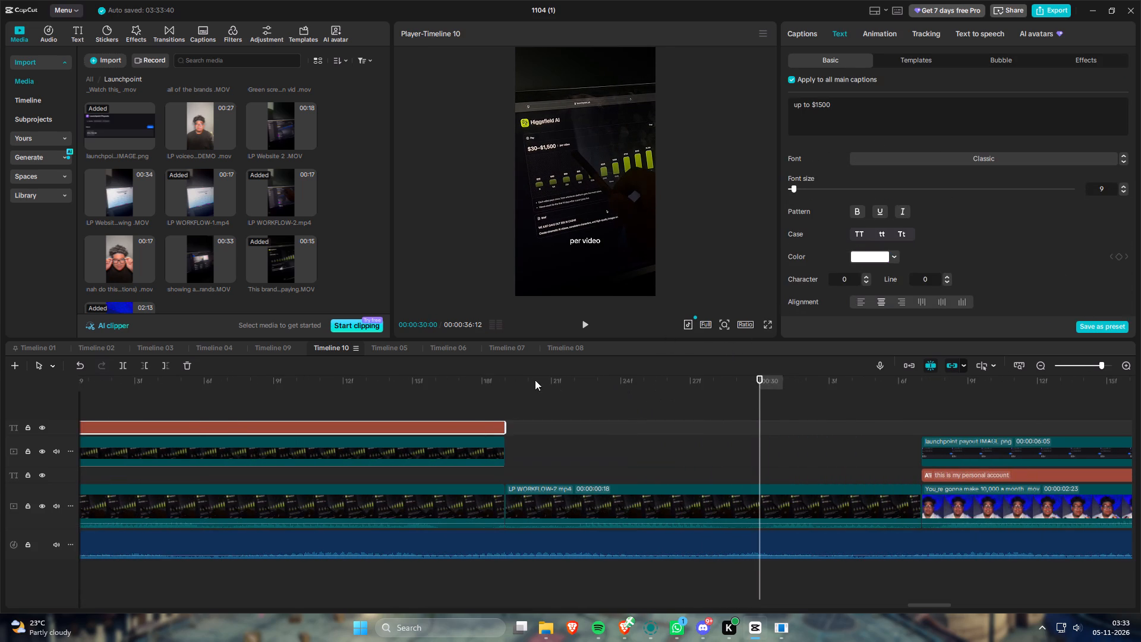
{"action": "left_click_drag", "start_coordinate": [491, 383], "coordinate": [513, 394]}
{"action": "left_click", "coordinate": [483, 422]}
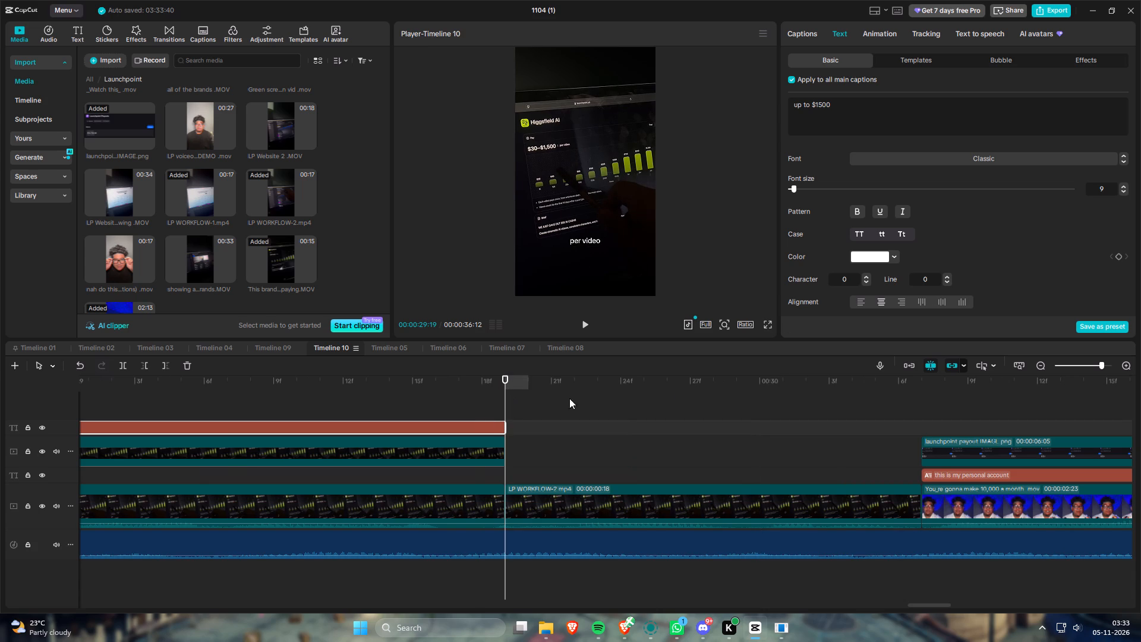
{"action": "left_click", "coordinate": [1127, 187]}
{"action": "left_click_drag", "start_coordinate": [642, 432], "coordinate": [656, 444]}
Recheck the "up to $1500" caption beside "per video", set its font size to 9 and play back its ending.
{"action": "left_click", "coordinate": [474, 426]}
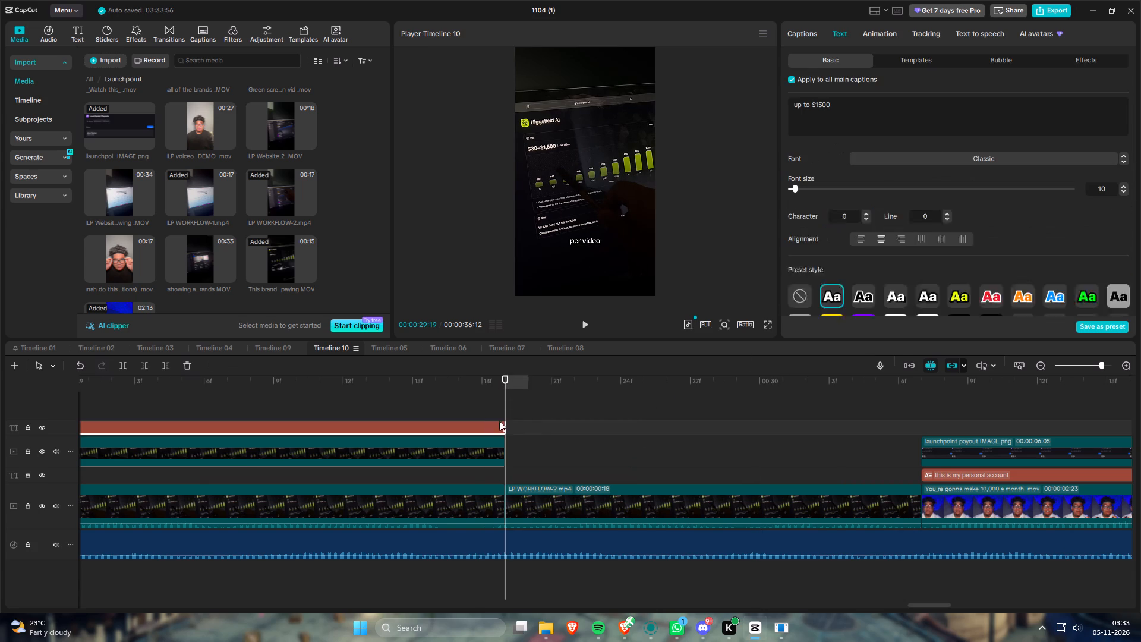
{"action": "left_click_drag", "start_coordinate": [610, 438], "coordinate": [633, 446]}
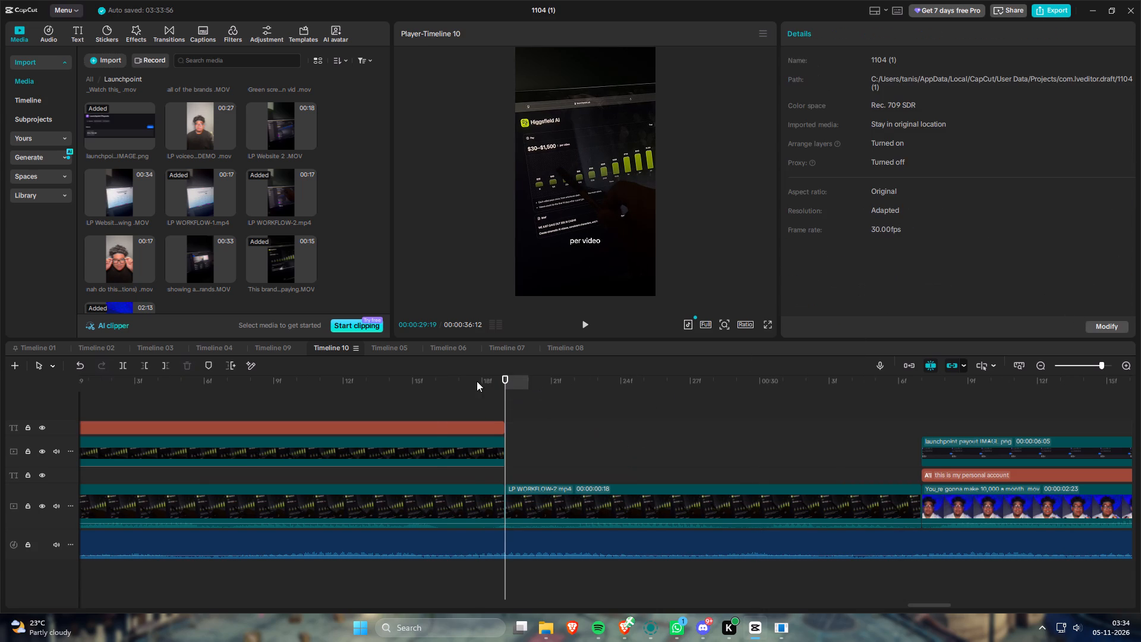
{"action": "left_click_drag", "start_coordinate": [472, 382], "coordinate": [498, 404]}
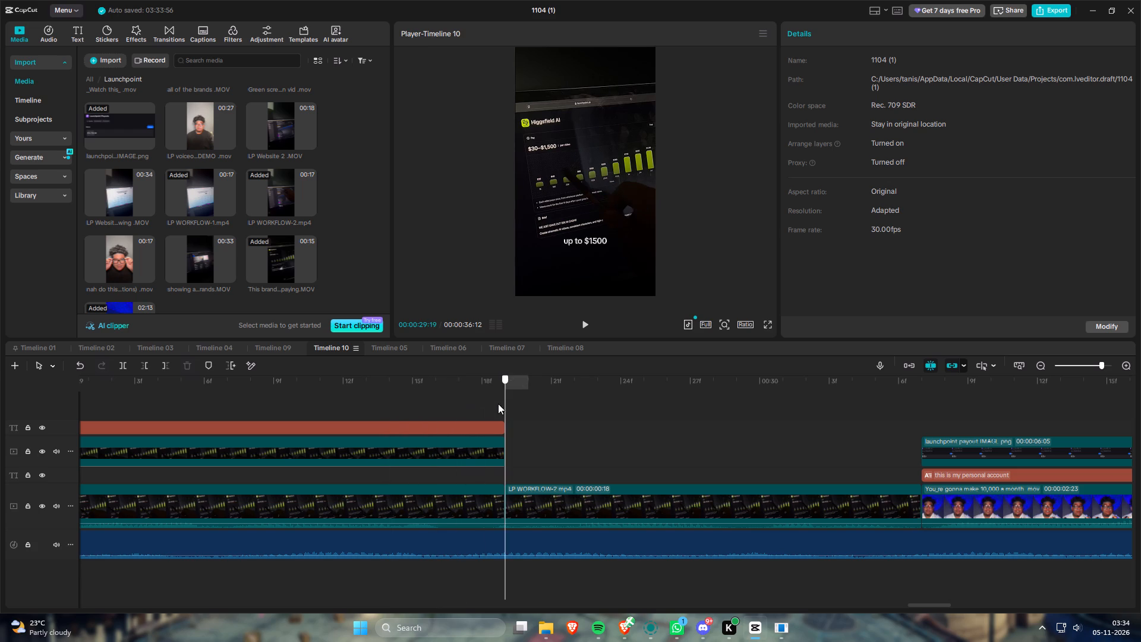
{"action": "left_click_drag", "start_coordinate": [498, 404], "coordinate": [481, 411]}
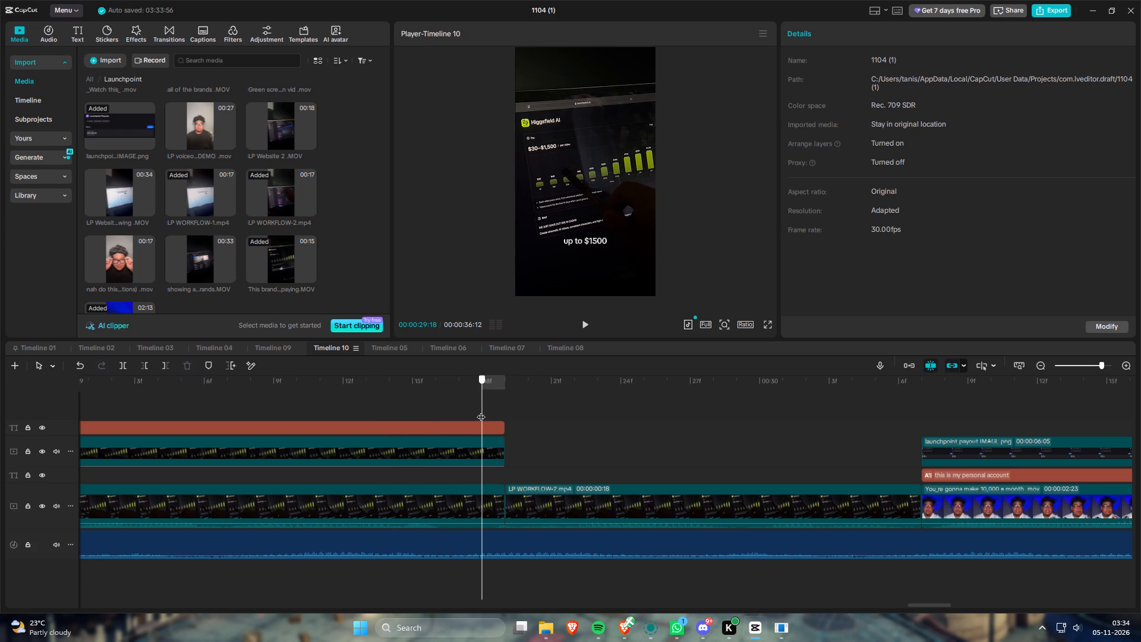
{"action": "left_click_drag", "start_coordinate": [481, 411], "coordinate": [483, 411]}
{"action": "left_click", "coordinate": [468, 427]}
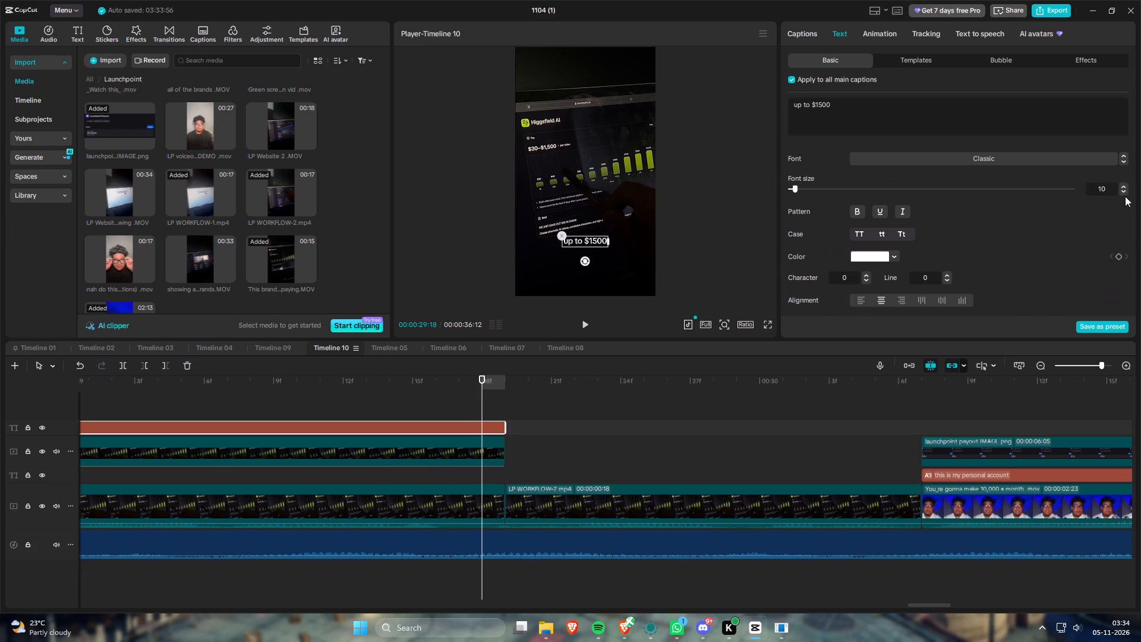
{"action": "left_click", "coordinate": [1126, 191]}
{"action": "left_click_drag", "start_coordinate": [622, 433], "coordinate": [663, 455]}
{"action": "left_click_drag", "start_coordinate": [401, 379], "coordinate": [335, 387]}
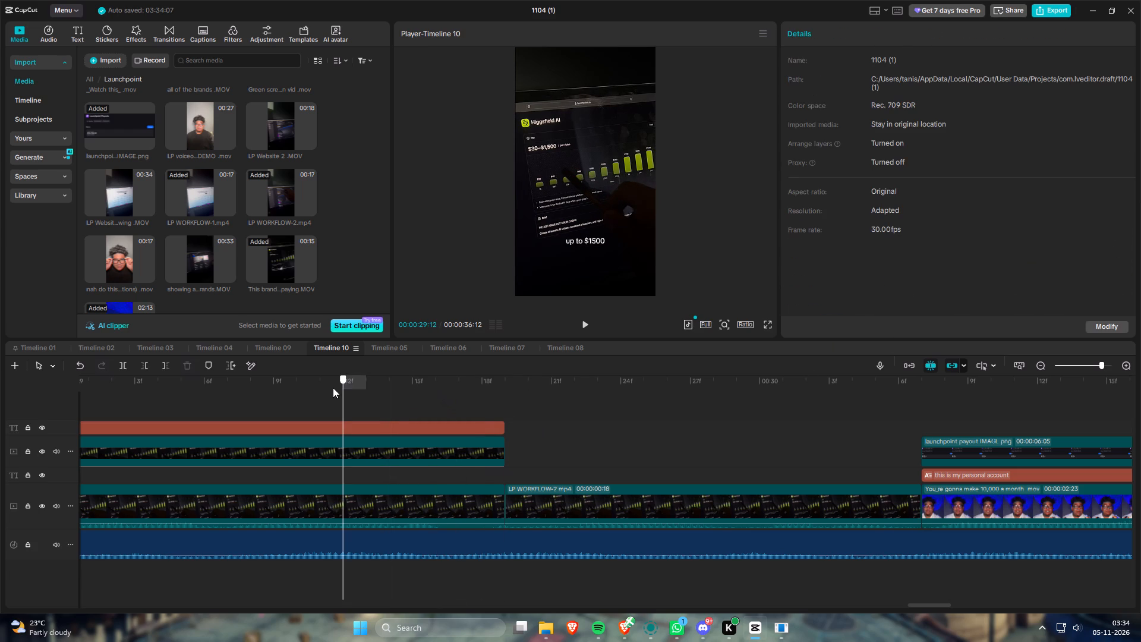
{"action": "key", "text": "space"}
{"action": "key", "text": "space"}
{"action": "left_click_drag", "start_coordinate": [627, 421], "coordinate": [666, 437]}
Check the font size of the other main captions, then play back the closing section and the payout section.
{"action": "key", "text": "shift+z"}
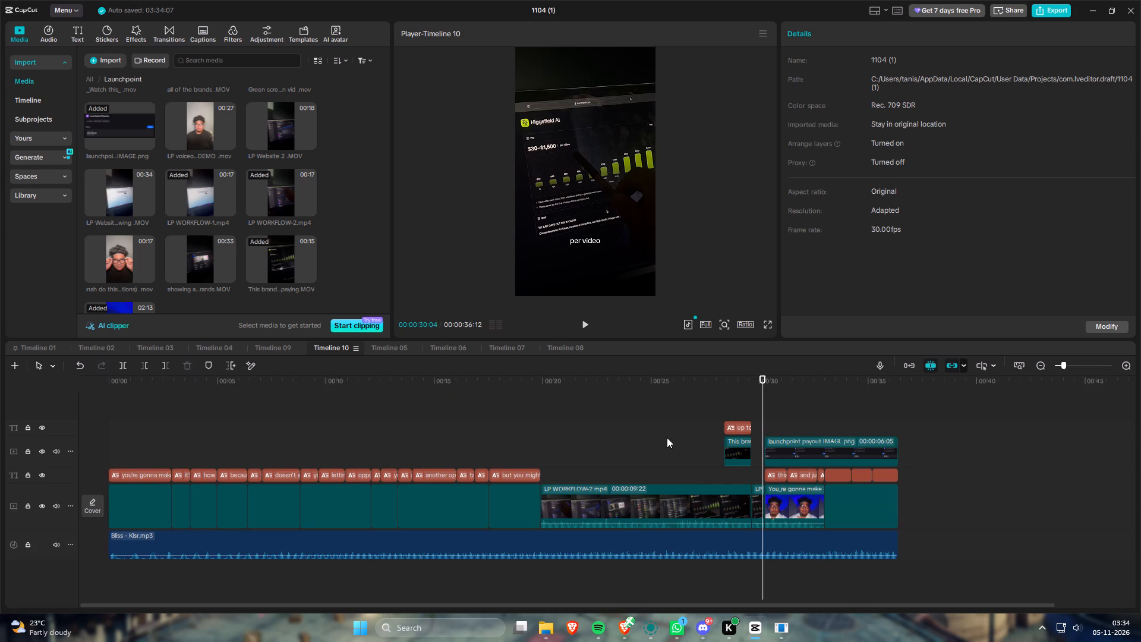
{"action": "left_click_drag", "start_coordinate": [915, 474], "coordinate": [758, 476]}
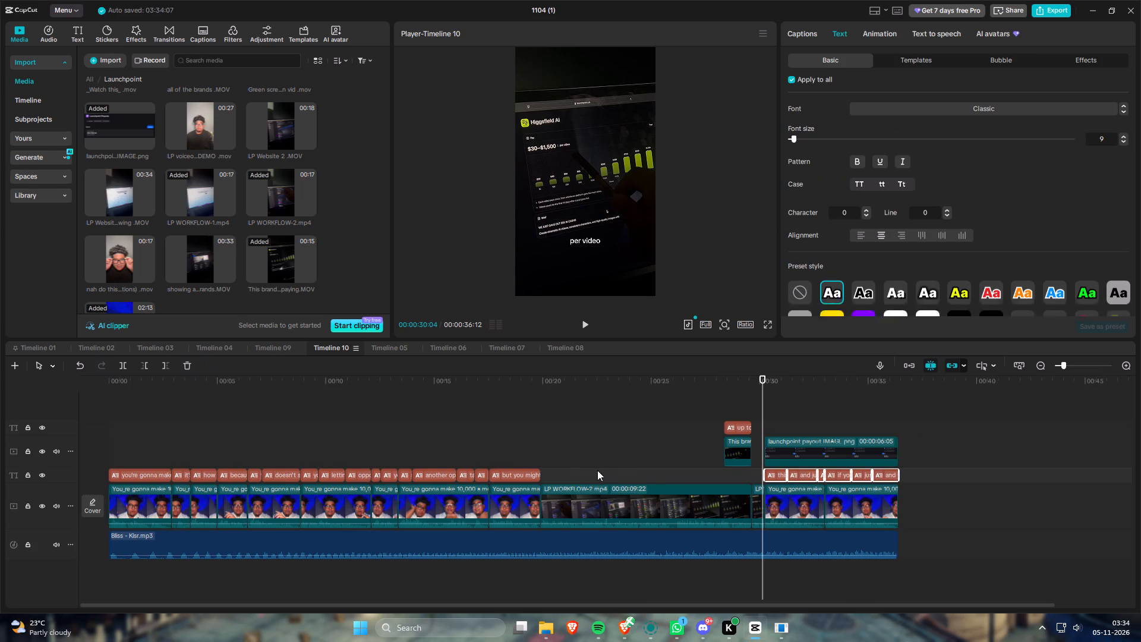
{"action": "left_click_drag", "start_coordinate": [566, 458], "coordinate": [125, 474], "text": "ctrl"}
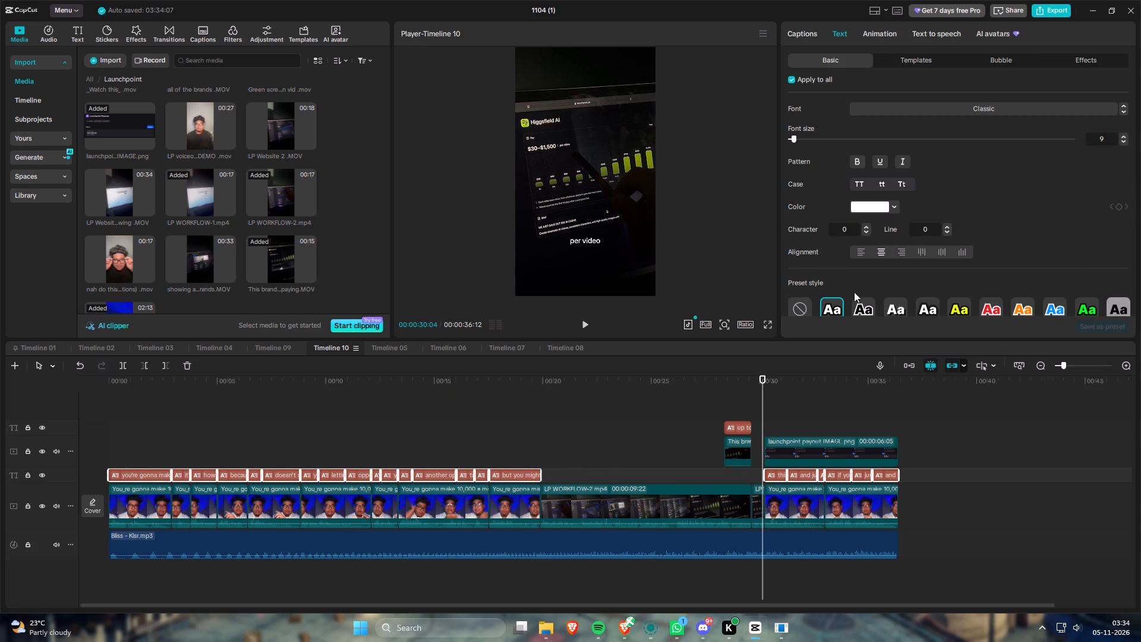
{"action": "left_click_drag", "start_coordinate": [1008, 420], "coordinate": [1026, 442]}
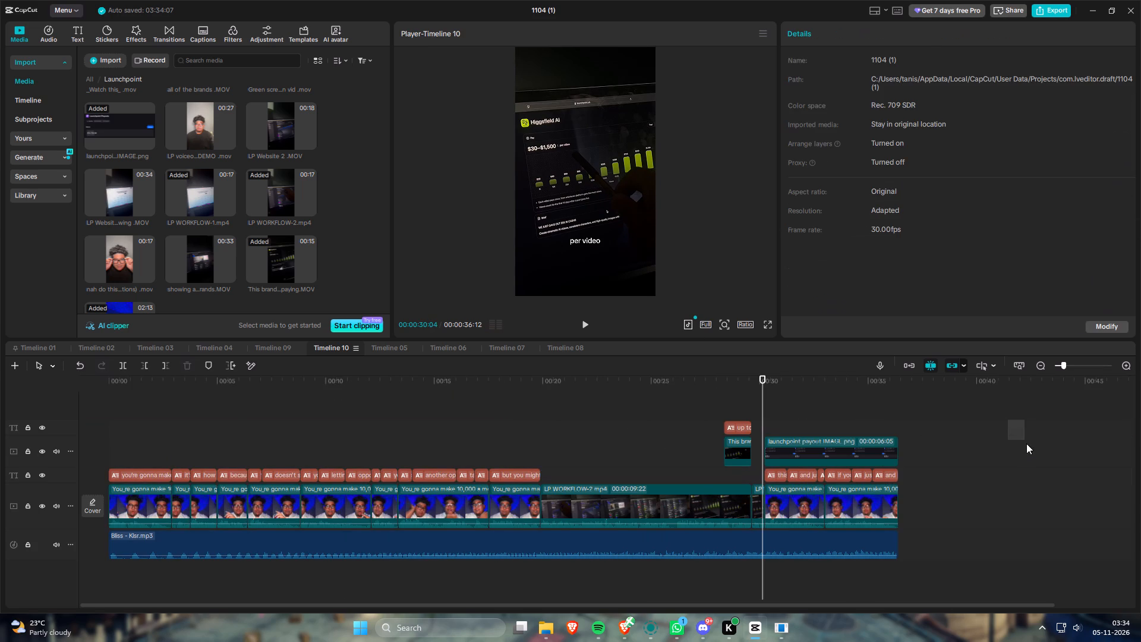
{"action": "key", "text": "space"}
{"action": "key", "text": "space"}
{"action": "left_click_drag", "start_coordinate": [931, 477], "coordinate": [766, 470]}
{"action": "left_click_drag", "start_coordinate": [981, 456], "coordinate": [1004, 477]}
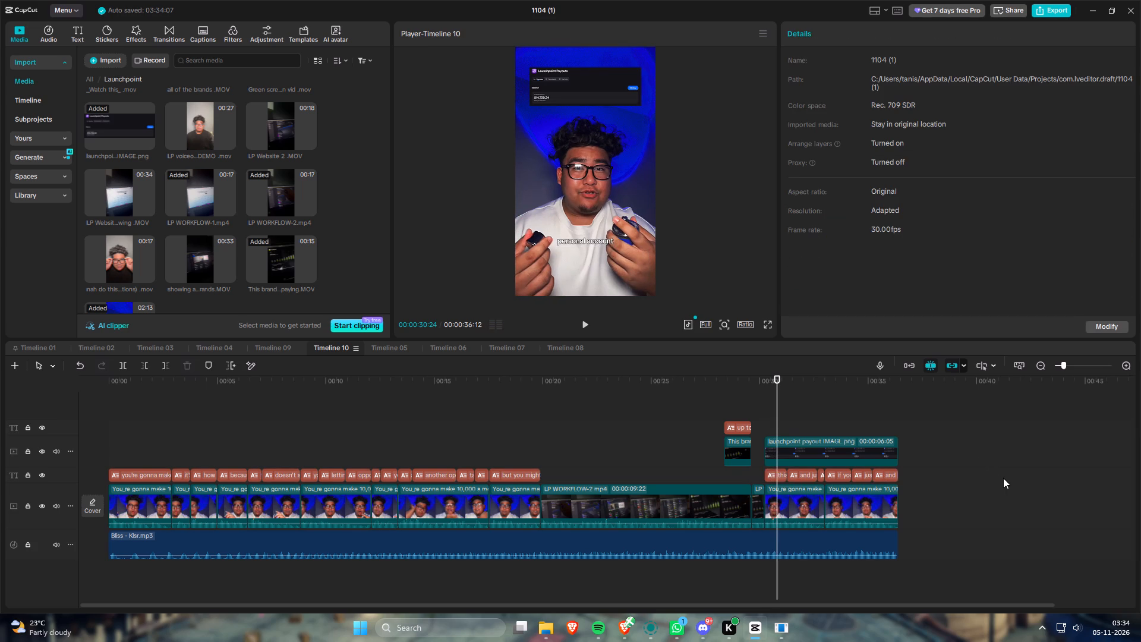
{"action": "key", "text": "space"}
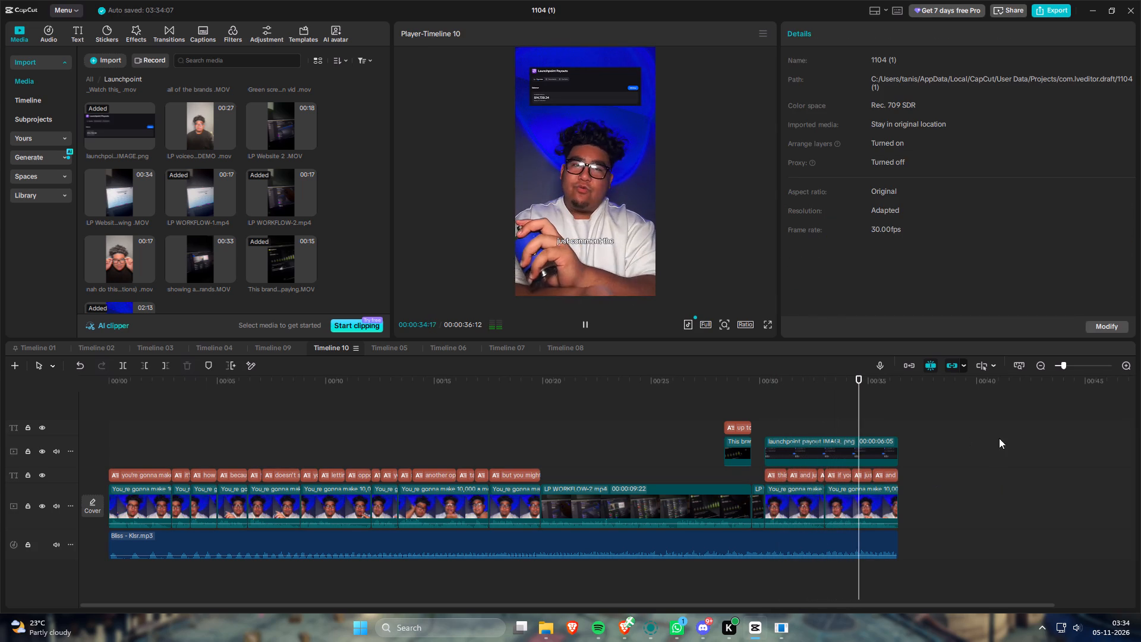
{"action": "left_click", "coordinate": [700, 381]}
{"action": "left_click_drag", "start_coordinate": [1008, 460], "coordinate": [1036, 474]}
{"action": "key", "text": "space"}
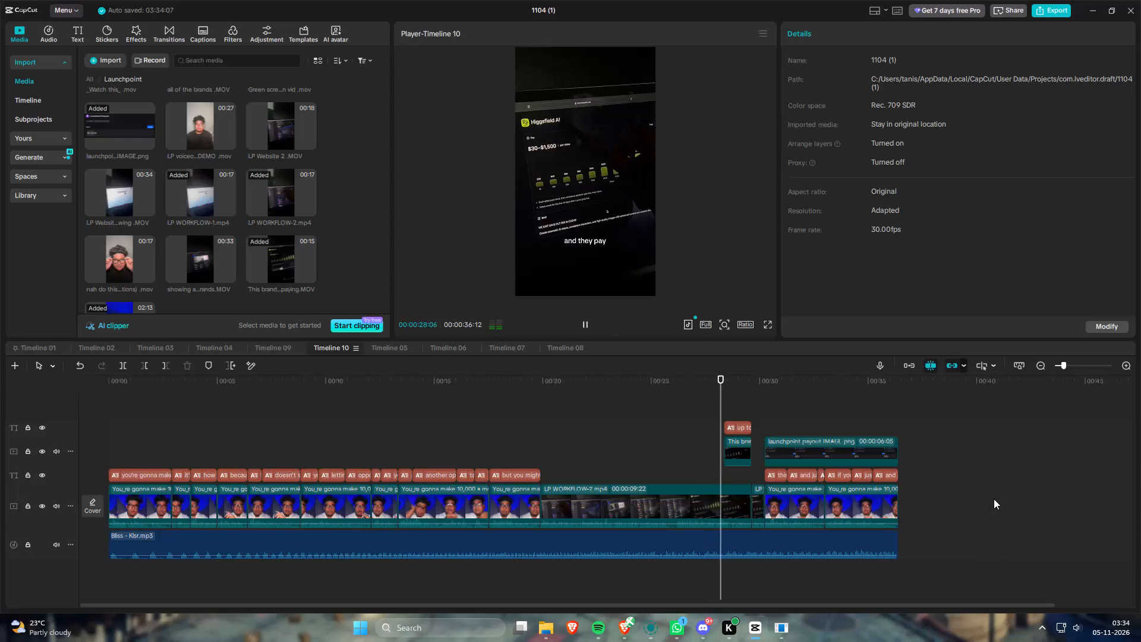
{"action": "key", "text": "space"}
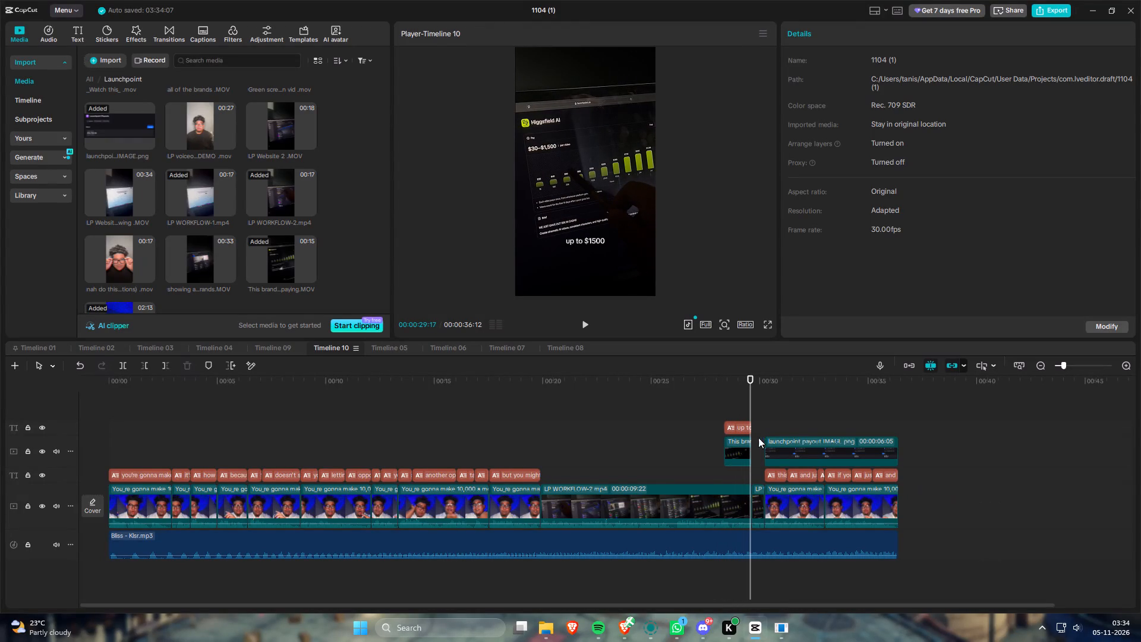
Change the payout caption's text to "up to 1500 dollars".
{"action": "left_click", "coordinate": [739, 426]}
{"action": "left_click", "coordinate": [816, 102]}
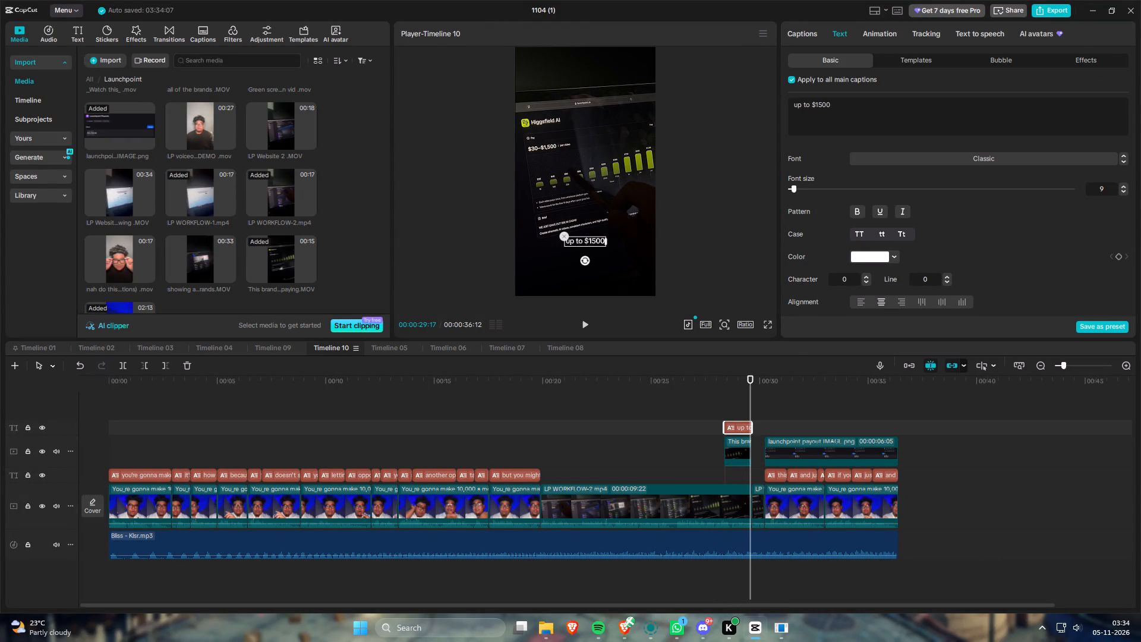
{"action": "key", "text": "BackSpace"}
{"action": "key", "text": "ctrl+Right"}
{"action": "key", "text": "space"}
{"action": "type", "text": "dollars"}
{"action": "left_click_drag", "start_coordinate": [970, 503], "coordinate": [988, 514]}
Play back the reworded payout caption's ending through to the start of the "this is my personal account" section.
{"action": "key", "text": "space"}
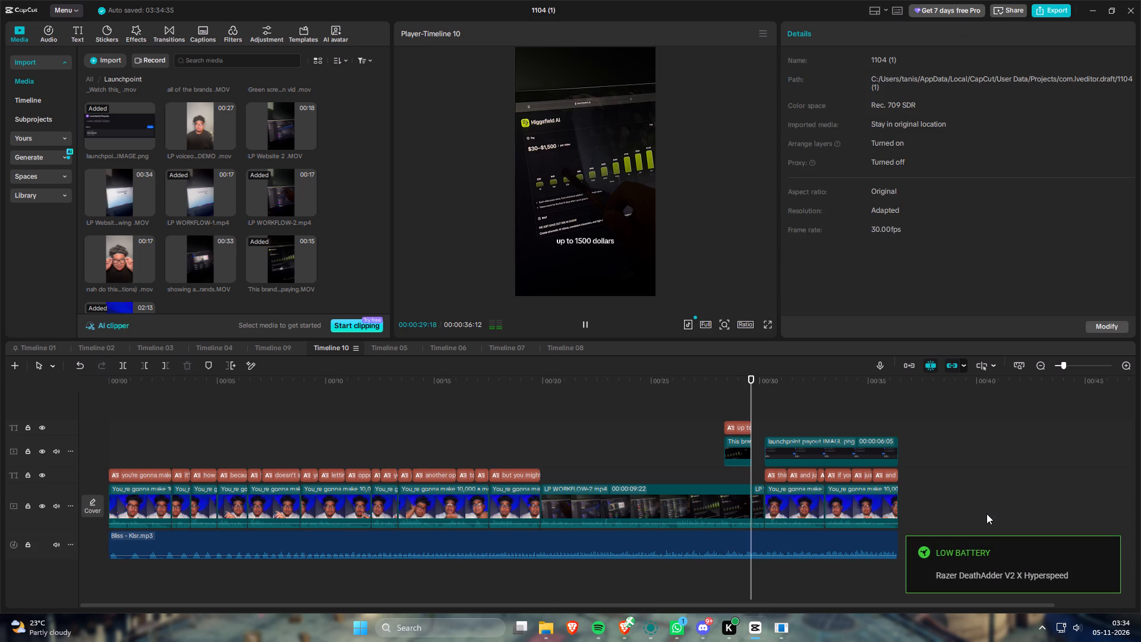
{"action": "key", "text": "space"}
{"action": "left_click_drag", "start_coordinate": [998, 460], "coordinate": [1025, 479]}
{"action": "key", "text": "space"}
{"action": "key", "text": "space"}
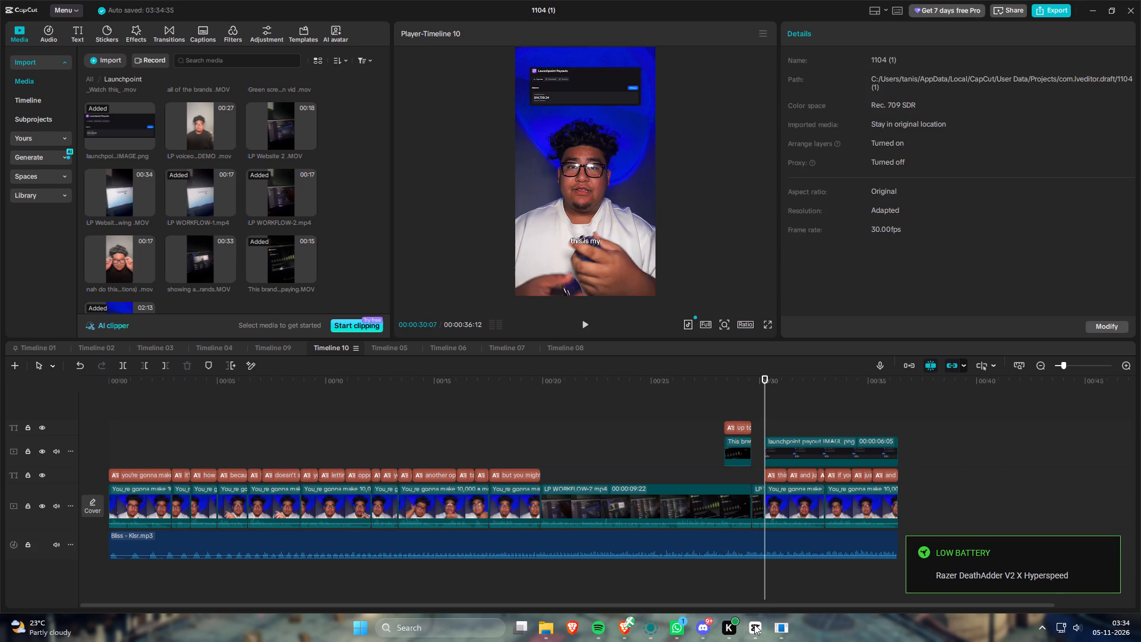
{"action": "left_click", "coordinate": [754, 624]}
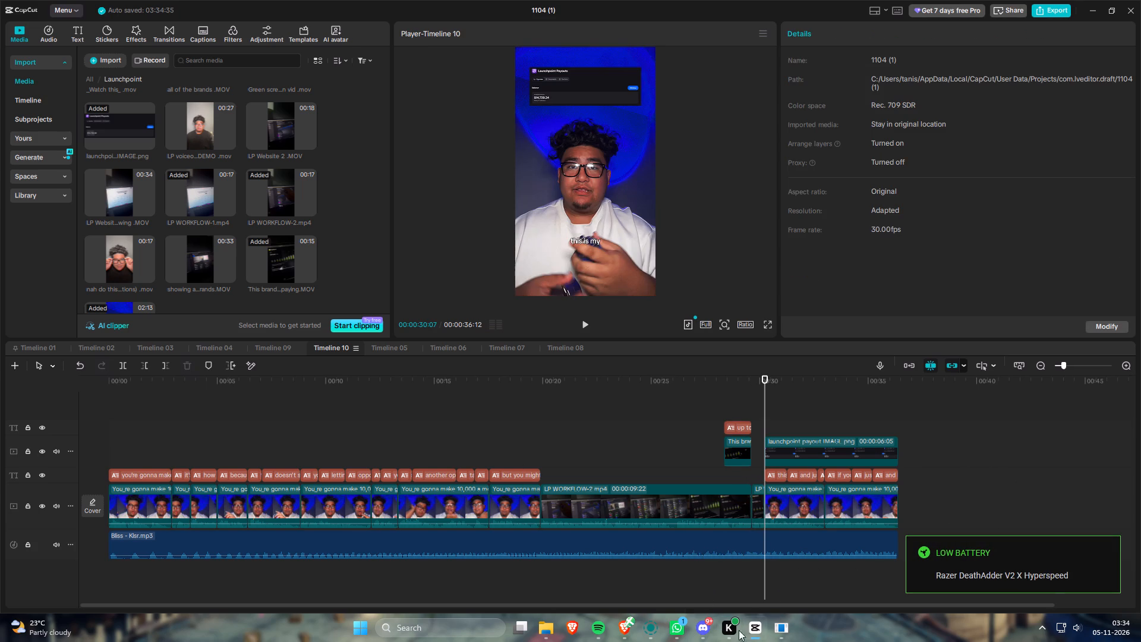
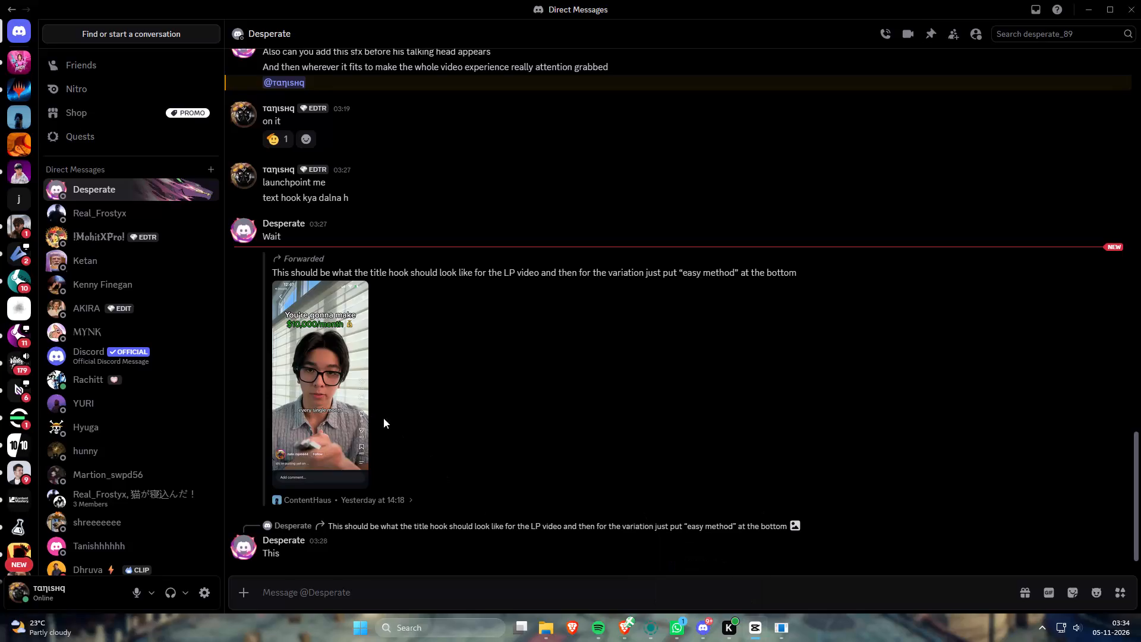
Switch to CapCut and add a default text clip at Timeline 10's start, trimmed to end with the first "you're gonna make" caption.
{"action": "left_click", "coordinate": [755, 630]}
{"action": "left_click_drag", "start_coordinate": [144, 382], "coordinate": [23, 399]}
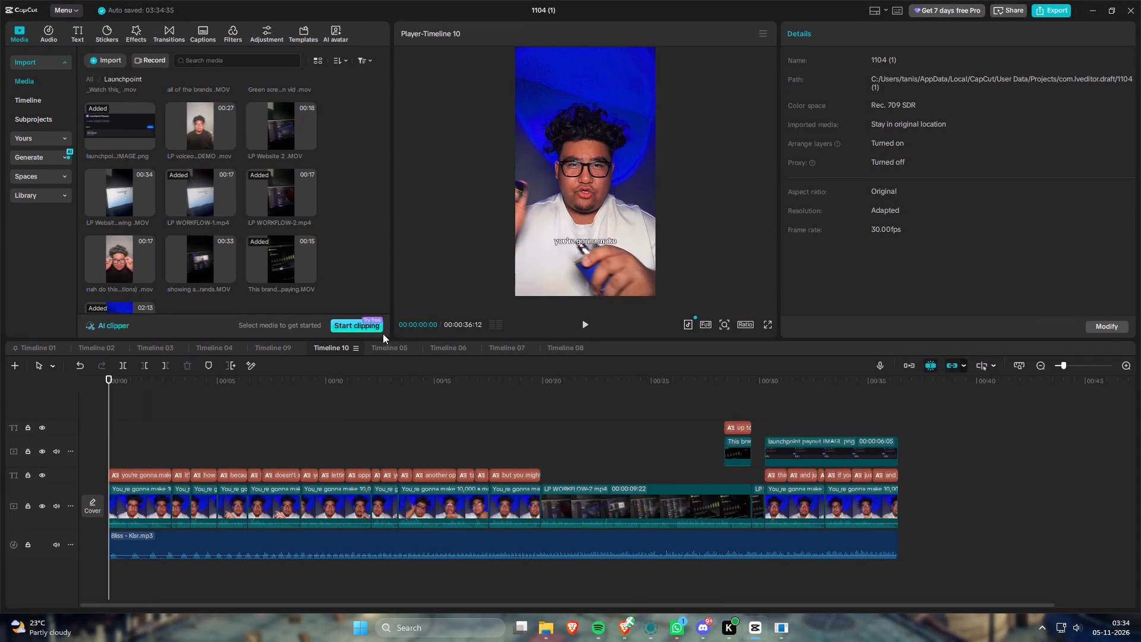
{"action": "left_click", "coordinate": [75, 31]}
{"action": "left_click", "coordinate": [59, 68]}
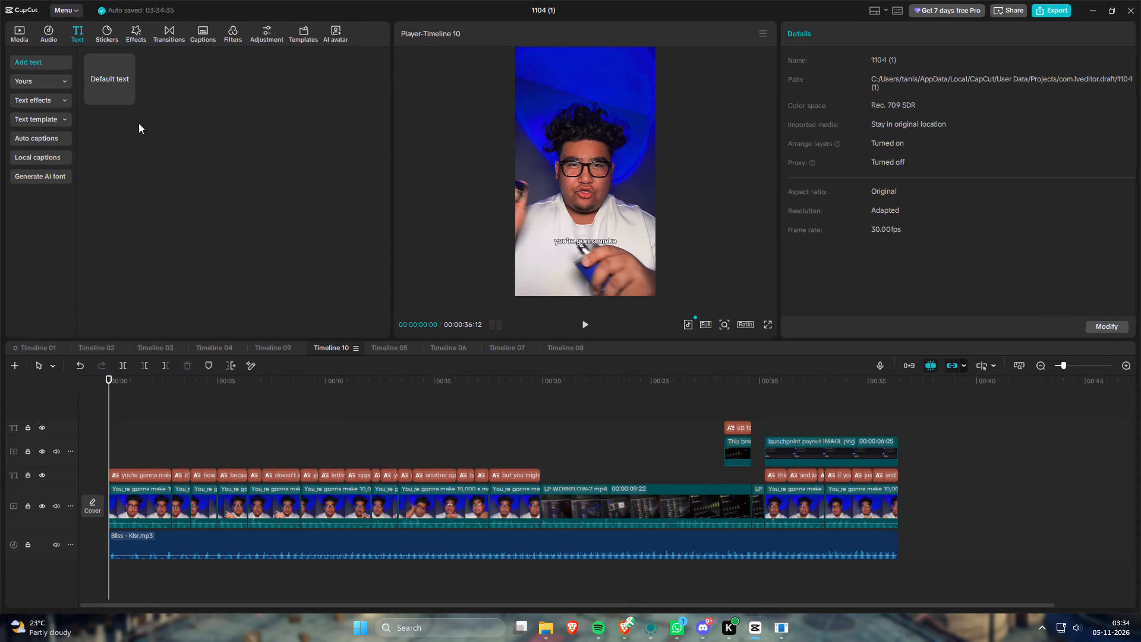
{"action": "left_click", "coordinate": [127, 95]}
{"action": "left_click_drag", "start_coordinate": [153, 421], "coordinate": [151, 448]}
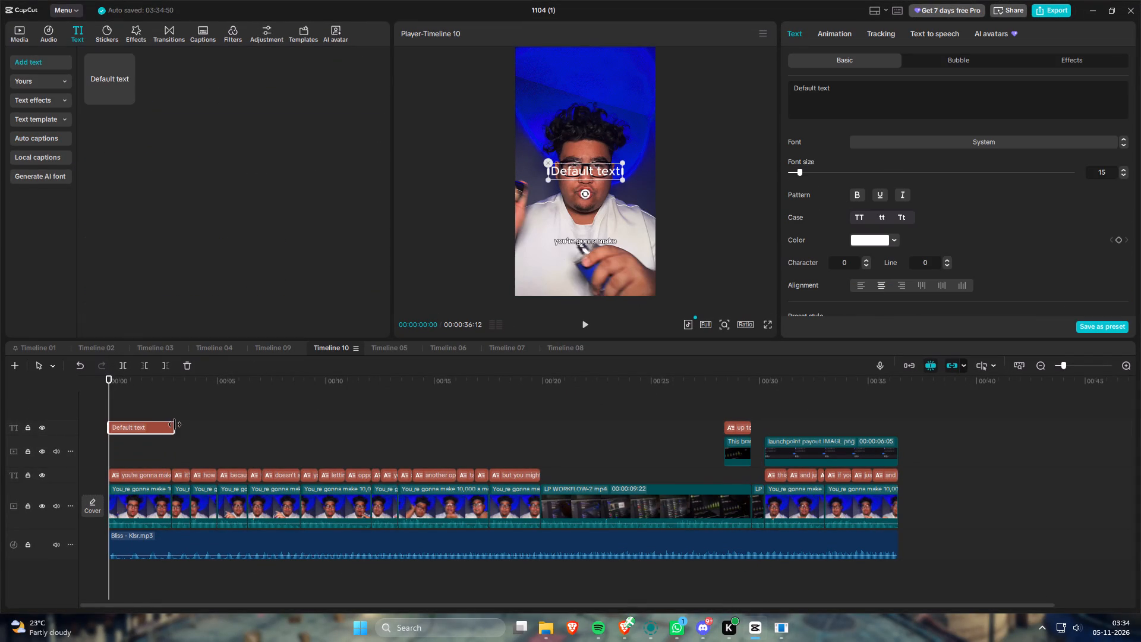
{"action": "left_click", "coordinate": [175, 430]}
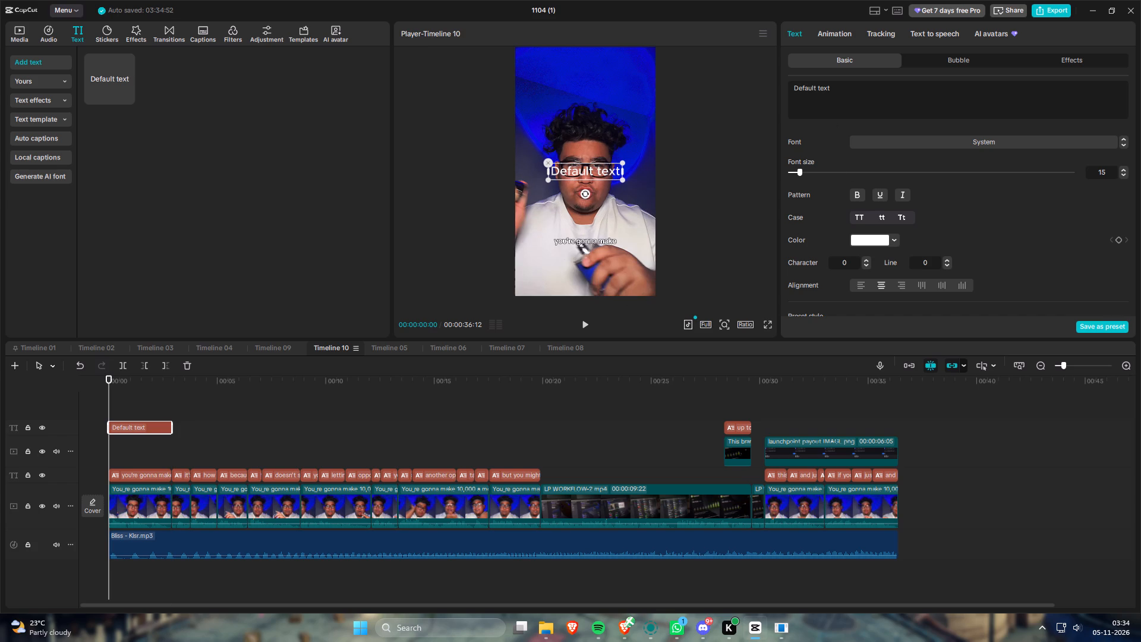
Replace the new text clip's placeholder wording with "You're Gonna Make".
{"action": "left_click", "coordinate": [852, 88]}
{"action": "key", "text": "ctrl+a"}
{"action": "type", "text": "You"}
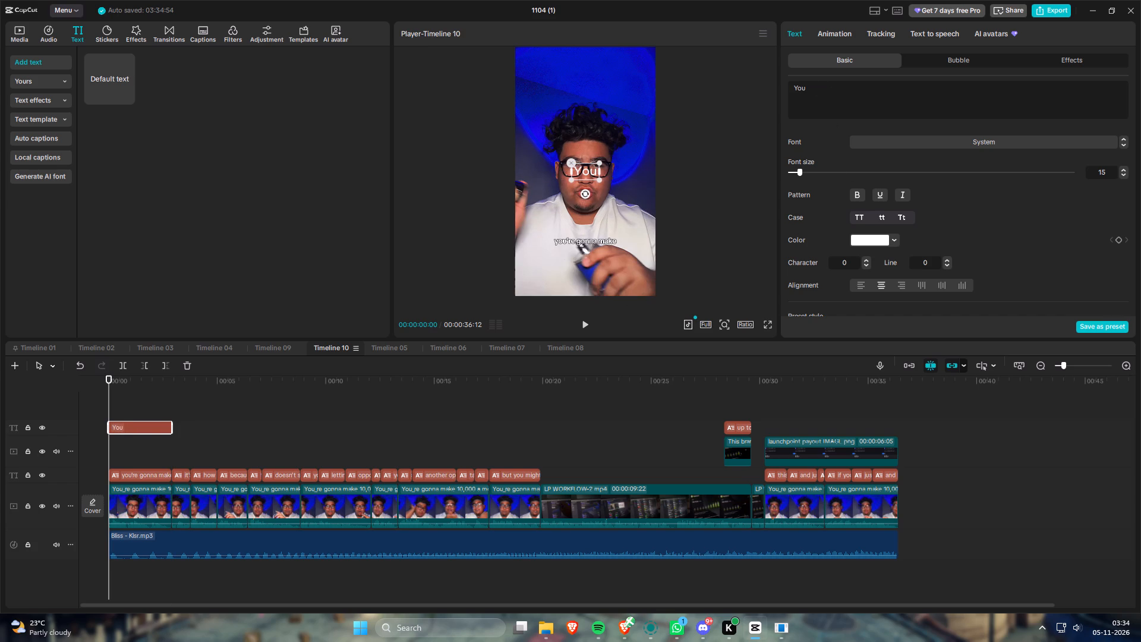
{"action": "type", "text": "'re Gpo"}
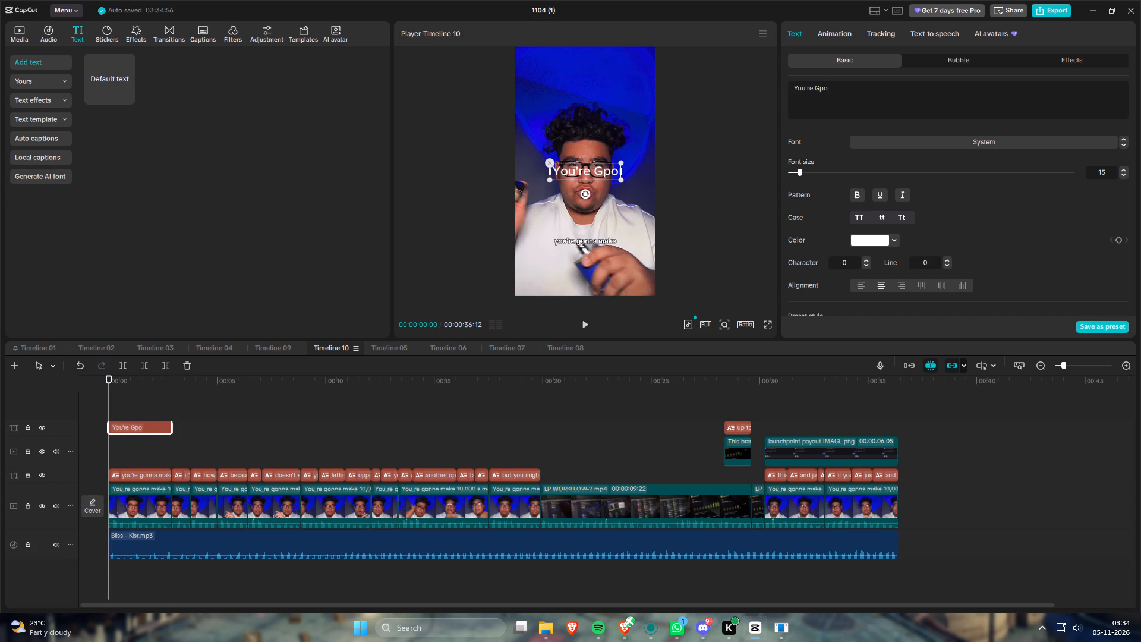
{"action": "key", "text": "BackSpace"}
{"action": "key", "text": "BackSpace"}
{"action": "type", "text": "onna Make"}
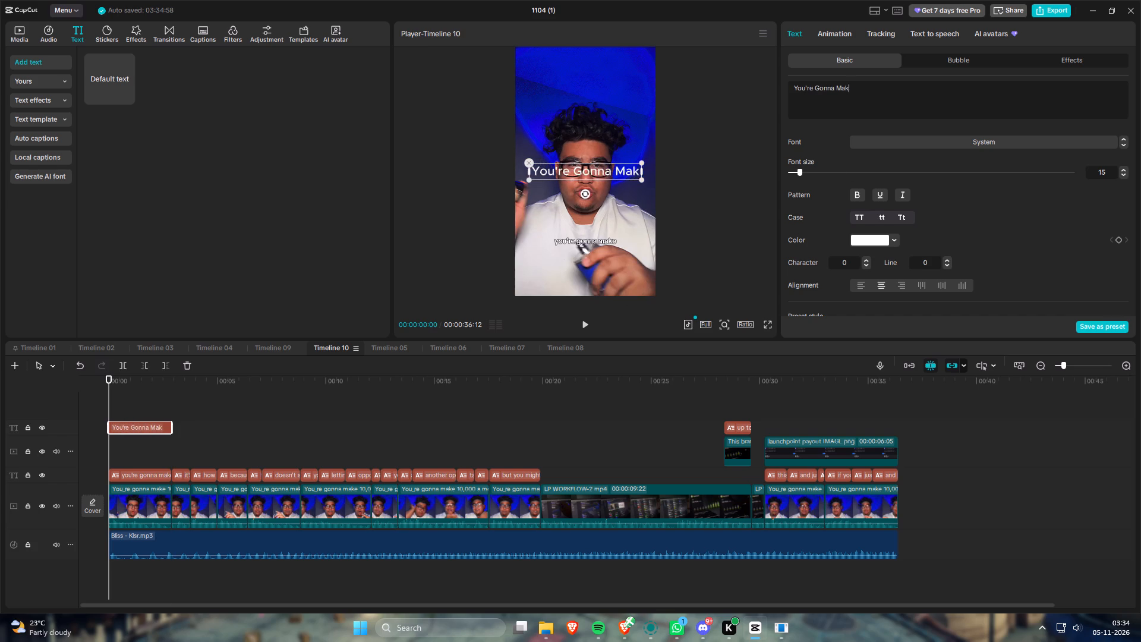
{"action": "key", "text": "space"}
{"action": "key", "text": "BackSpace"}
Add "$10,000/Month" as the second line of the title hook text, followed by a space.
{"action": "key", "text": "Return"}
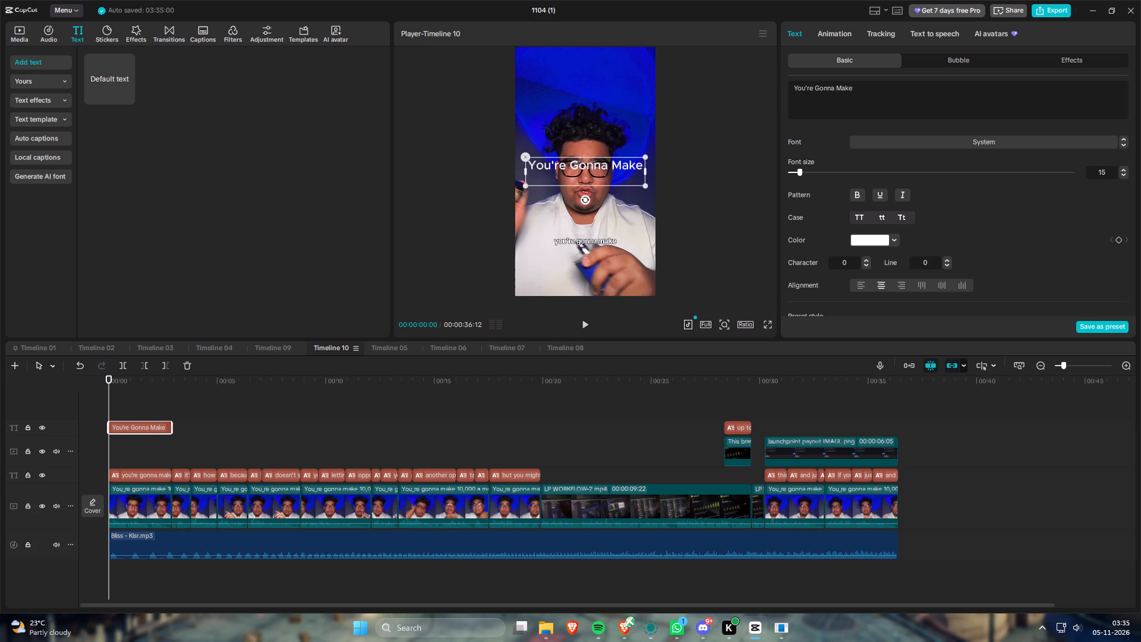
{"action": "type", "text": "10,000"}
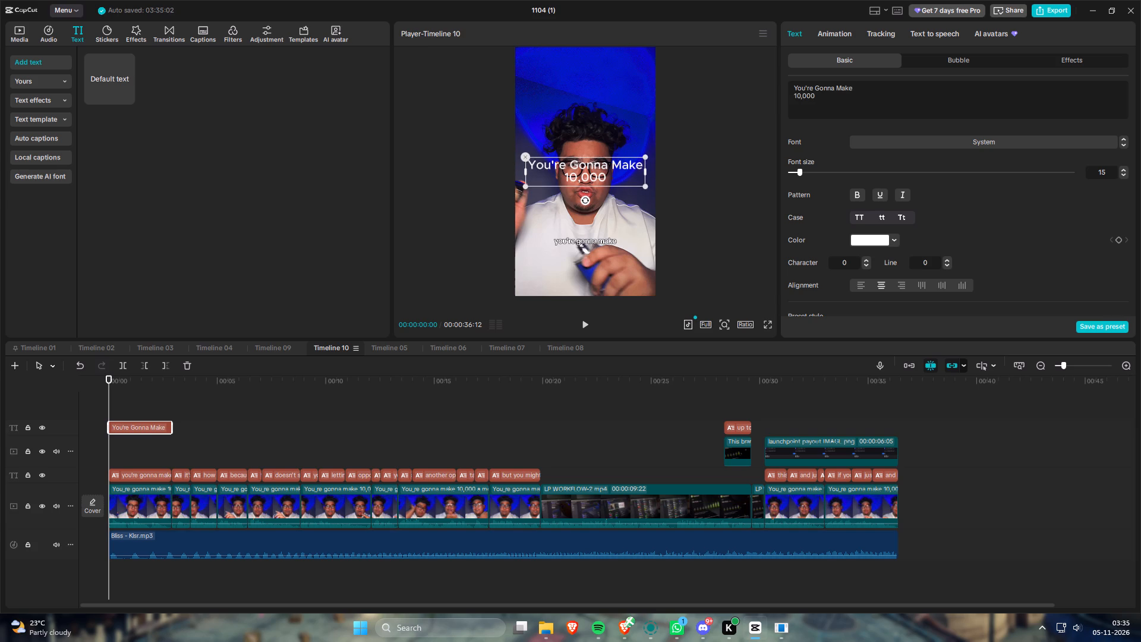
{"action": "key", "text": "ctrl+Left"}
{"action": "key", "text": "ctrl+Left"}
{"action": "key", "text": "Left"}
{"action": "key", "text": "Left"}
{"action": "key", "text": "Left"}
{"action": "key", "text": "Right"}
{"action": "key", "text": "shift+dollar"}
{"action": "key", "text": "Right"}
{"action": "key", "text": "Right"}
{"action": "key", "text": "Right"}
{"action": "key", "text": "Right"}
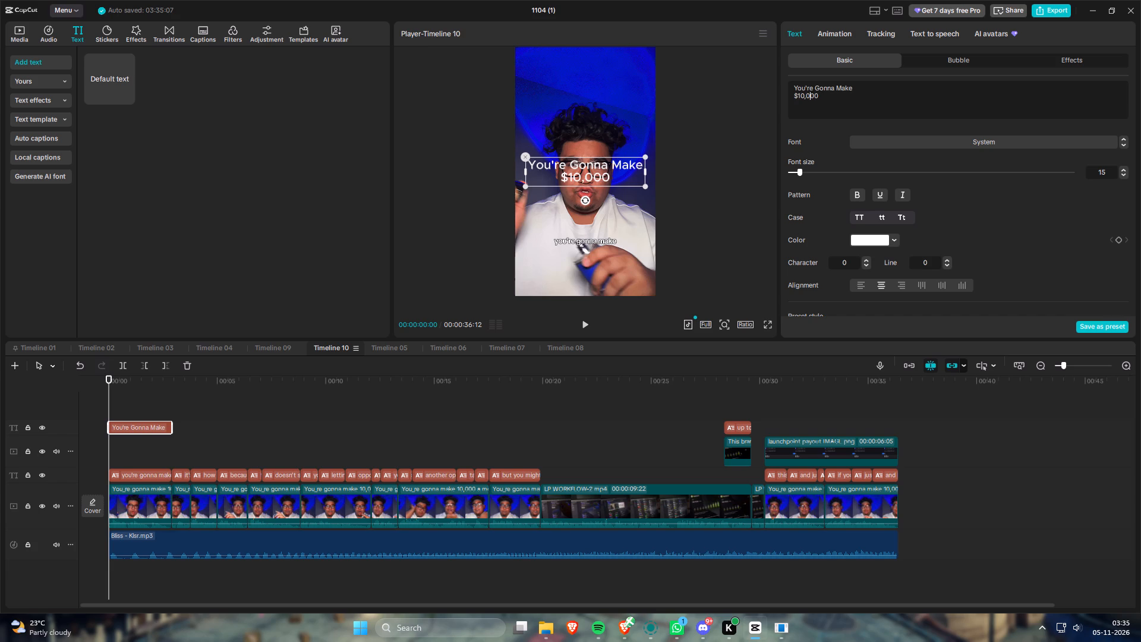
{"action": "key", "text": "Right"}
{"action": "key", "text": "Right"}
{"action": "type", "text": "/Month"}
{"action": "key", "text": "space"}
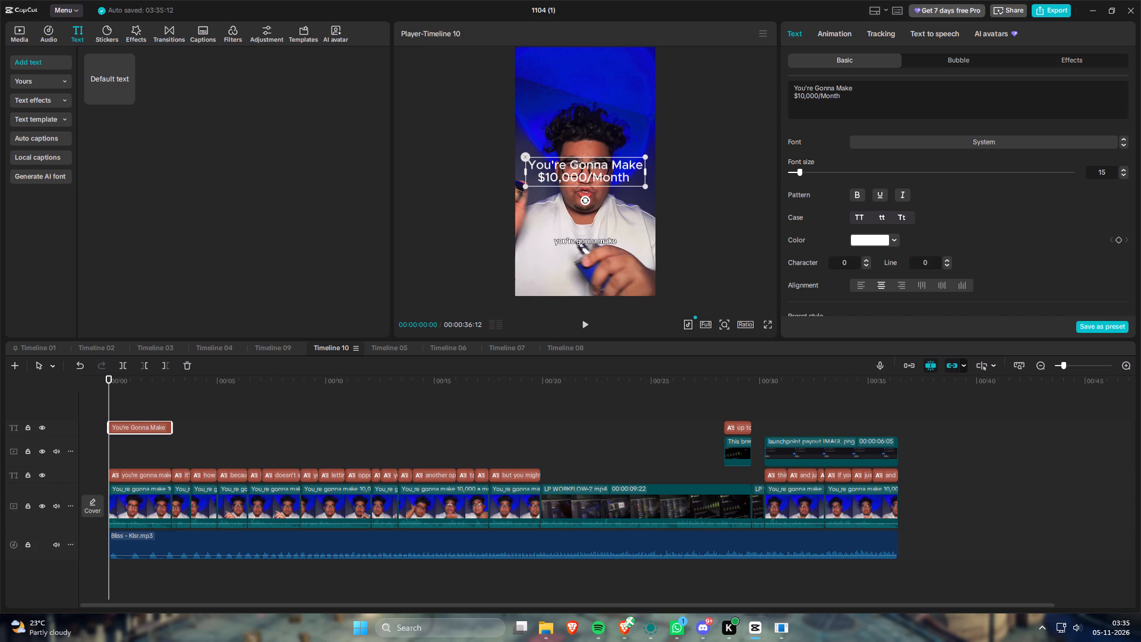
Search the emojis for "money" and insert the money bag emoji after "$10,000/Month".
{"action": "key", "text": "super+period"}
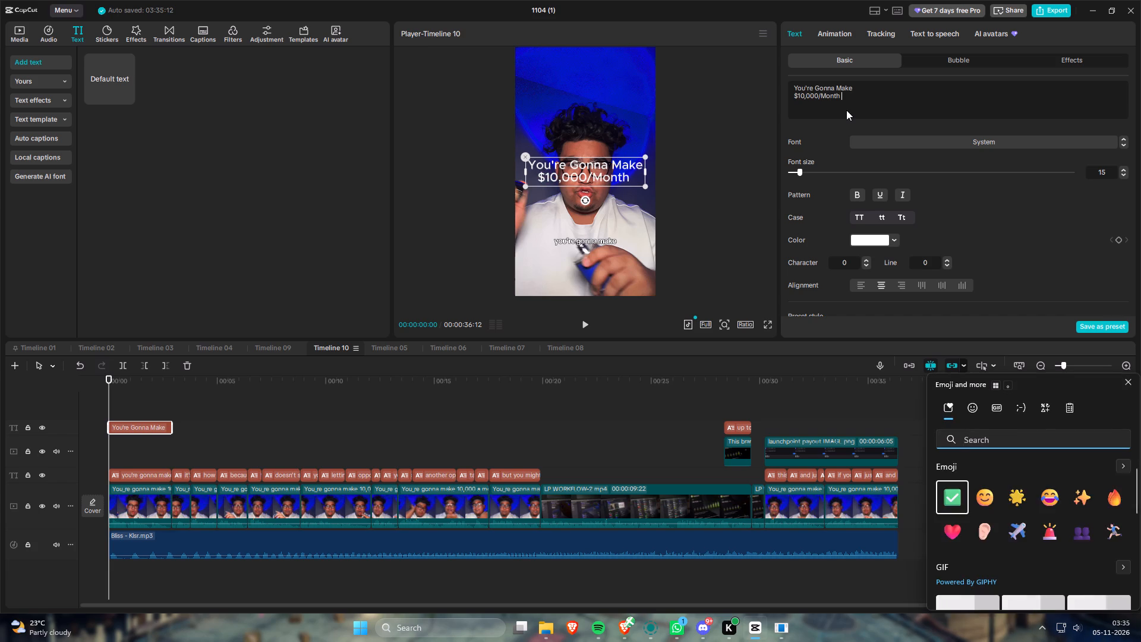
{"action": "type", "text": "moeny"}
{"action": "key", "text": "BackSpace"}
{"action": "key", "text": "BackSpace"}
{"action": "key", "text": "BackSpace"}
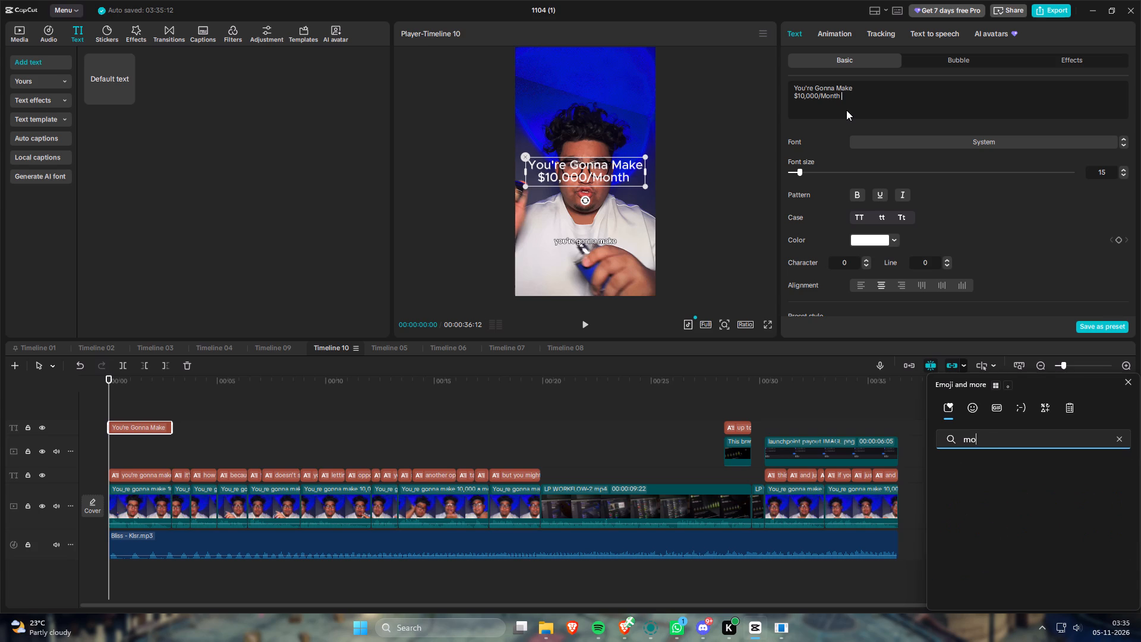
{"action": "type", "text": "ney"}
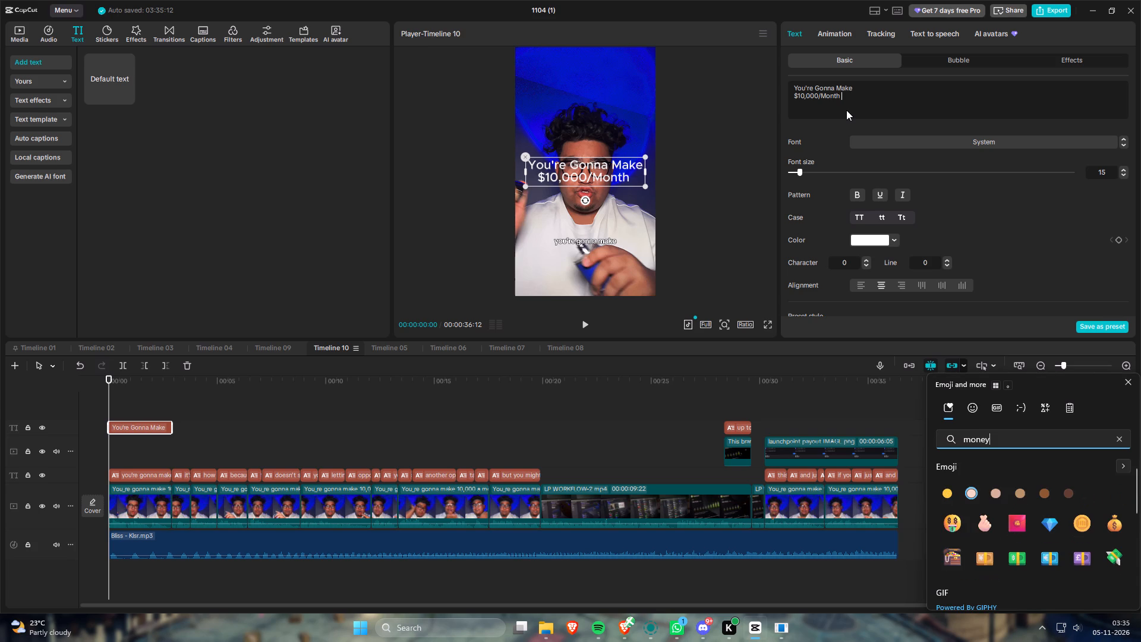
{"action": "left_click", "coordinate": [1118, 528]}
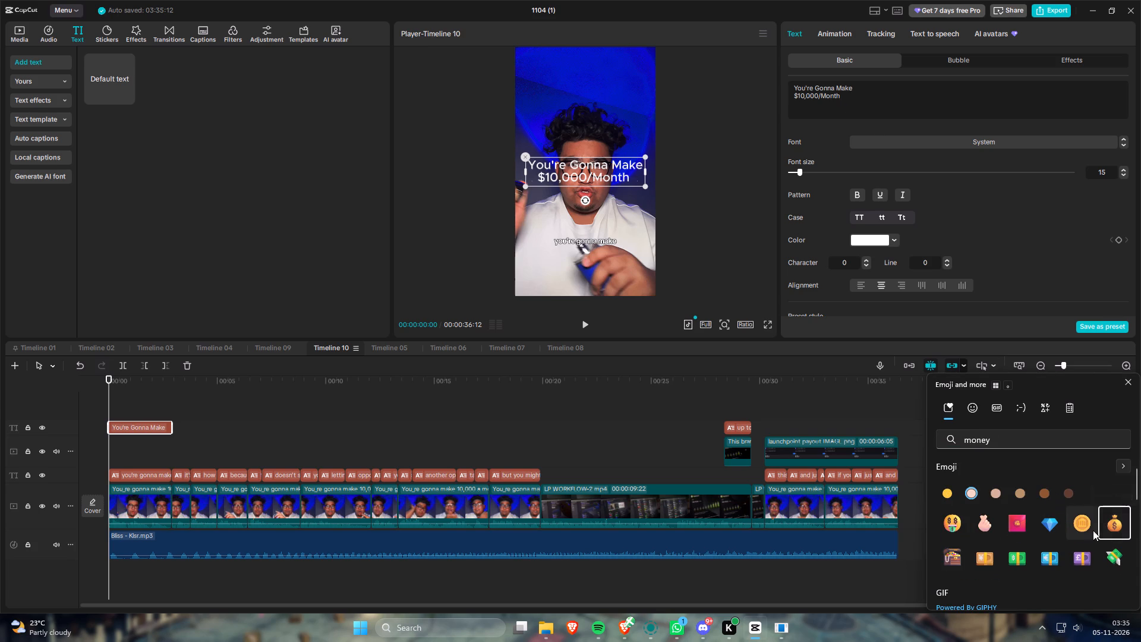
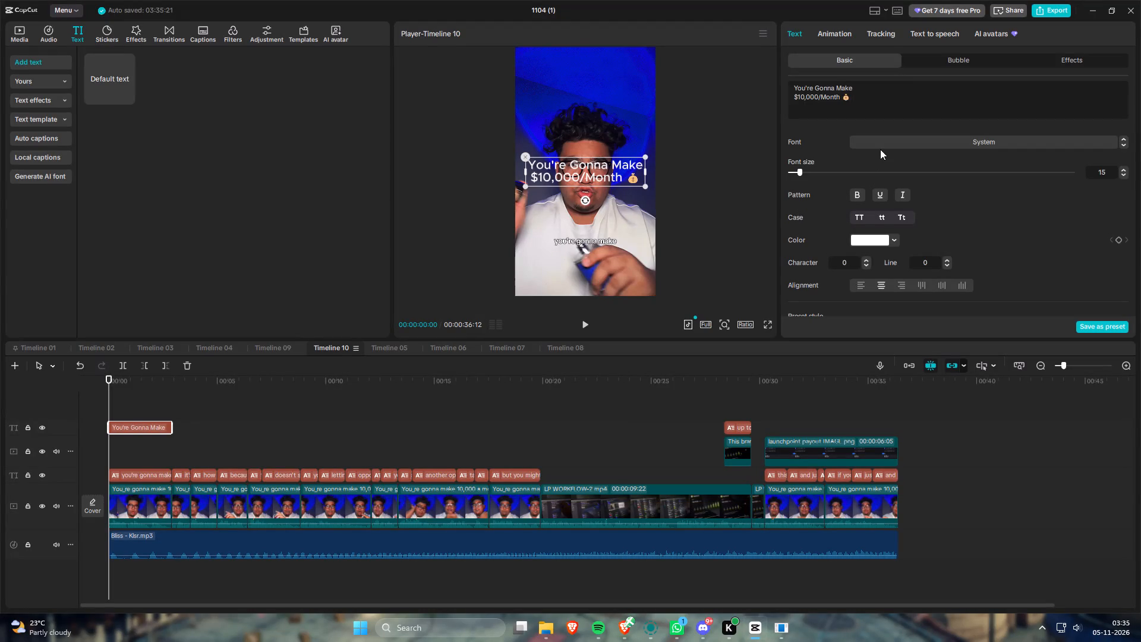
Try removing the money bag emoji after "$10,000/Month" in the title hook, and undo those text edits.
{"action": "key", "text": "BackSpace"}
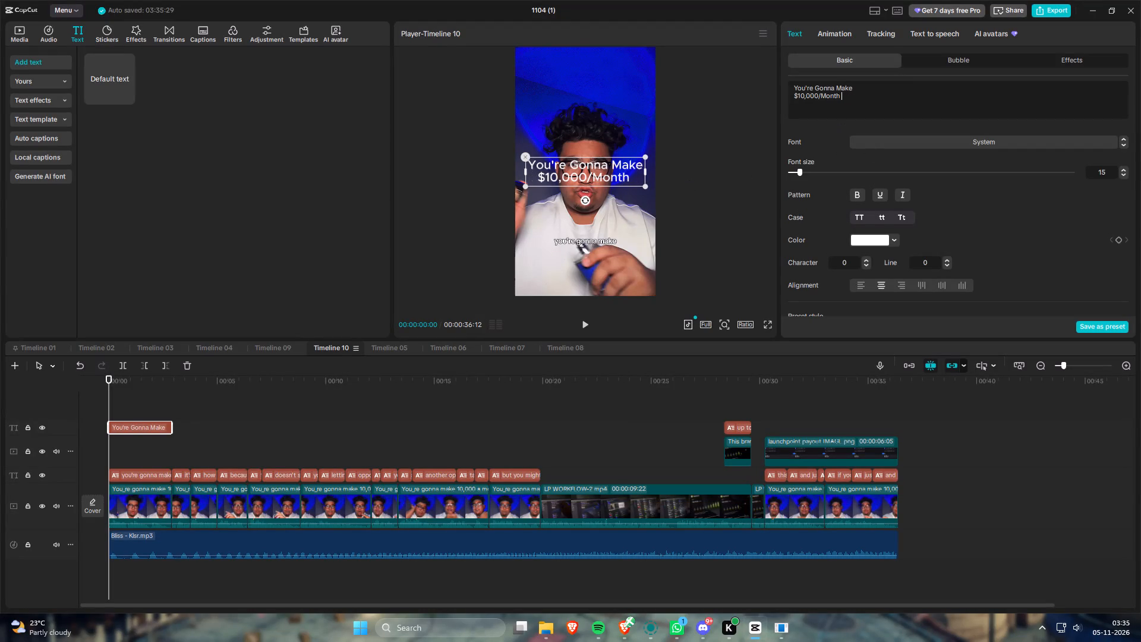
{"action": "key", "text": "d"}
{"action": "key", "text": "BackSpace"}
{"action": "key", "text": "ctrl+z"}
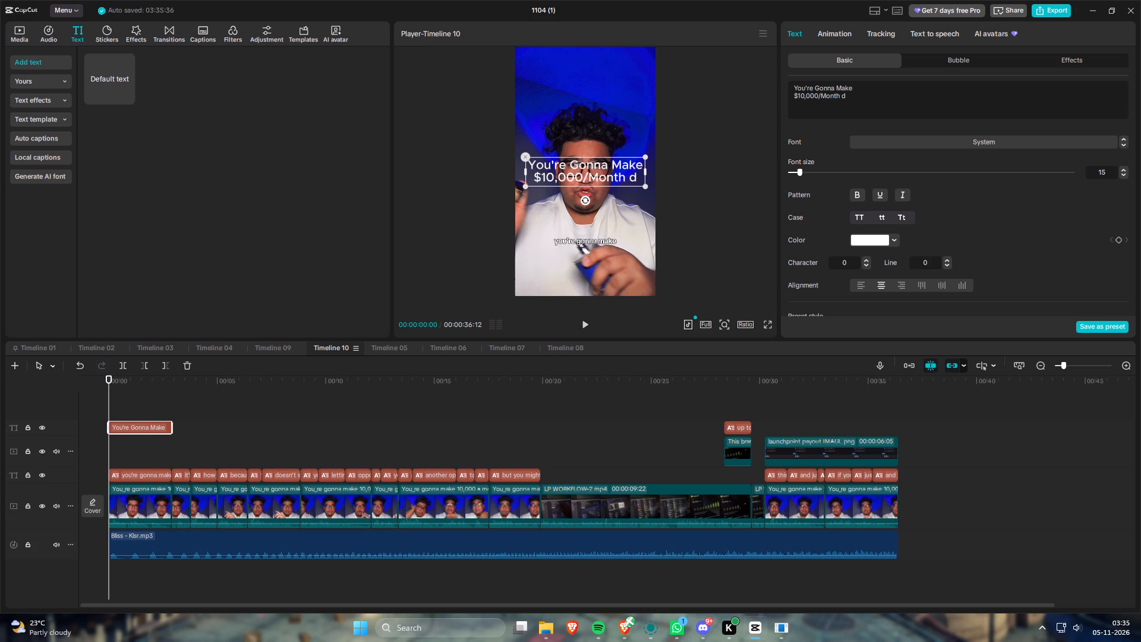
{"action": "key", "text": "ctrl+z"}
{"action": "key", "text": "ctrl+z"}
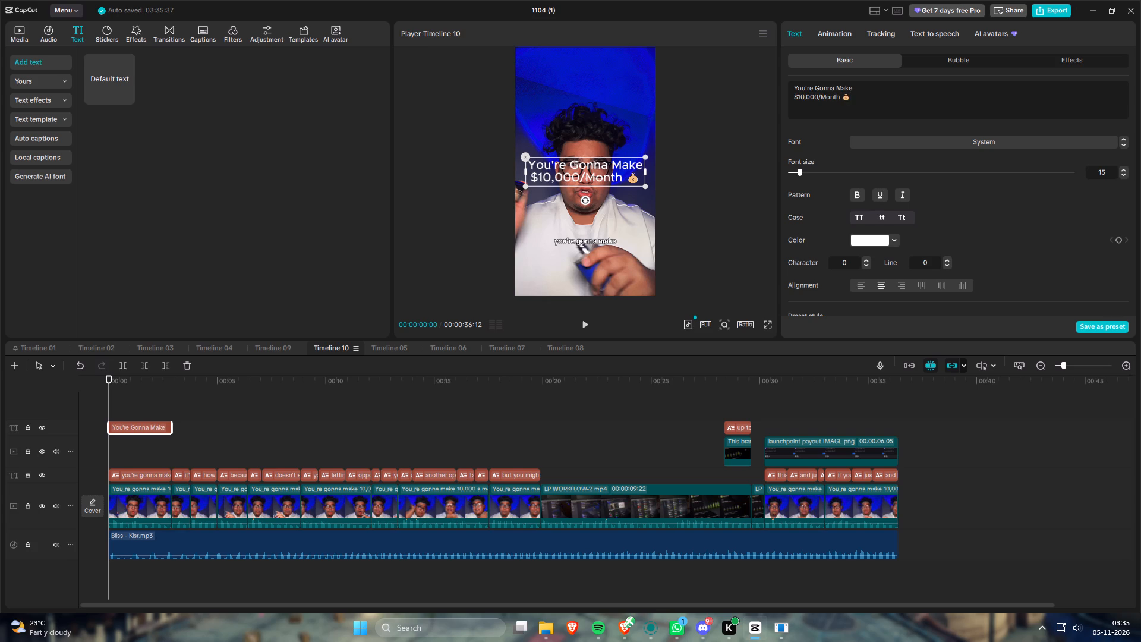
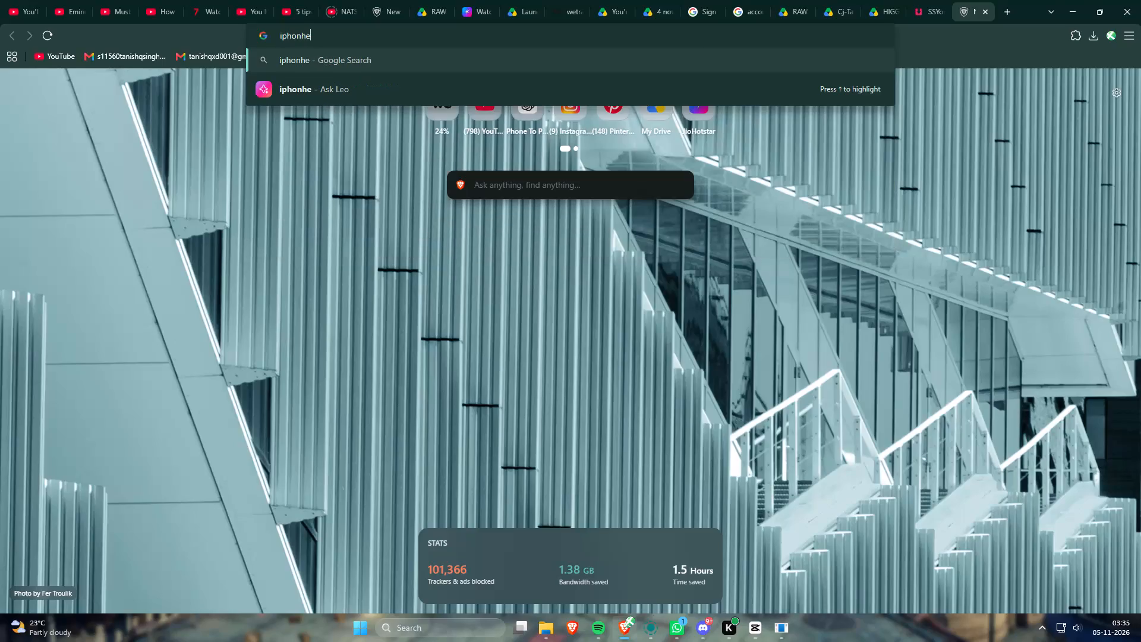
Search the web for iPhone emoji and open Emojipedia's Apple Emoji List.
{"action": "key", "text": "BackSpace"}
{"action": "key", "text": "BackSpace"}
{"action": "type", "text": "ohi"}
{"action": "key", "text": "Return"}
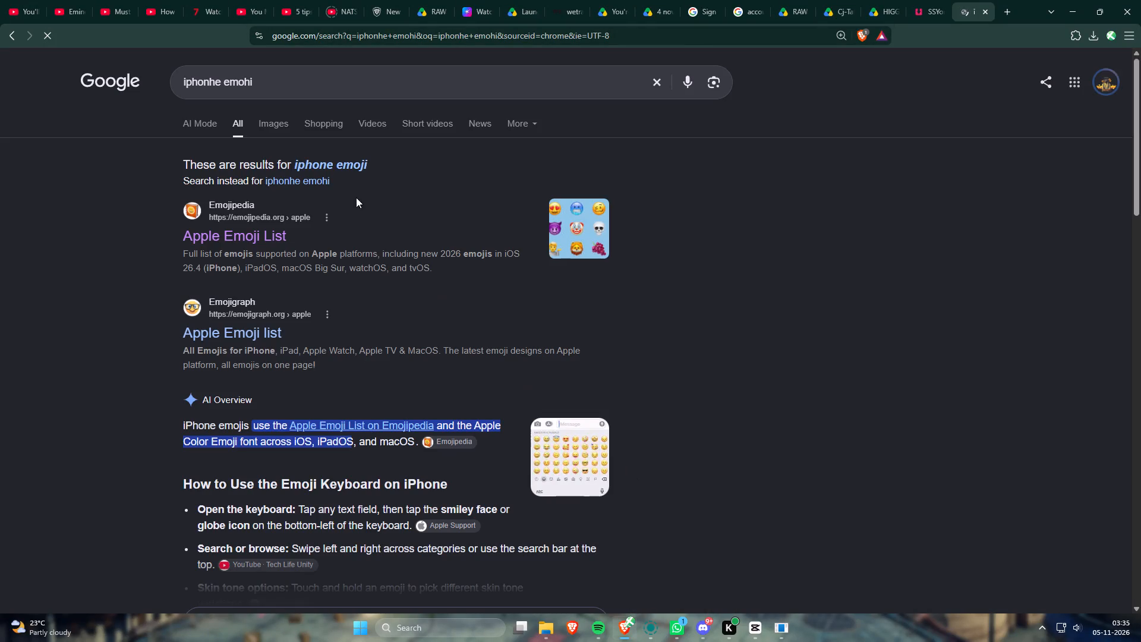
{"action": "left_click", "coordinate": [253, 231]}
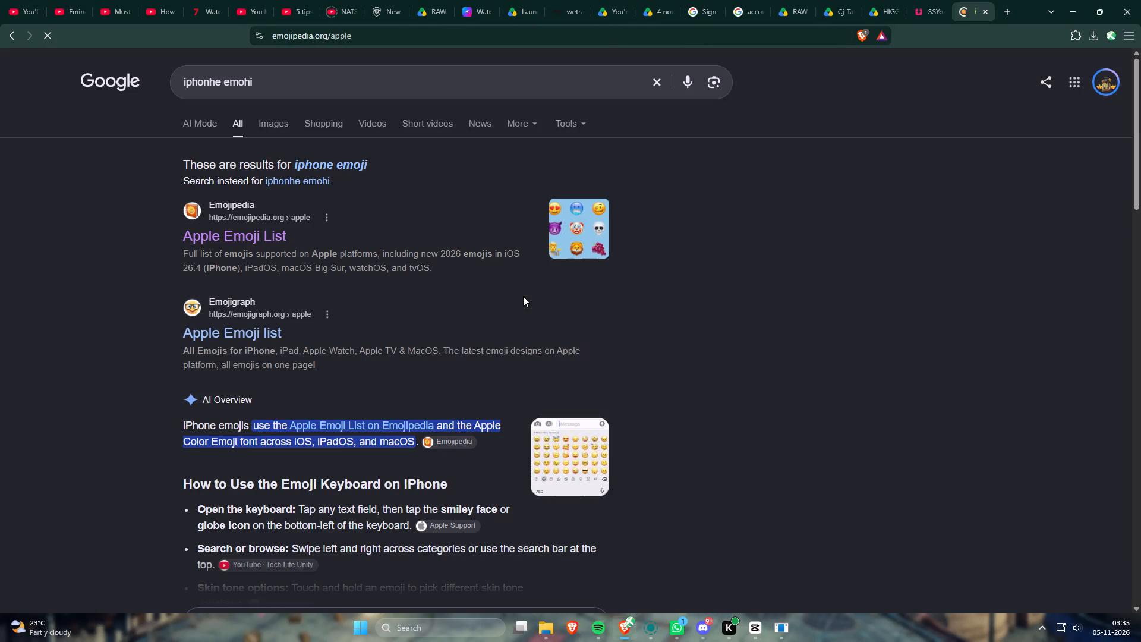
Search Emojipedia for "money" and open the Money Bag emoji's page.
{"action": "type", "text": "moeny"}
{"action": "key", "text": "Return"}
{"action": "key", "text": "BackSpace"}
{"action": "key", "text": "BackSpace"}
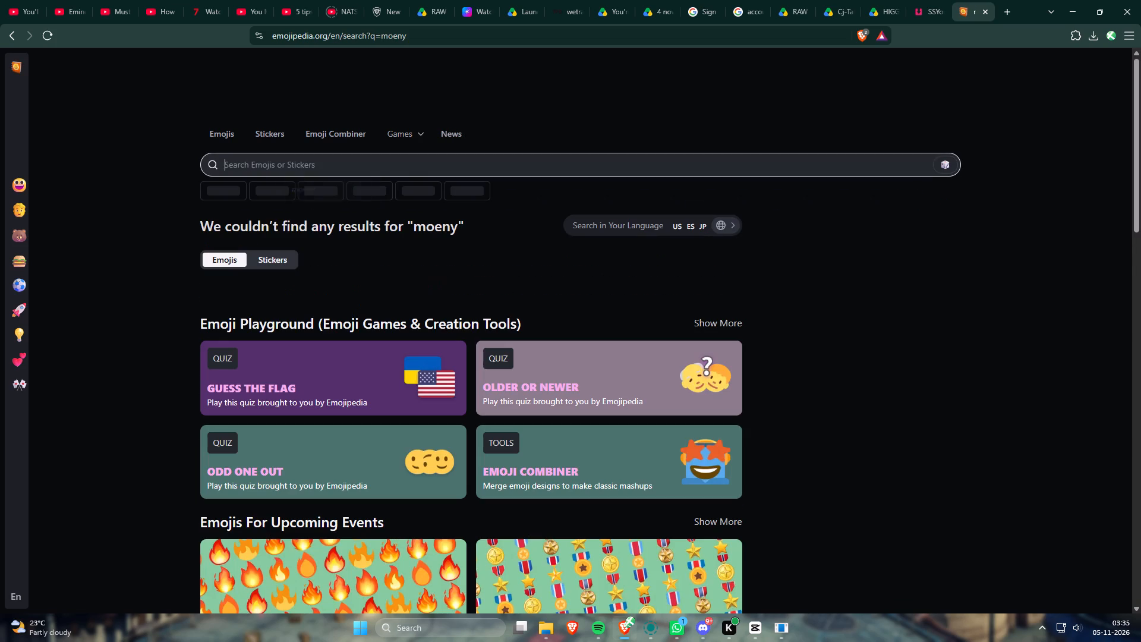
{"action": "key", "text": "BackSpace"}
{"action": "type", "text": "money"}
{"action": "key", "text": "Return"}
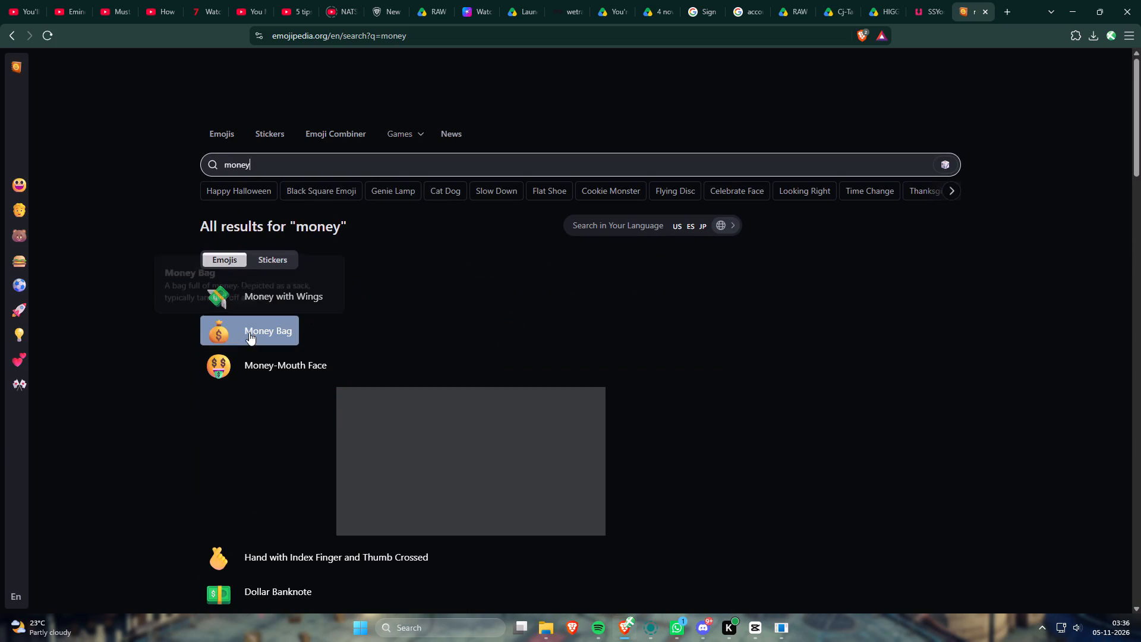
{"action": "left_click", "coordinate": [218, 338]}
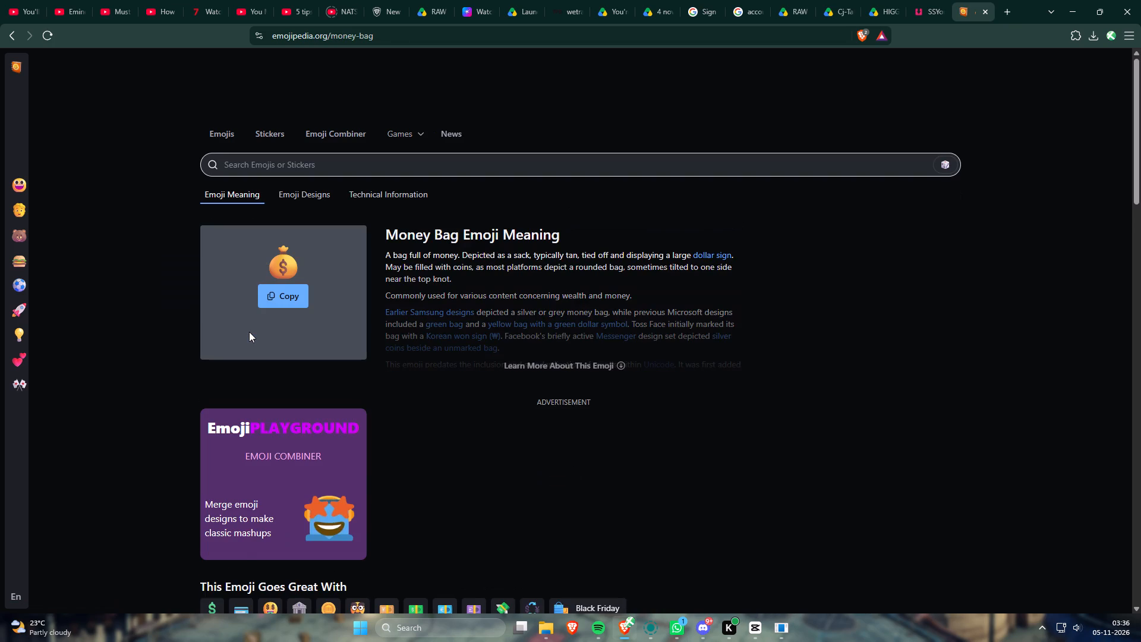
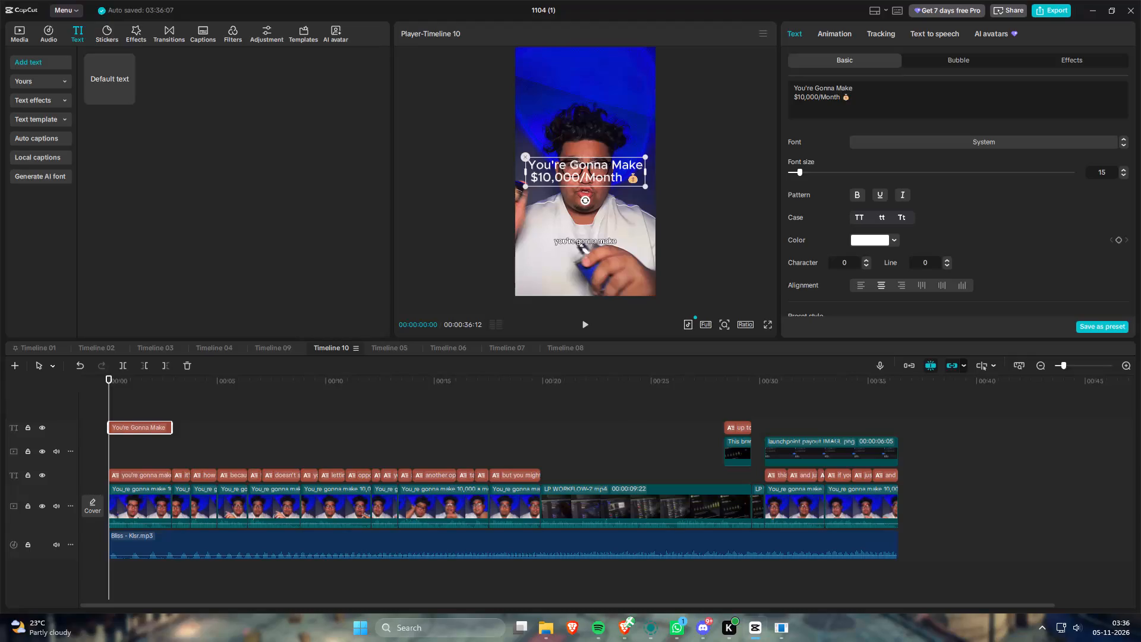
Replace the emoji in the "You're Gonna Make $10,000/Month" hook text with the copied money bag emoji, directly after "Month".
{"action": "key", "text": "BackSpace"}
{"action": "key", "text": "BackSpace"}
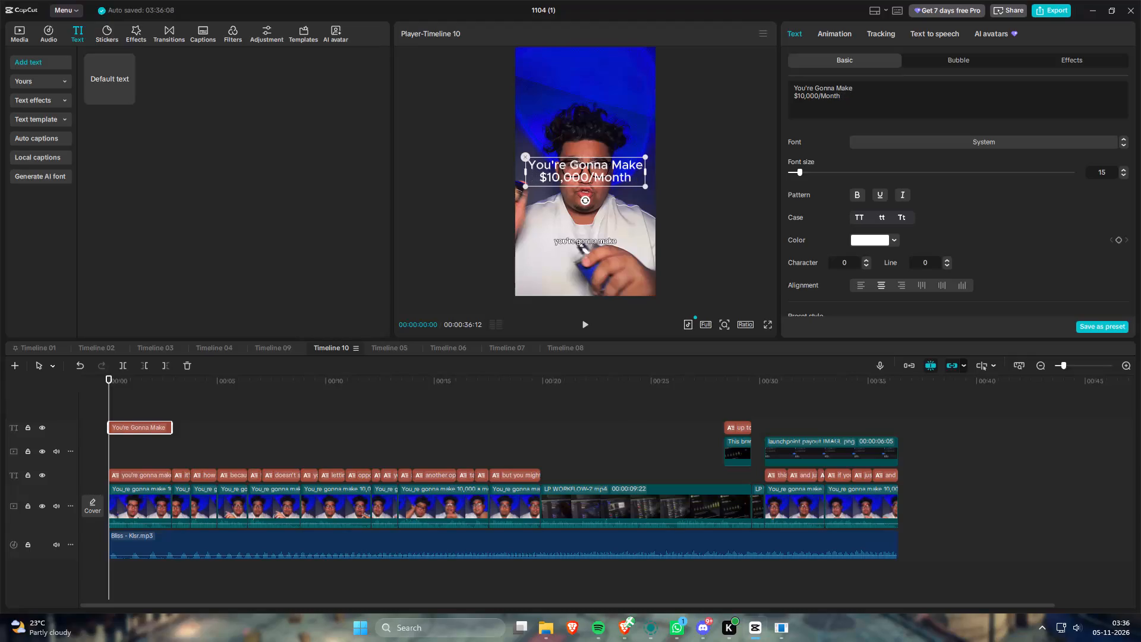
{"action": "key", "text": "ctrl+v"}
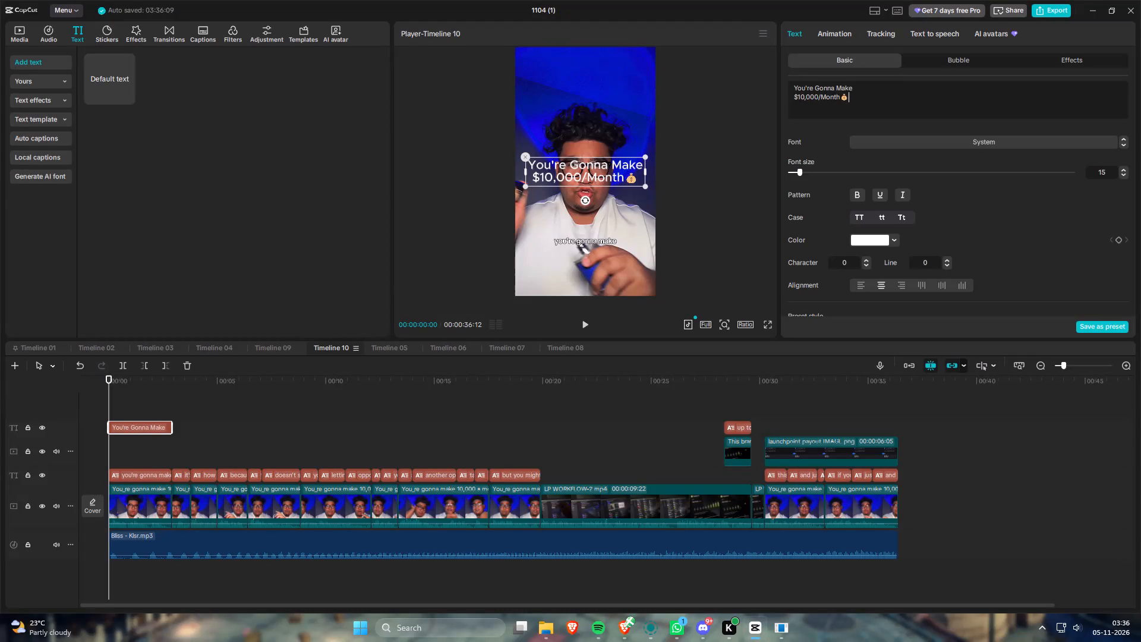
Reduce the font size of the two-line "You're Gonna Make $10,000/Month" hook text slightly below 15.
{"action": "triple_click", "coordinate": [1123, 176]}
{"action": "scroll", "coordinate": [811, 253], "scroll_direction": "down", "scroll_amount": 2}
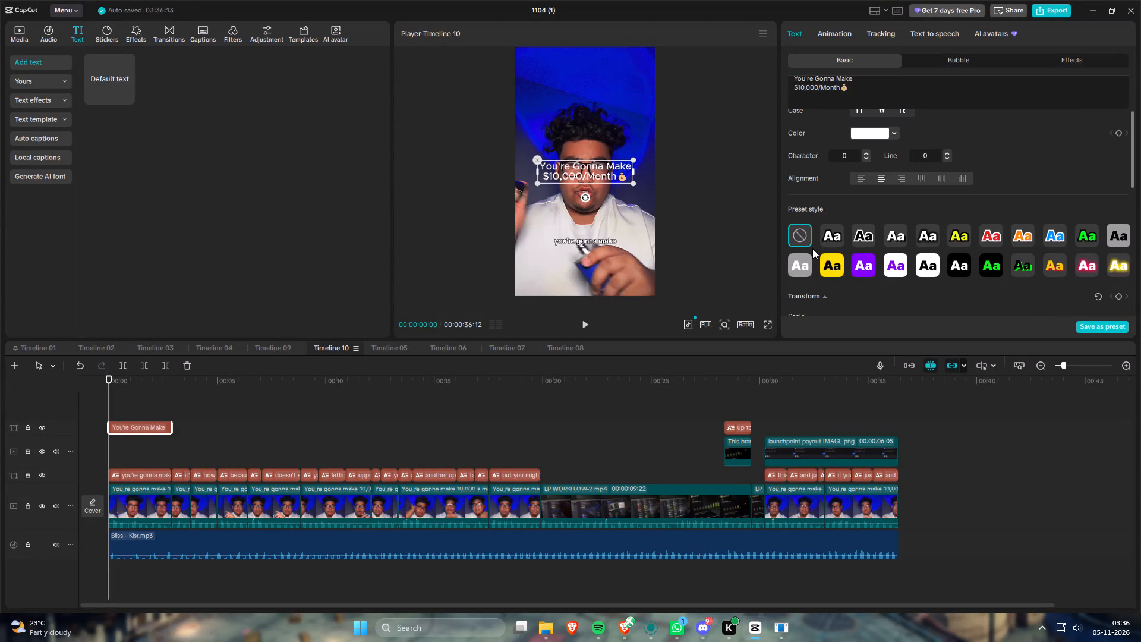
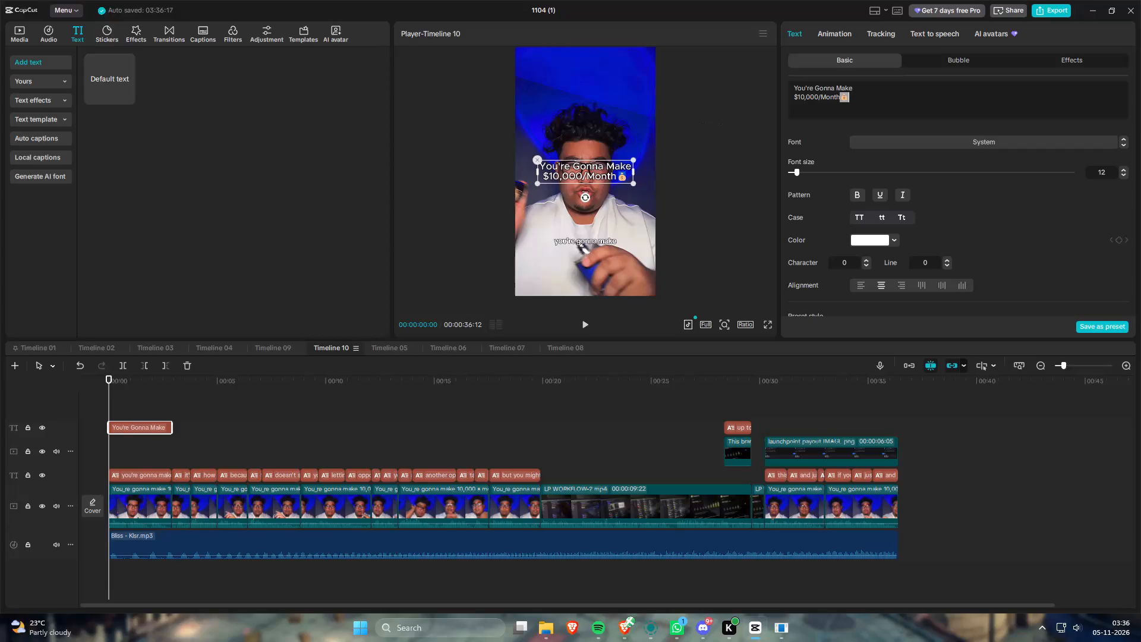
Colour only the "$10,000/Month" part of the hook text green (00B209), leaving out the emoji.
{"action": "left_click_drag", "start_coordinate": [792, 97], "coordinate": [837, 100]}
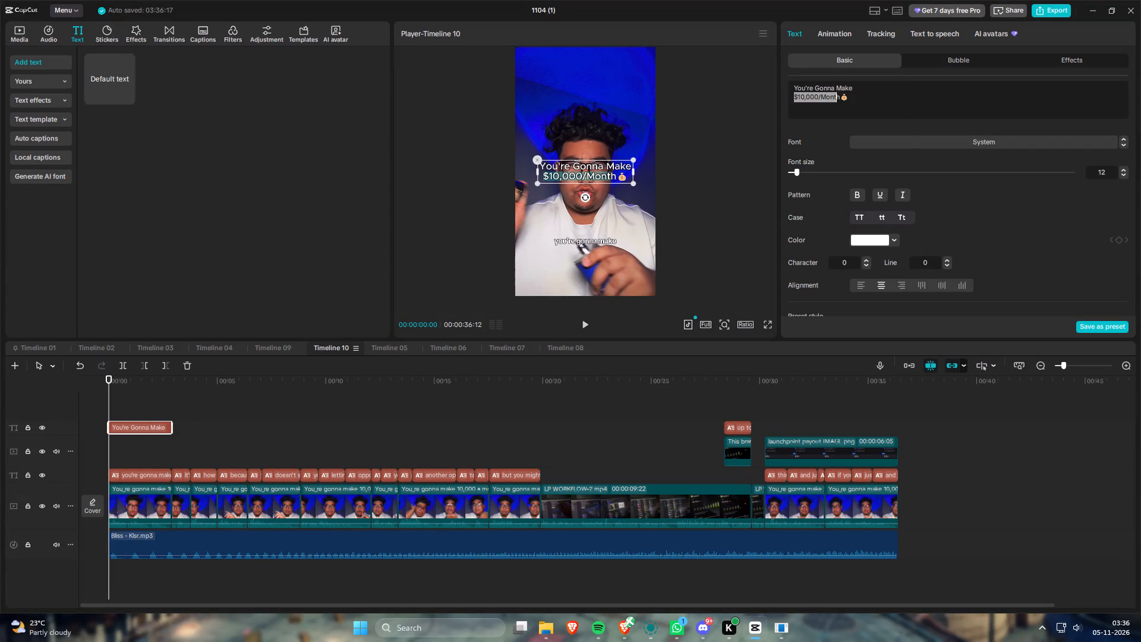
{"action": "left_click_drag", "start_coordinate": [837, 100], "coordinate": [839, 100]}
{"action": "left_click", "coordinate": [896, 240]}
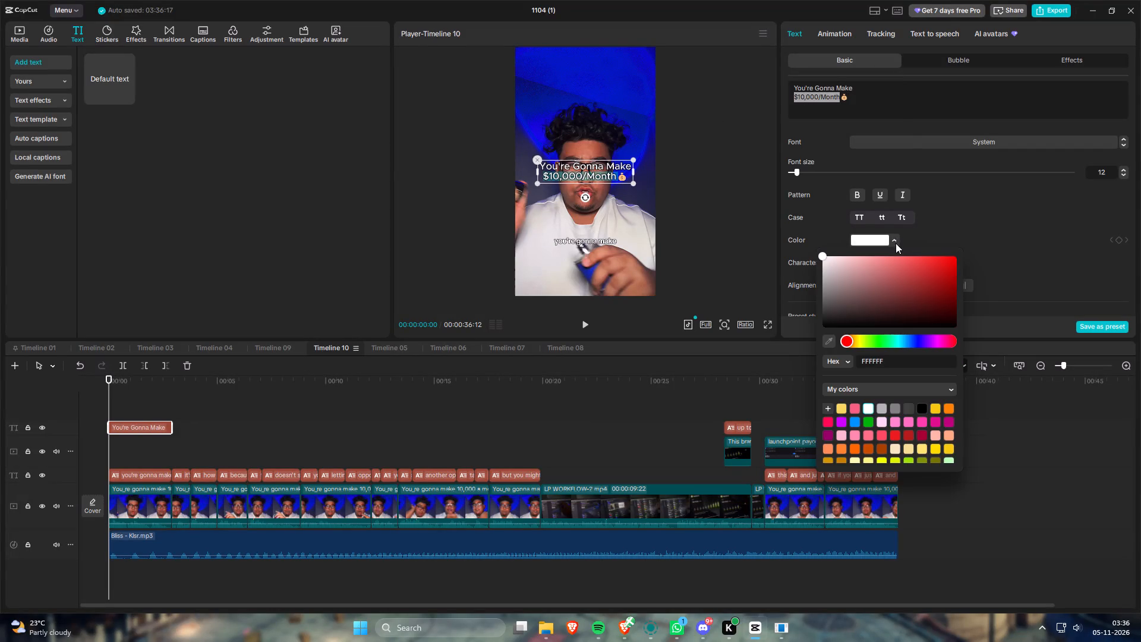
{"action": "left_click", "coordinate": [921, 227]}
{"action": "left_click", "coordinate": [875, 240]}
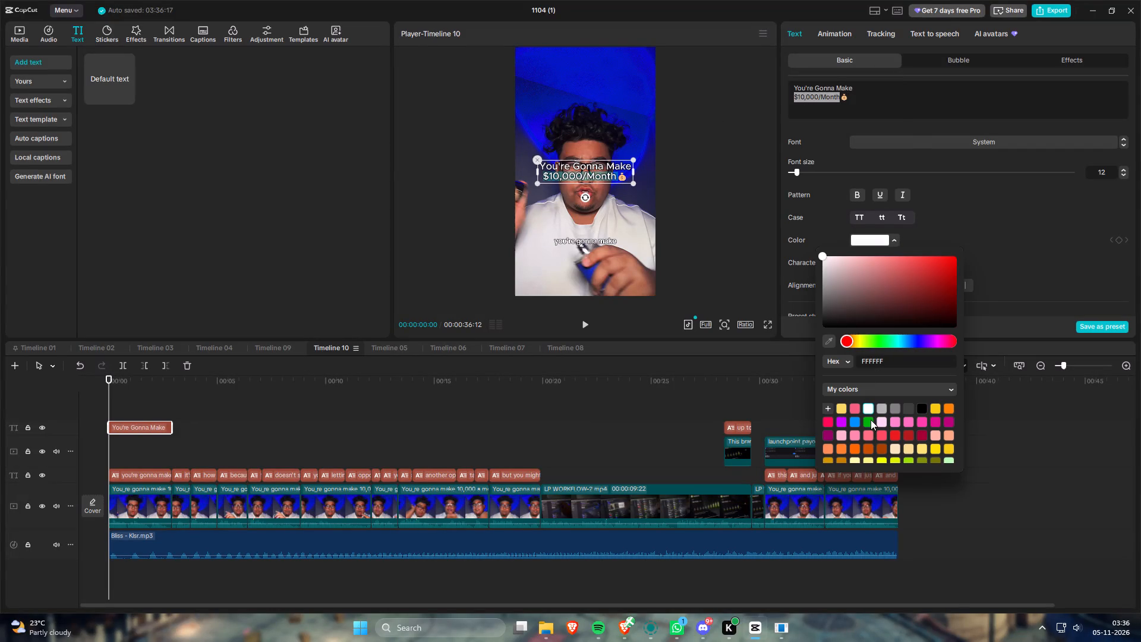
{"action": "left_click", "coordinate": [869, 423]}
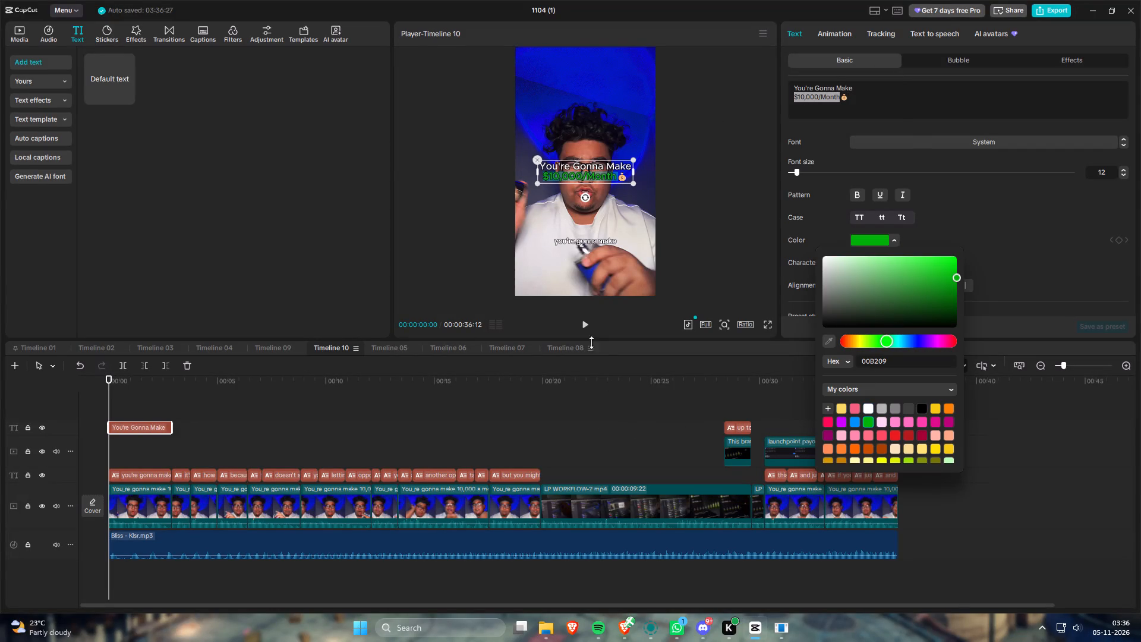
Move the hook text up above the man's head, horizontally centred in the frame, and briefly preview the opening.
{"action": "left_click_drag", "start_coordinate": [605, 169], "coordinate": [609, 90]}
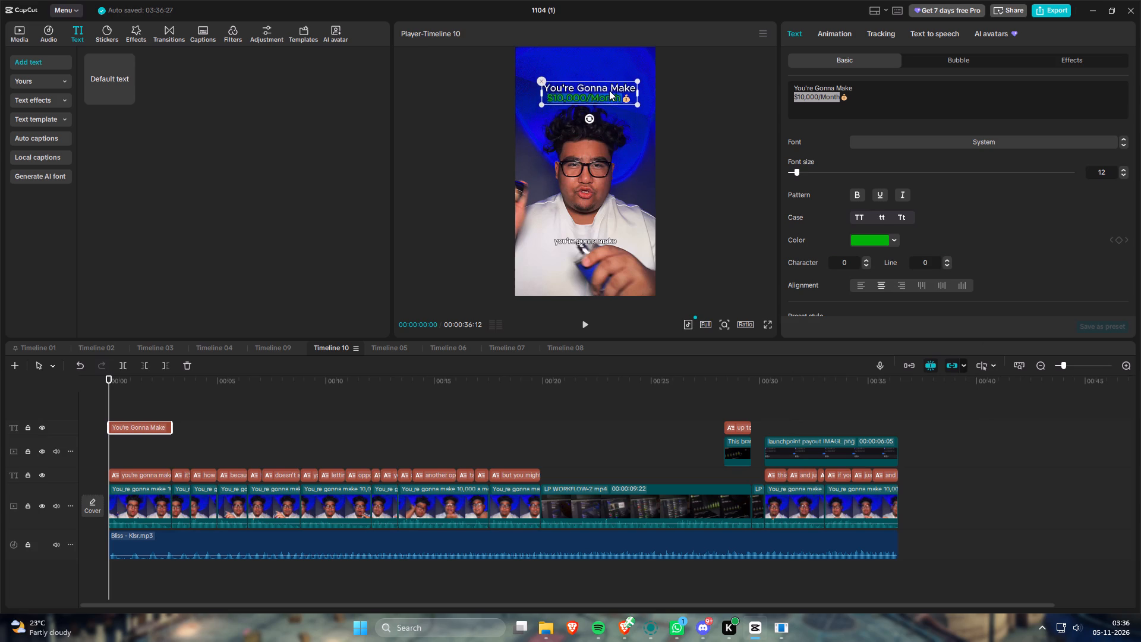
{"action": "left_click_drag", "start_coordinate": [609, 90], "coordinate": [606, 84]}
{"action": "left_click_drag", "start_coordinate": [583, 433], "coordinate": [599, 442]}
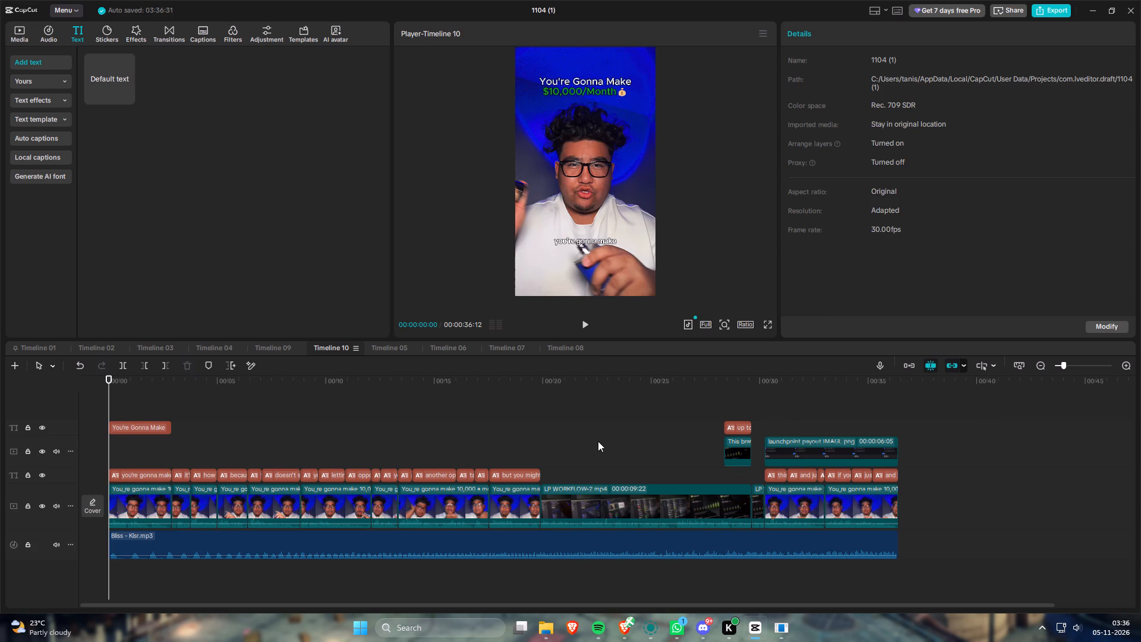
{"action": "key", "text": "space"}
{"action": "key", "text": "space"}
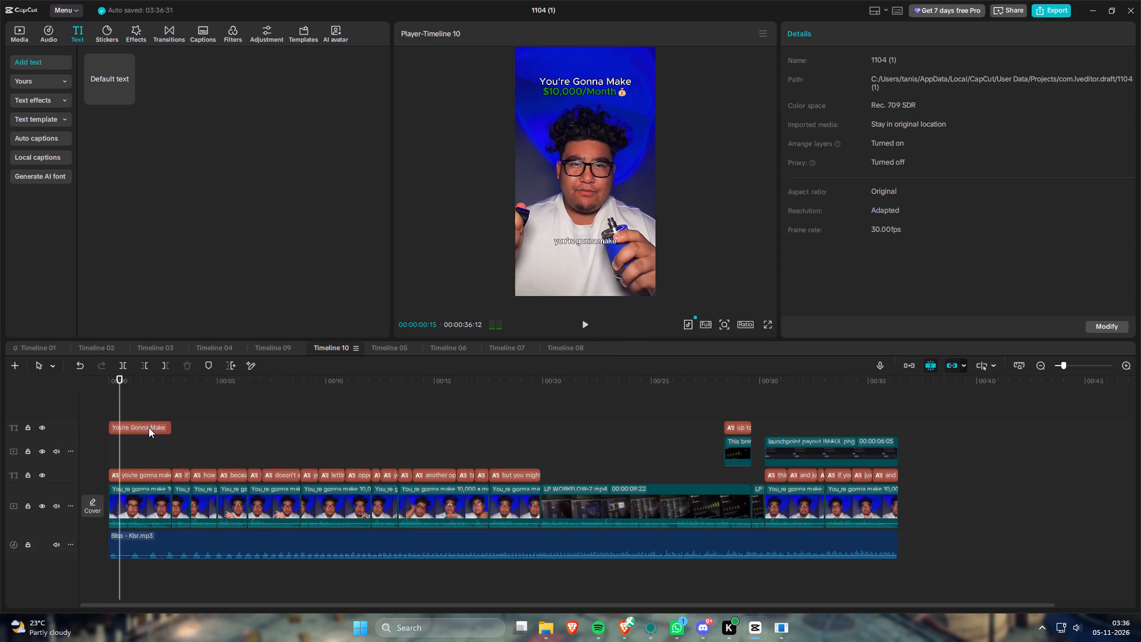
Recolour the "$10,000/Month" part of the hook text to the bright green 00FF18.
{"action": "left_click", "coordinate": [137, 424]}
{"action": "left_click", "coordinate": [865, 243]}
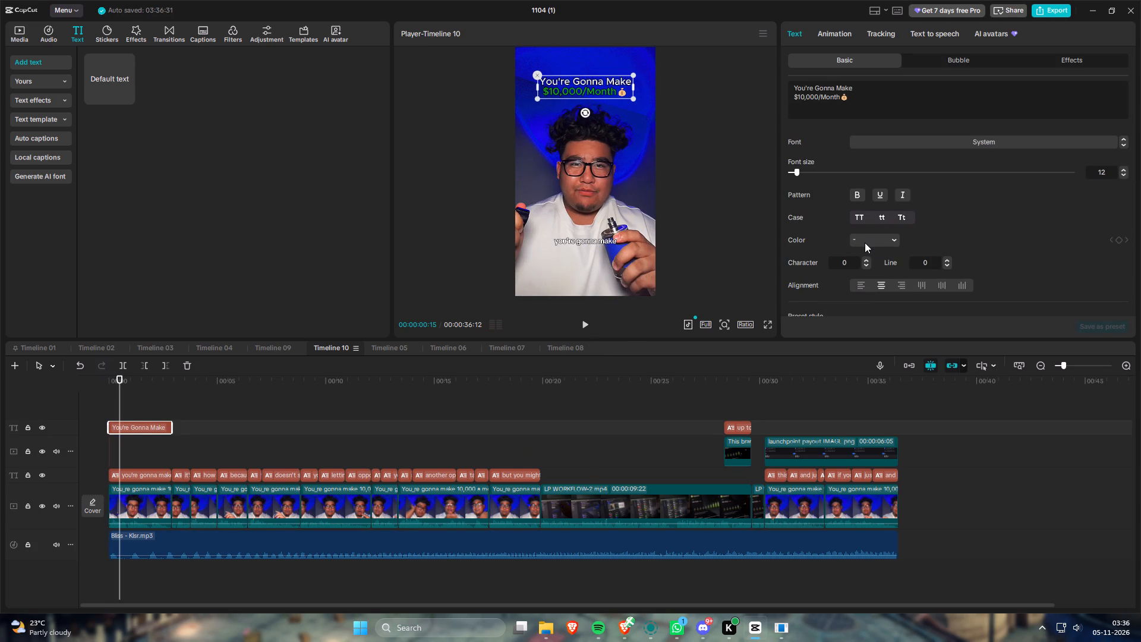
{"action": "left_click_drag", "start_coordinate": [838, 97], "coordinate": [791, 96]}
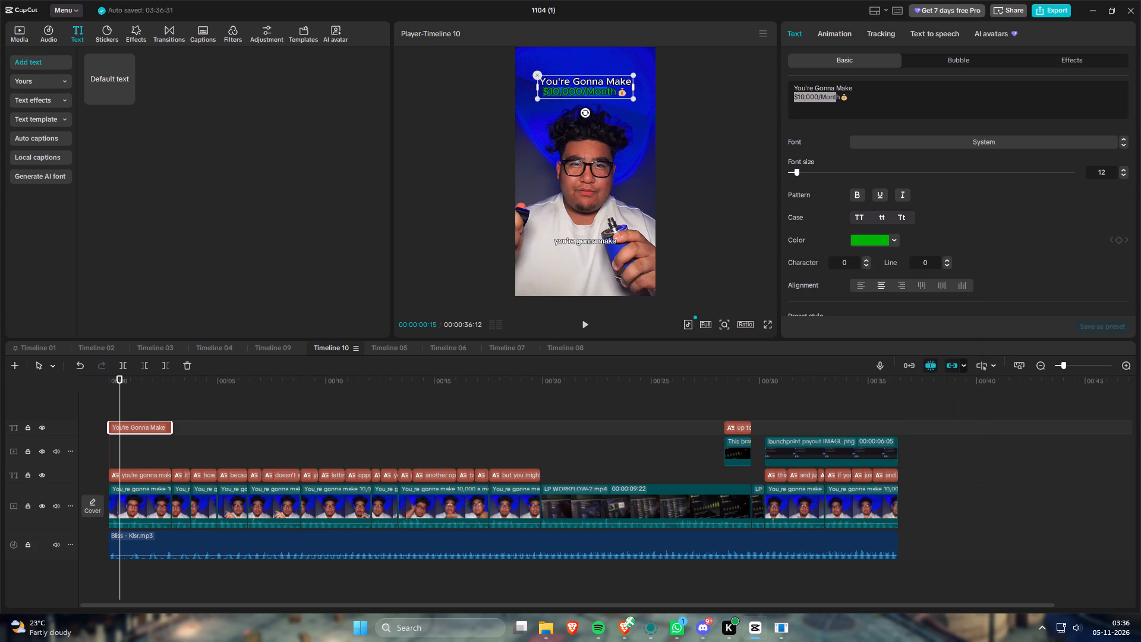
{"action": "left_click_drag", "start_coordinate": [791, 96], "coordinate": [781, 96]}
{"action": "left_click_drag", "start_coordinate": [839, 96], "coordinate": [771, 96]}
{"action": "left_click", "coordinate": [877, 244]}
{"action": "scroll", "coordinate": [899, 436], "scroll_direction": "down", "scroll_amount": 1}
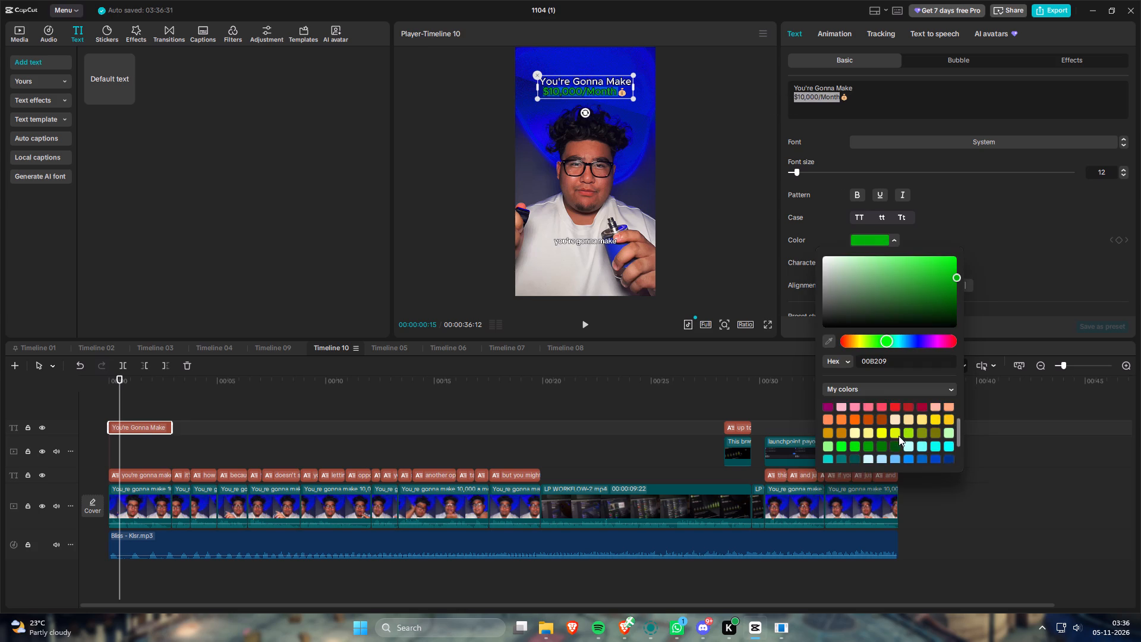
{"action": "left_click", "coordinate": [841, 432]}
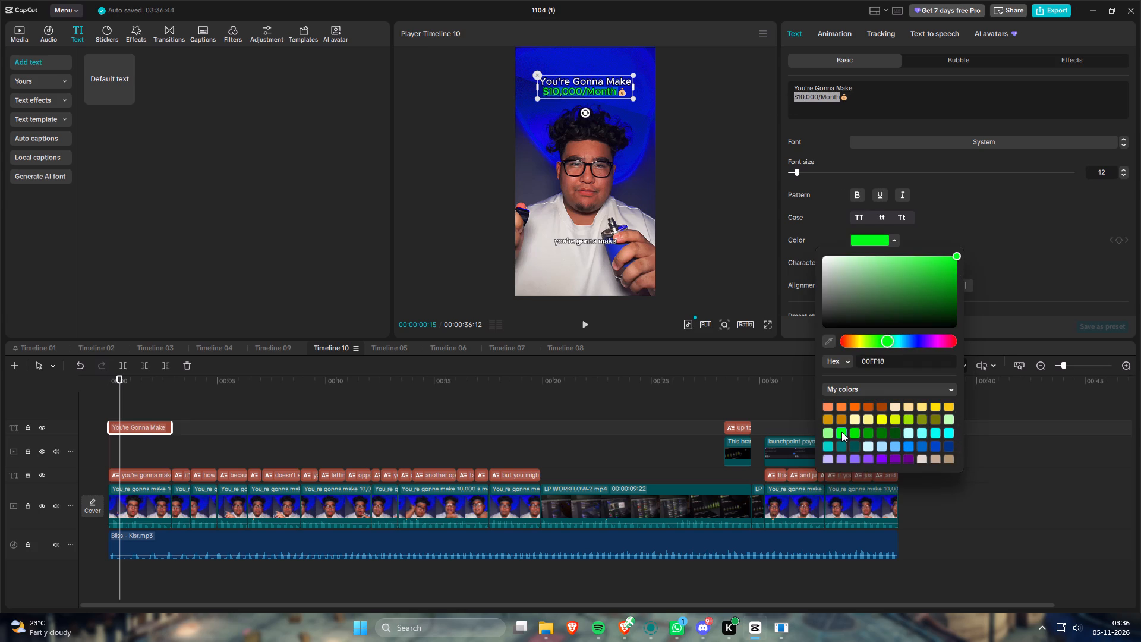
{"action": "left_click_drag", "start_coordinate": [572, 441], "coordinate": [595, 457]}
Switch to Brave, go back to the iPhone emoji search results, look at Emojigraph's Apple Emoji list, and return to CapCut.
{"action": "left_click", "coordinate": [620, 625]}
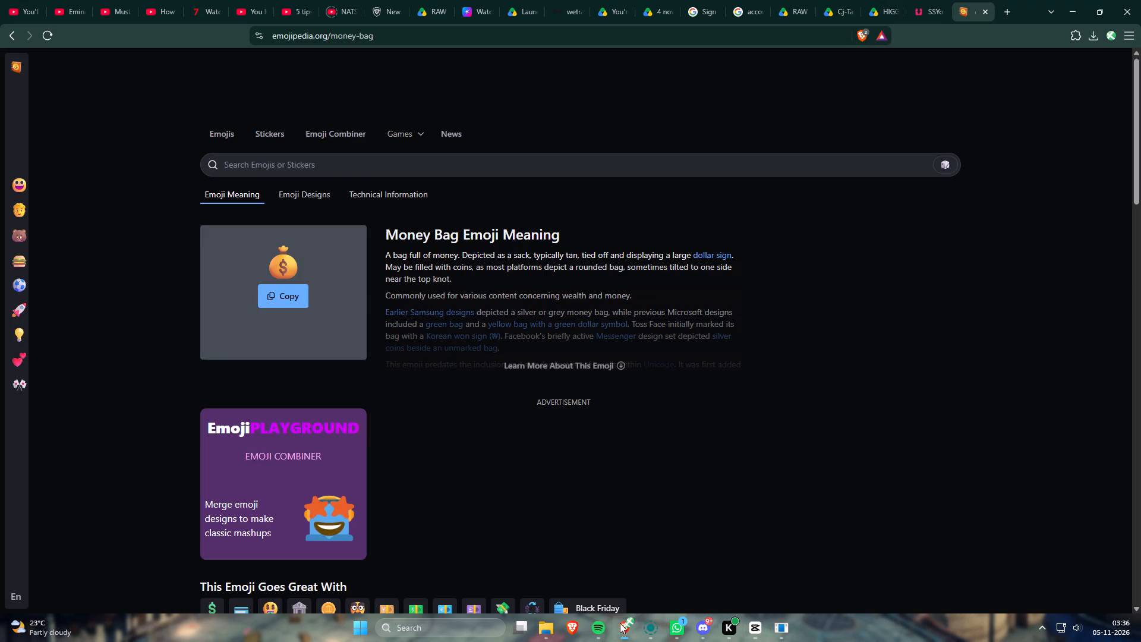
{"action": "scroll", "coordinate": [471, 404], "scroll_direction": "down", "scroll_amount": 1}
{"action": "left_click", "coordinate": [470, 405]}
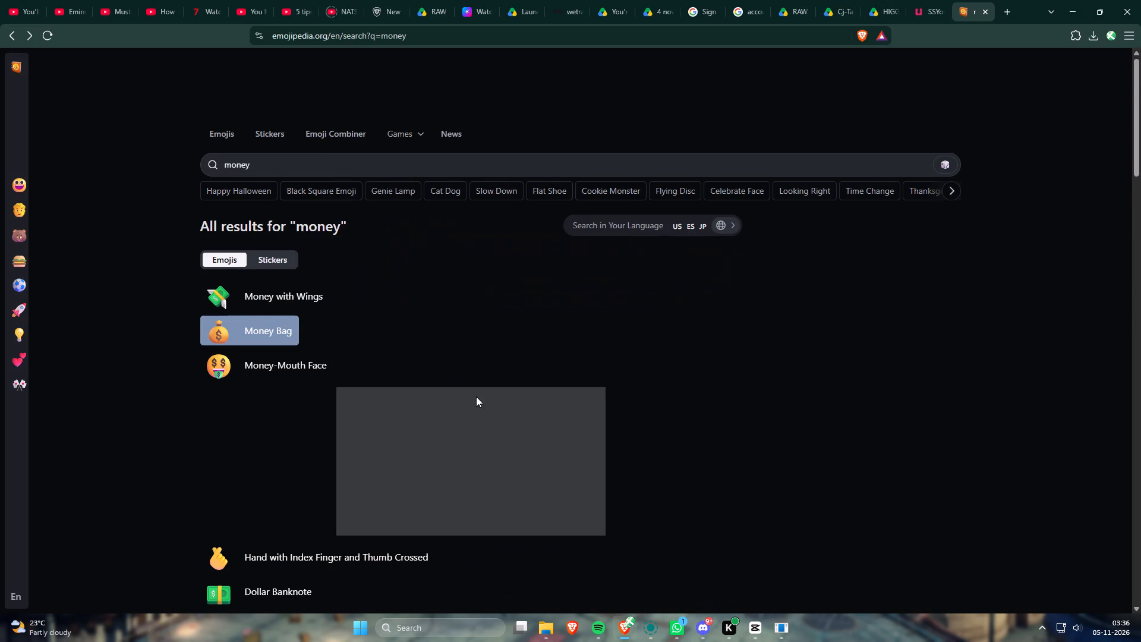
{"action": "scroll", "coordinate": [480, 394], "scroll_direction": "down", "scroll_amount": 3}
{"action": "left_click", "coordinate": [480, 394]}
{"action": "left_click", "coordinate": [468, 398]}
{"action": "left_click", "coordinate": [465, 398]}
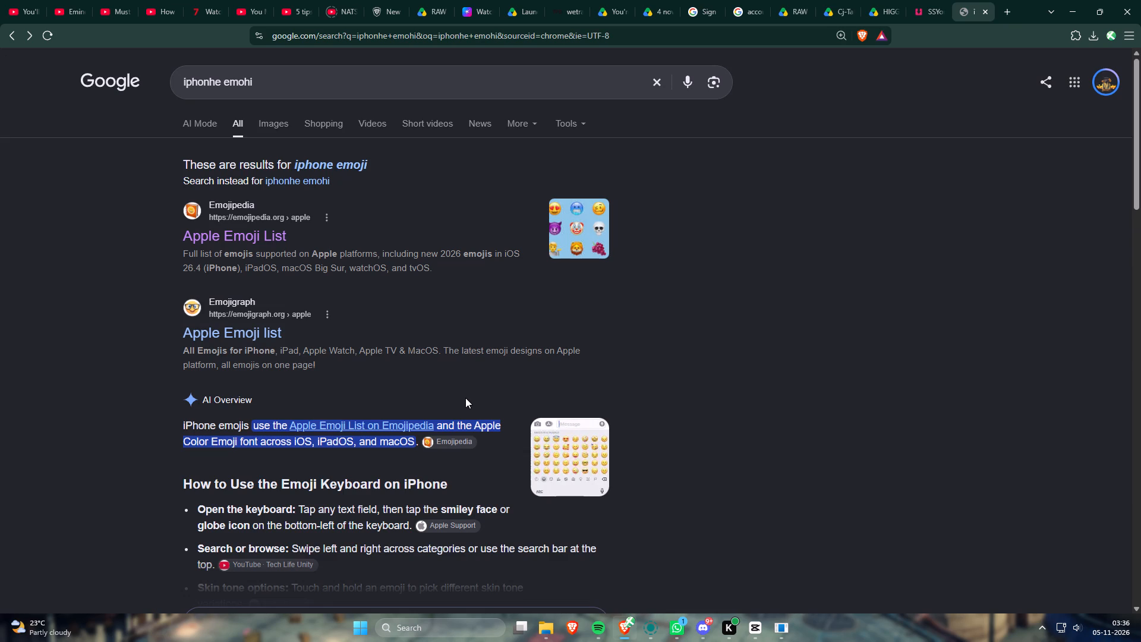
{"action": "left_click", "coordinate": [222, 331]}
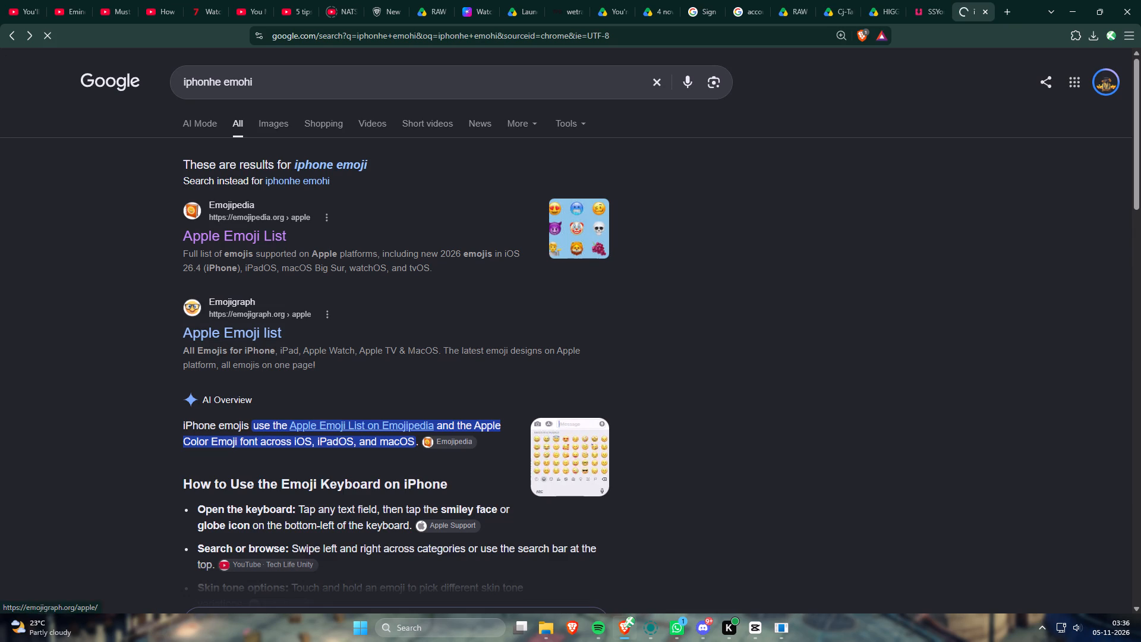
{"action": "left_click", "coordinate": [910, 0]}
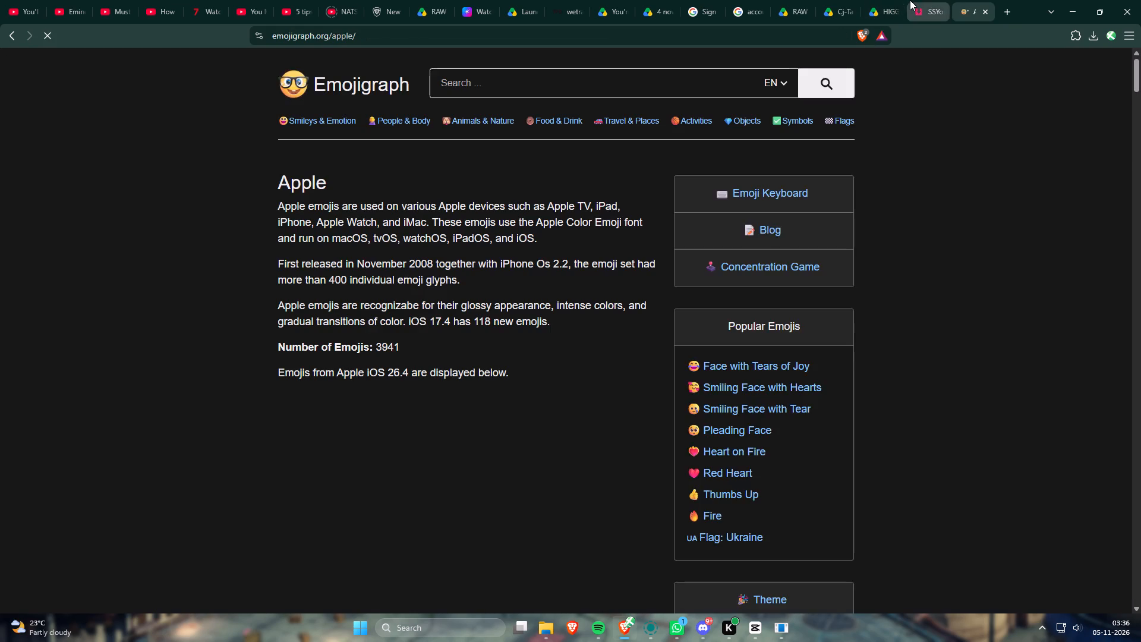
{"action": "key", "text": "alt+Tab"}
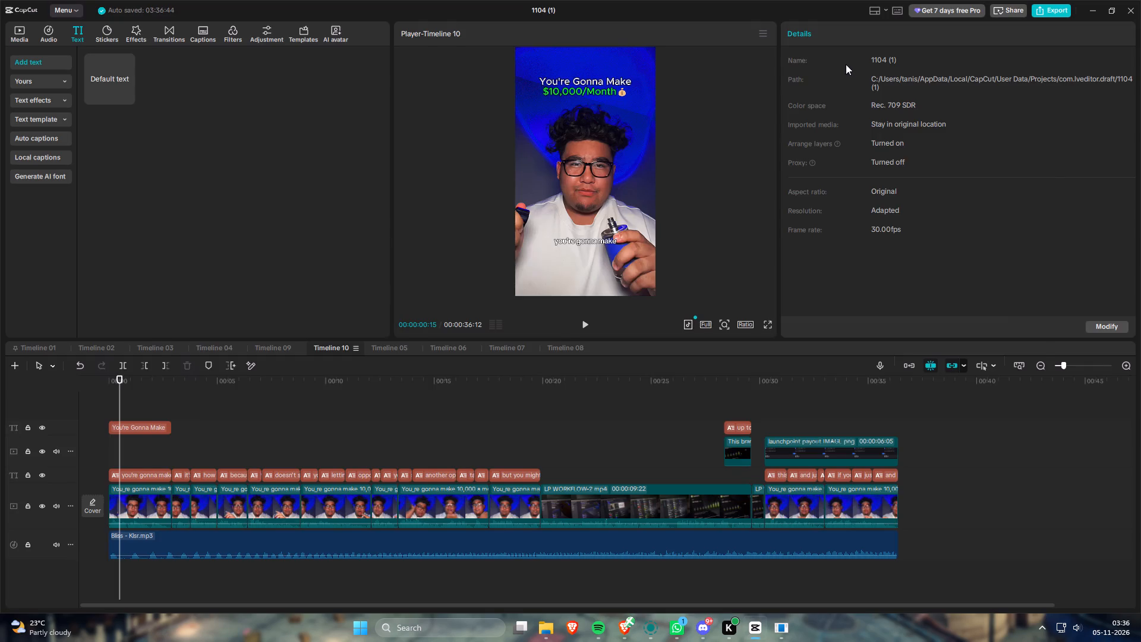
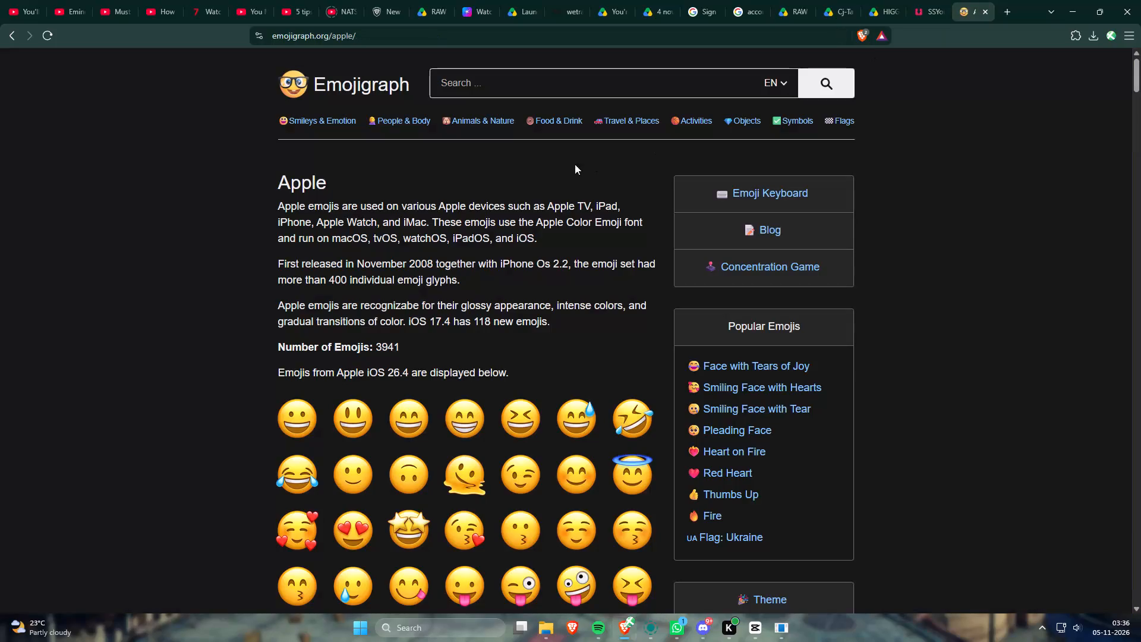
Search Emojigraph for "money", look over the results, and go back to the Google results for iPhone emoji.
{"action": "left_click", "coordinate": [581, 79]}
{"action": "type", "text": "money"}
{"action": "key", "text": "Return"}
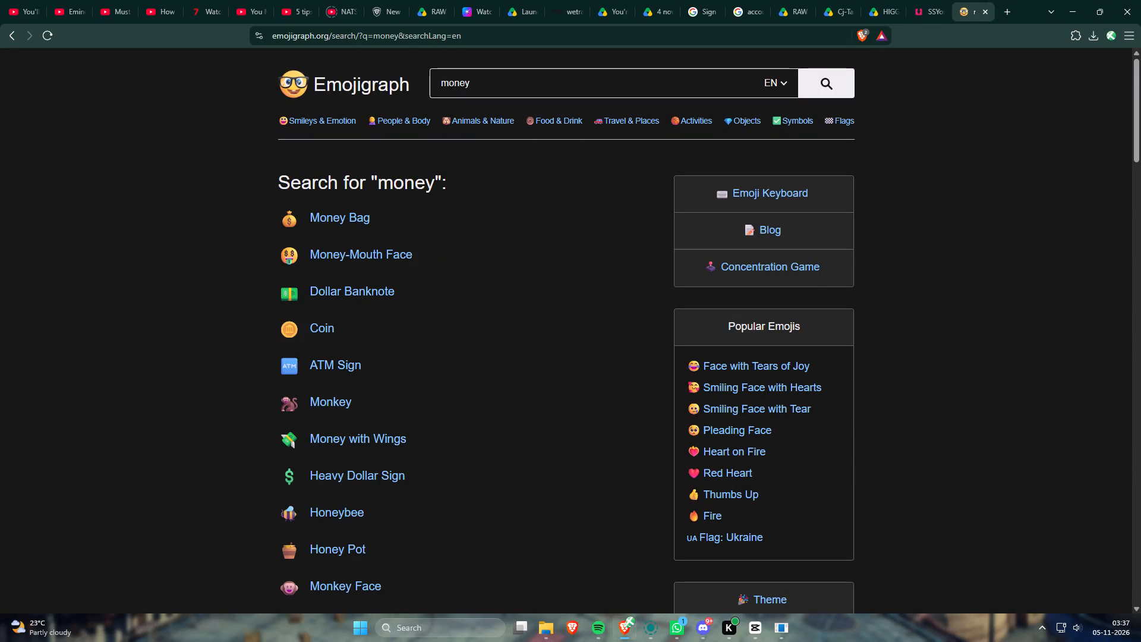
{"action": "left_click", "coordinate": [424, 225]}
{"action": "left_click", "coordinate": [417, 230]}
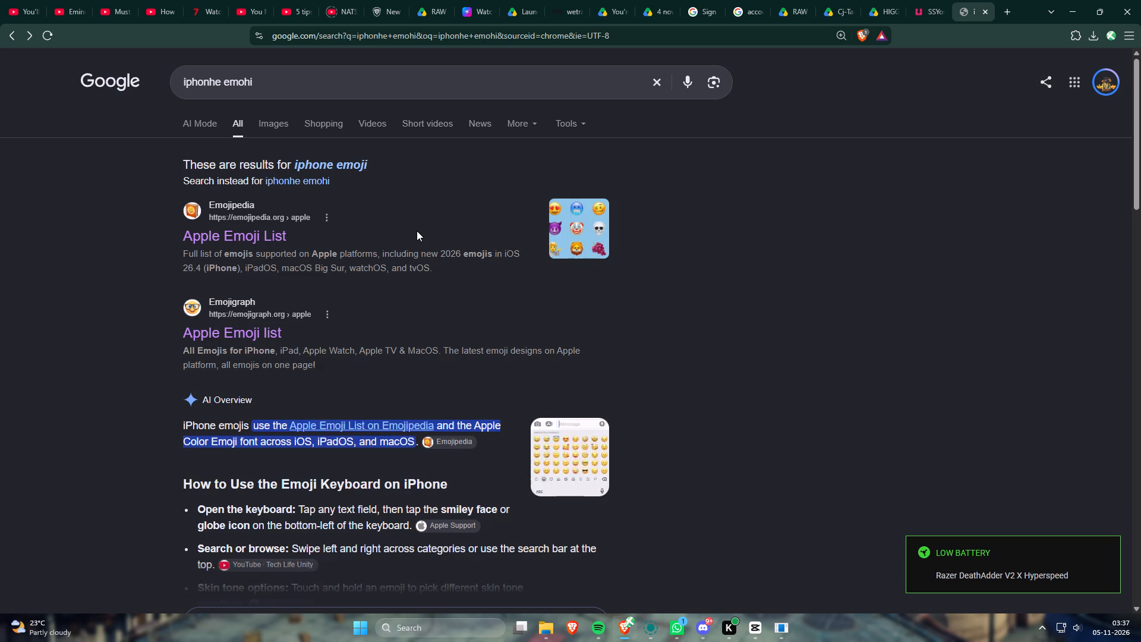
Search Google for "money bag apple emoji" and open Emojipedia's "Money Bag on Apple iOS 11.2" page.
{"action": "scroll", "coordinate": [417, 231], "scroll_direction": "down", "scroll_amount": 1}
{"action": "left_click", "coordinate": [372, 89]}
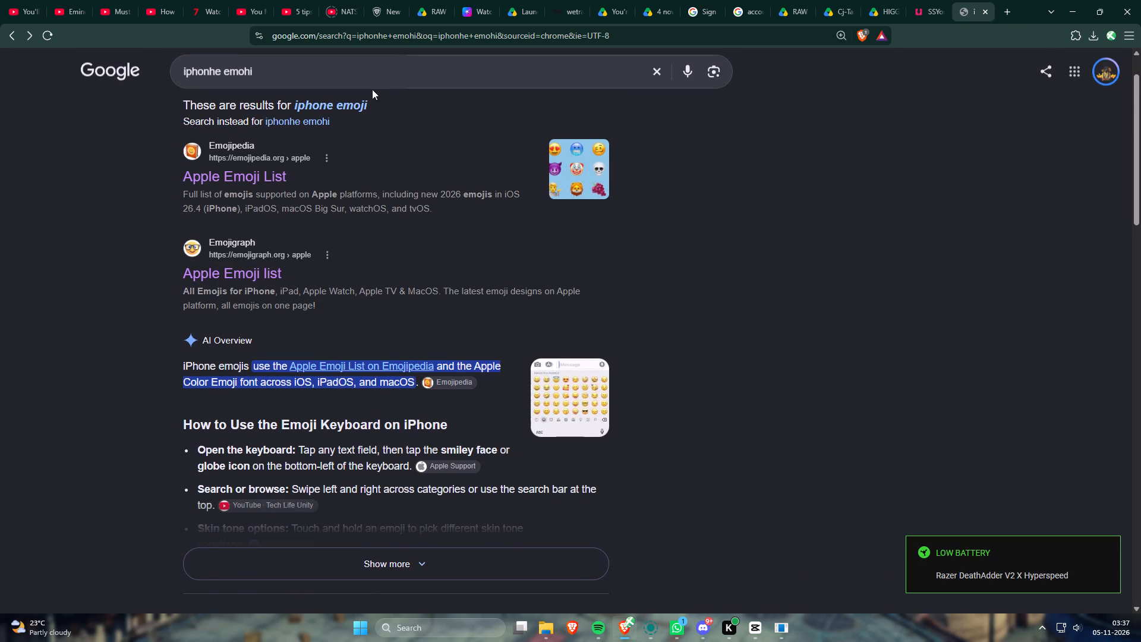
{"action": "left_click", "coordinate": [372, 83]}
{"action": "key", "text": "ctrl+a"}
{"action": "type", "text": "money bag apple"}
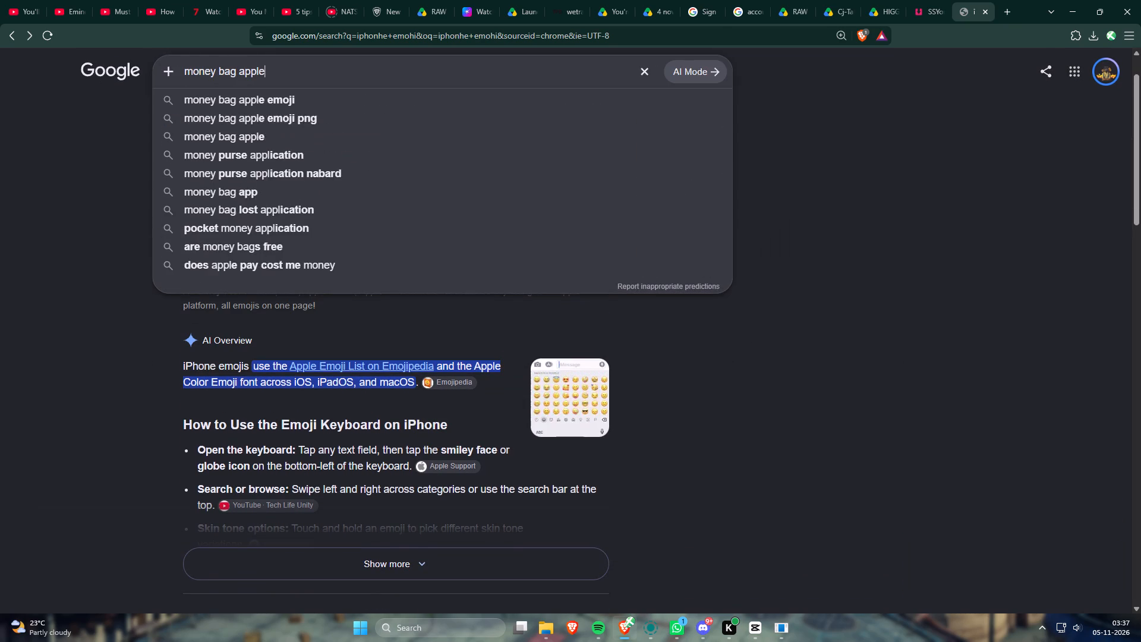
{"action": "key", "text": "Down"}
{"action": "key", "text": "backslash"}
{"action": "key", "text": "BackSpace"}
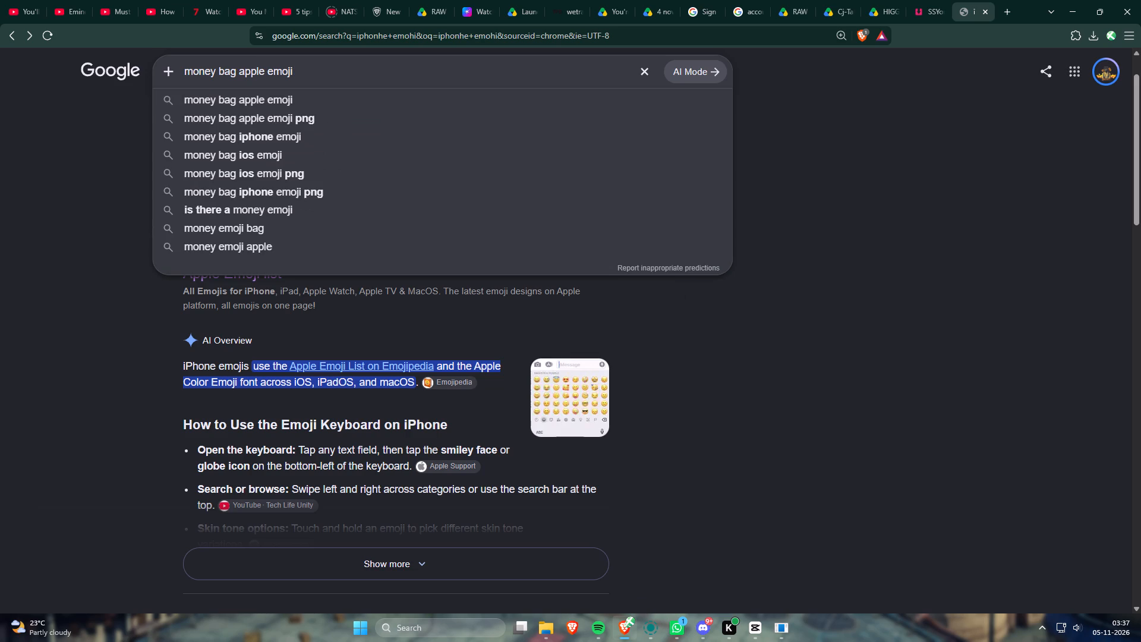
{"action": "key", "text": "Return"}
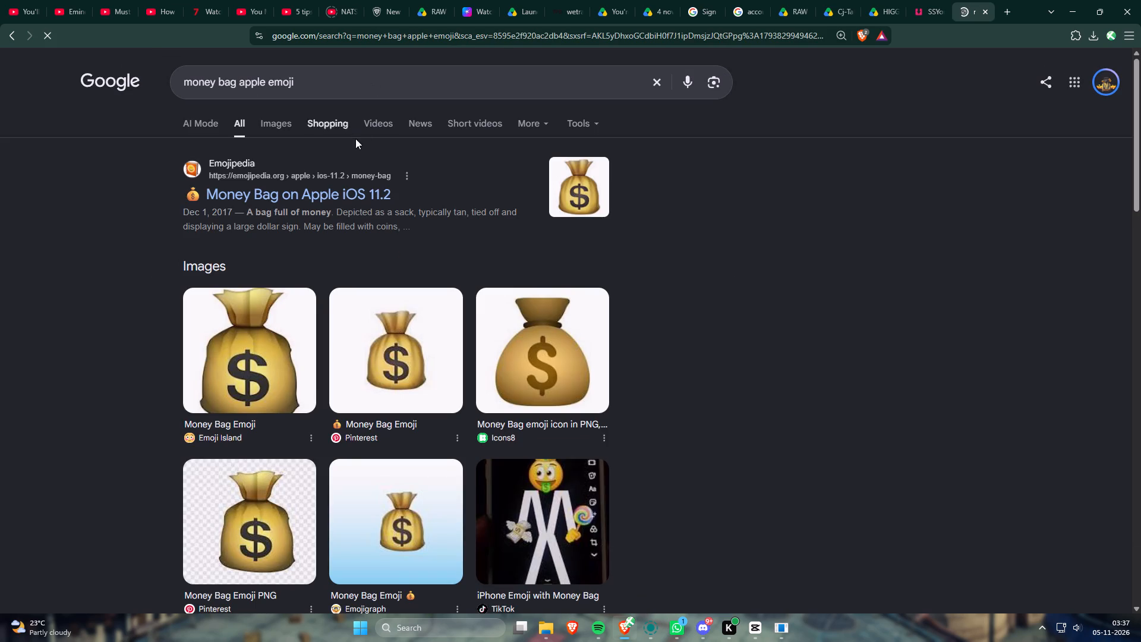
{"action": "left_click", "coordinate": [350, 196]}
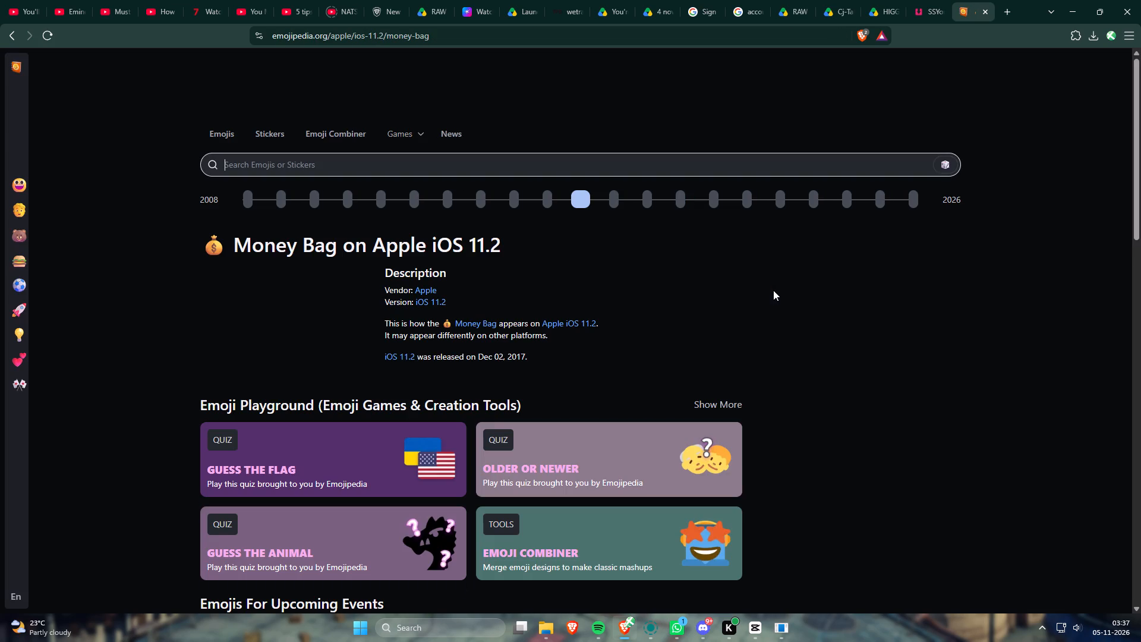
Save the money bag emoji image as a PNG in the ContentHaus 04-11 folder, keeping the suggested file name.
{"action": "right_click", "coordinate": [286, 325]}
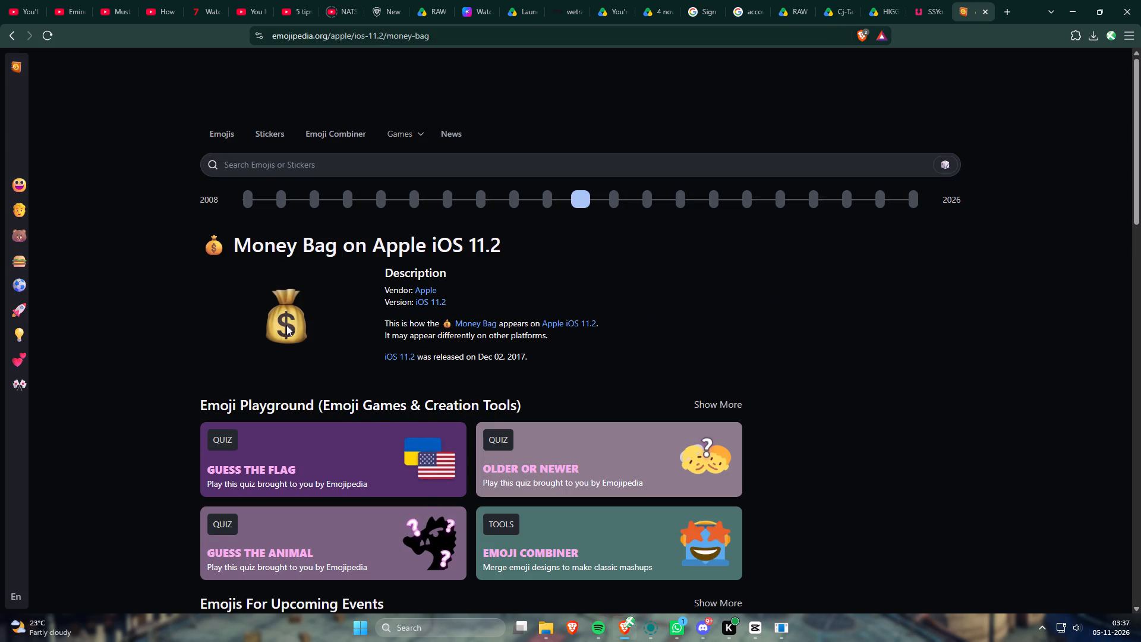
{"action": "left_click", "coordinate": [351, 356]}
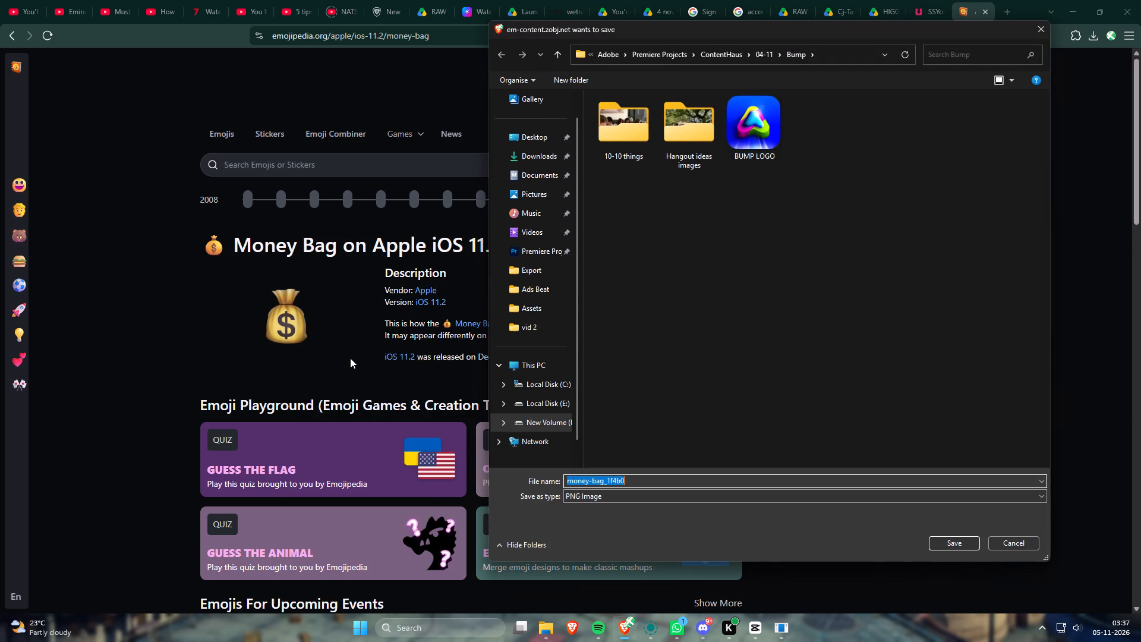
{"action": "left_click", "coordinate": [766, 52]}
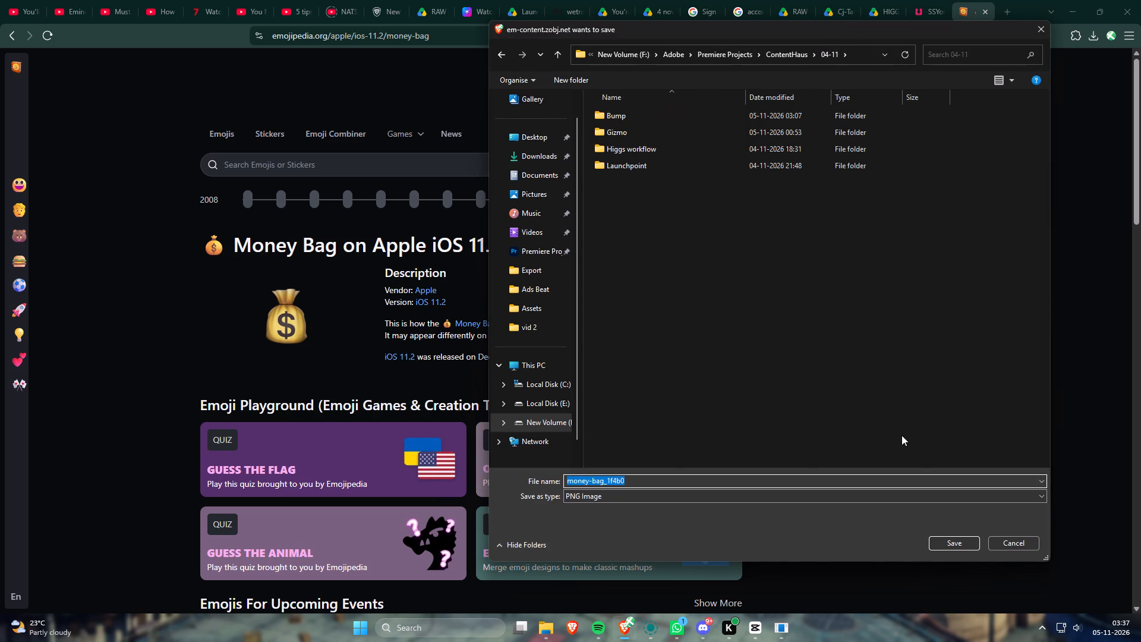
{"action": "left_click", "coordinate": [963, 537]}
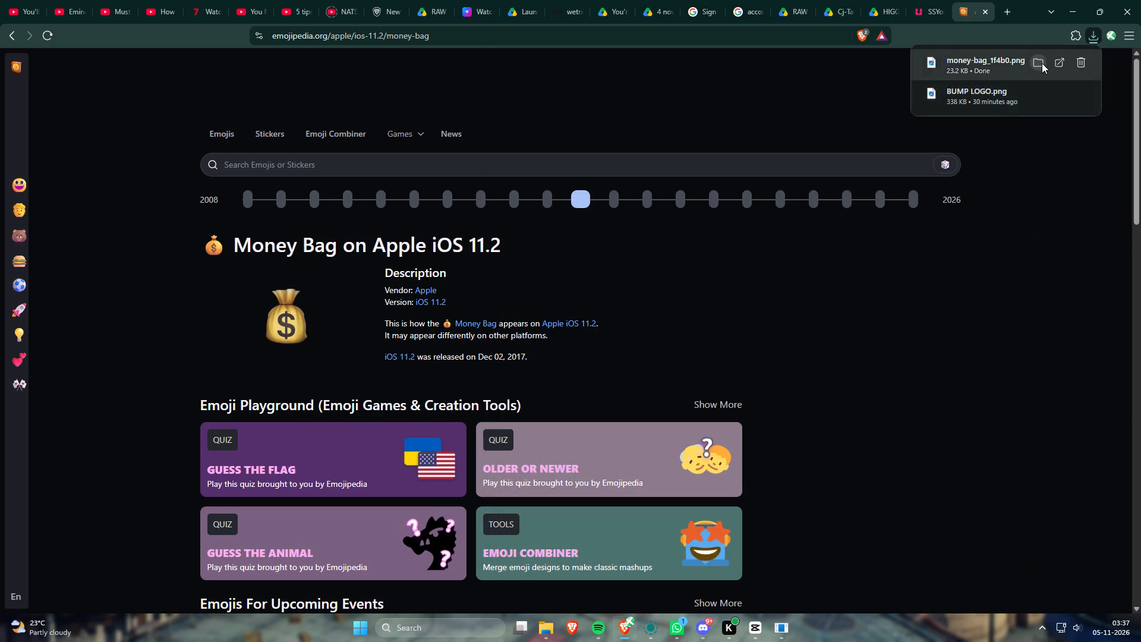
Locate the downloaded money bag PNG in its folder and import it into CapCut's Launchpoint media folder.
{"action": "left_click", "coordinate": [1042, 63]}
{"action": "left_click_drag", "start_coordinate": [607, 293], "coordinate": [723, 361]}
{"action": "key", "text": "alt+Tab"}
{"action": "key", "text": "alt+Tab"}
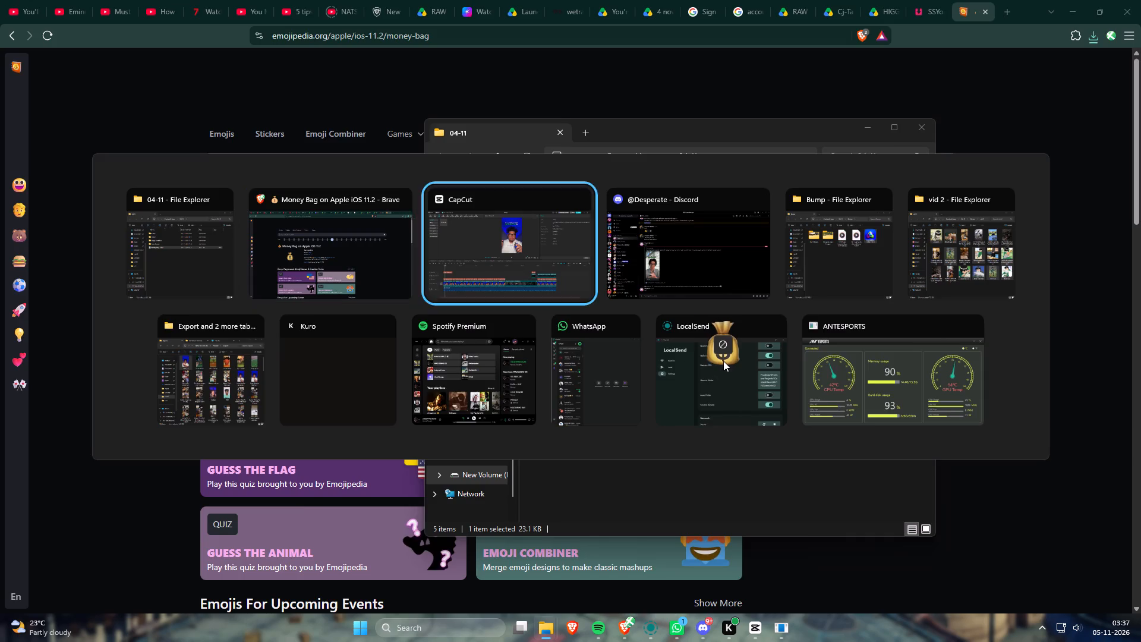
{"action": "left_click_drag", "start_coordinate": [723, 361], "coordinate": [162, 173]}
{"action": "left_click", "coordinate": [18, 33]}
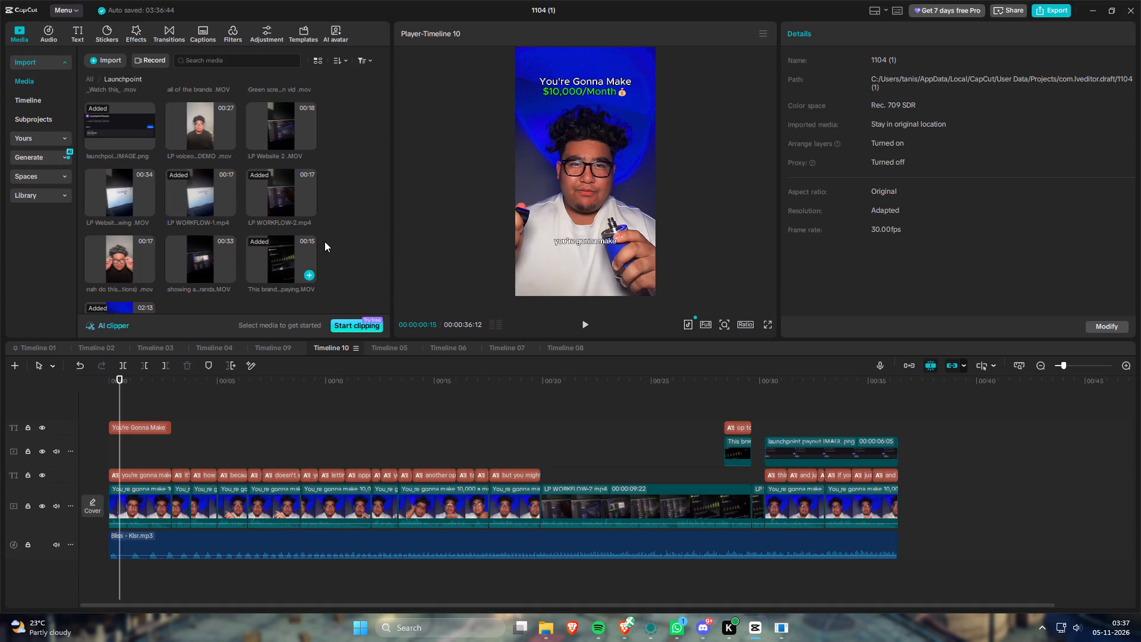
{"action": "scroll", "coordinate": [323, 225], "scroll_direction": "down", "scroll_amount": 3}
{"action": "key", "text": "alt+Tab"}
{"action": "left_click_drag", "start_coordinate": [554, 290], "coordinate": [305, 260]}
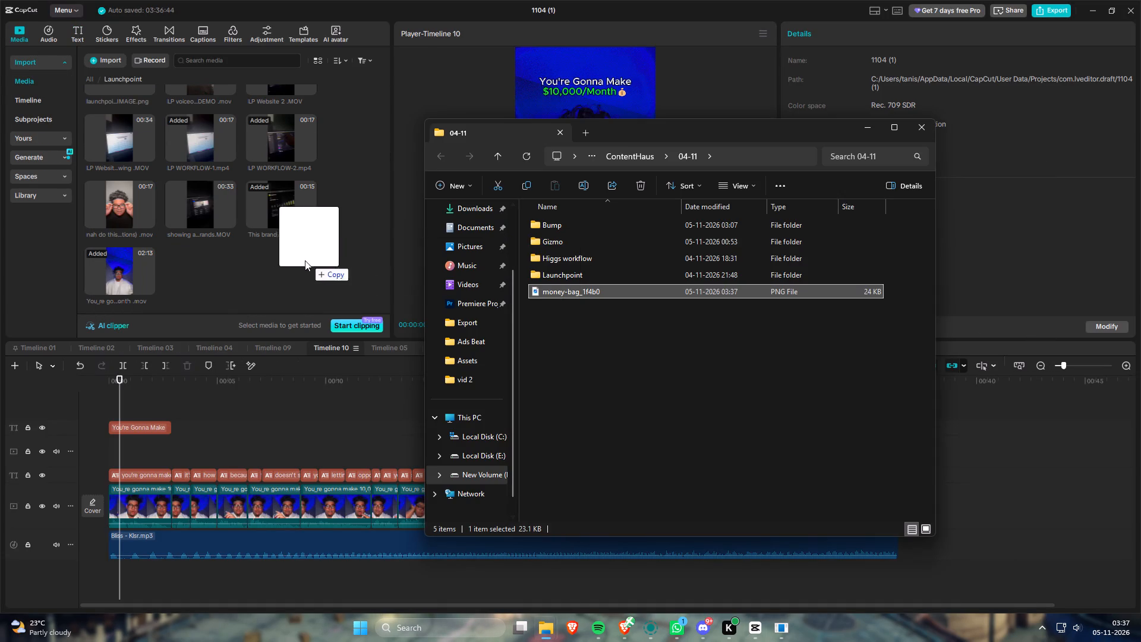
{"action": "left_click_drag", "start_coordinate": [305, 260], "coordinate": [287, 273]}
Place the money bag image on a new track above the hook text at the start of Timeline 10, trimmed to the hook text's length.
{"action": "left_click_drag", "start_coordinate": [194, 270], "coordinate": [149, 400]}
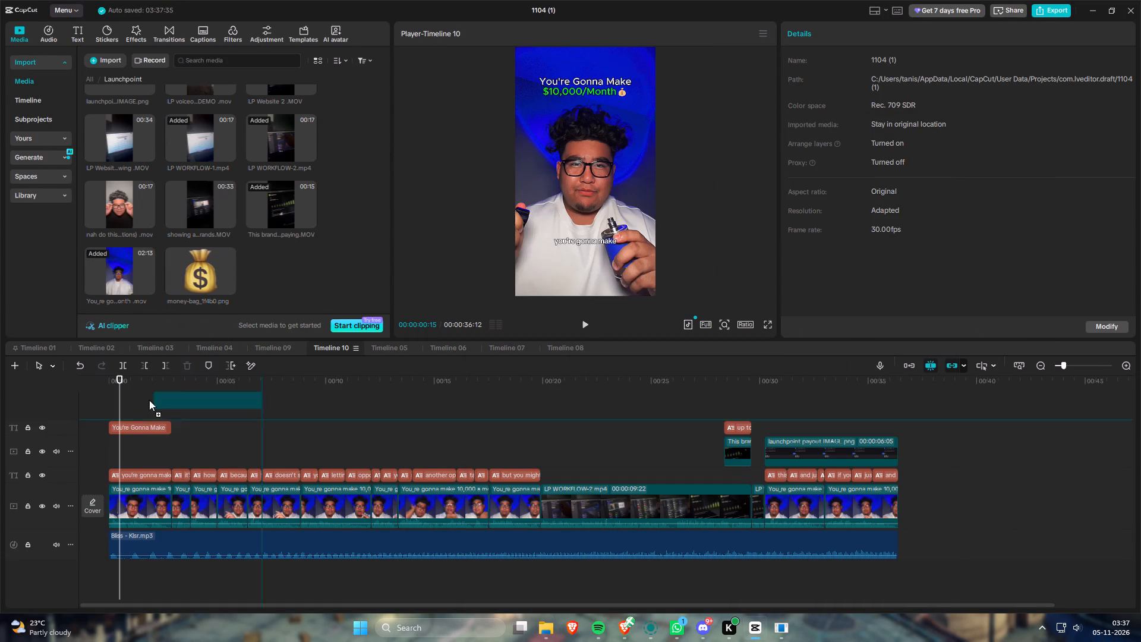
{"action": "left_click_drag", "start_coordinate": [149, 400], "coordinate": [105, 407]}
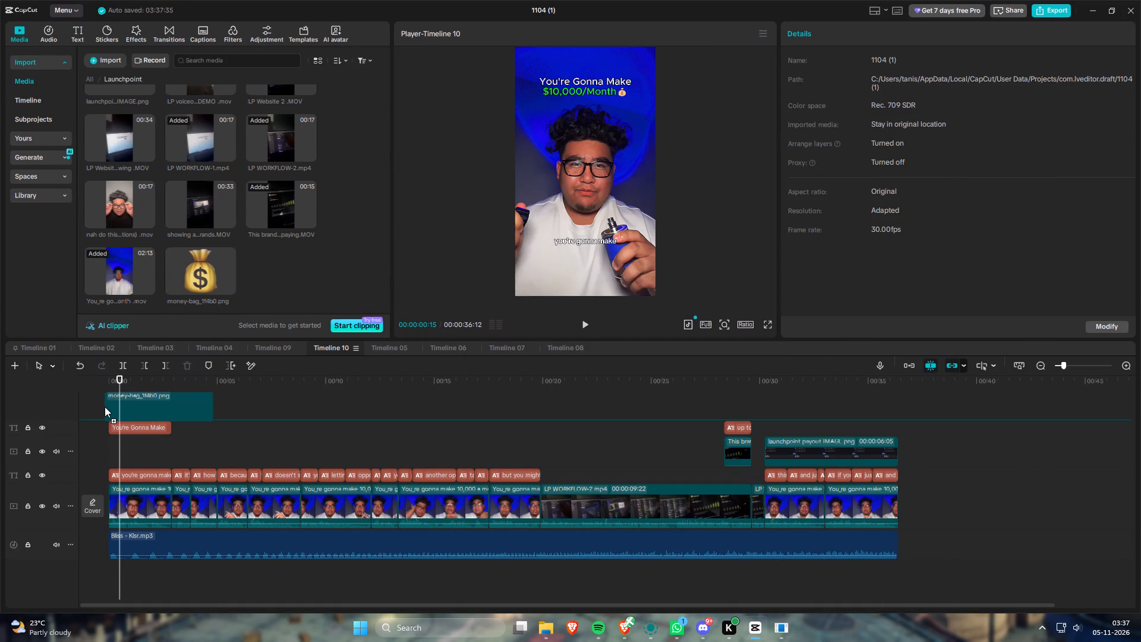
{"action": "left_click_drag", "start_coordinate": [105, 407], "coordinate": [104, 406]}
{"action": "left_click_drag", "start_coordinate": [218, 440], "coordinate": [174, 443]}
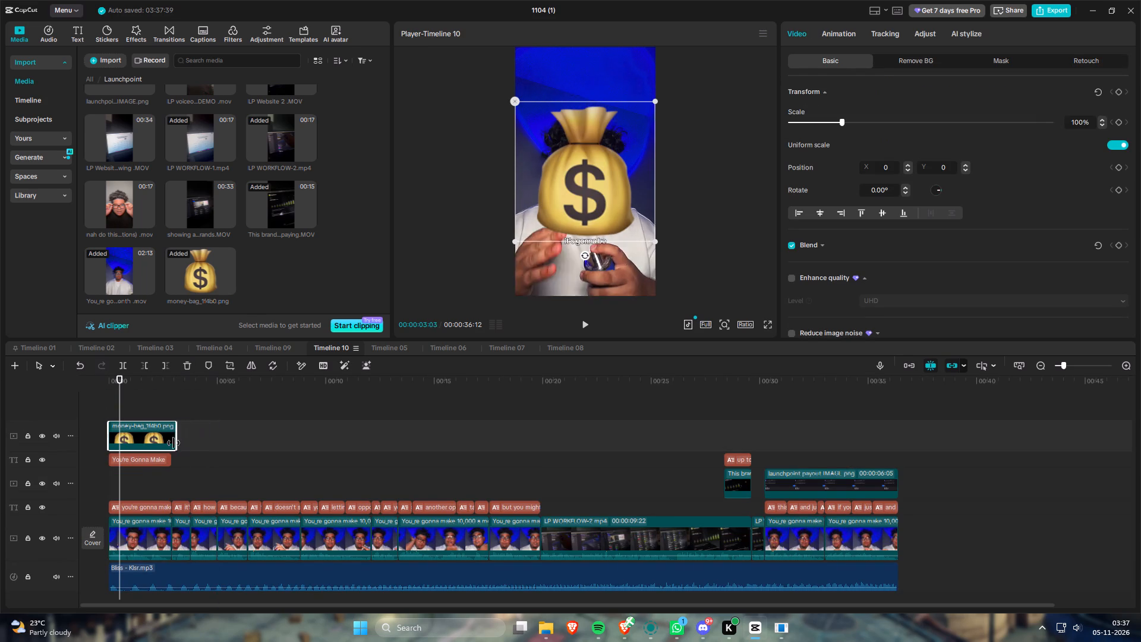
{"action": "left_click_drag", "start_coordinate": [174, 443], "coordinate": [172, 443]}
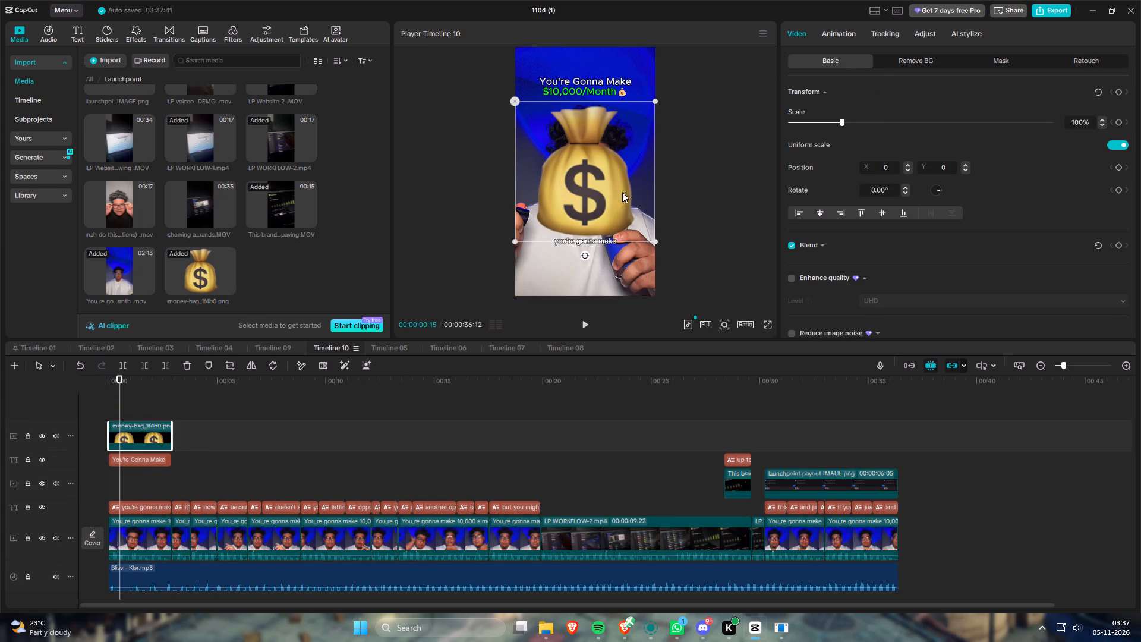
Scale the money bag image down to about 14% and move it onto the emoji at the end of the hook text.
{"action": "left_click_drag", "start_coordinate": [594, 187], "coordinate": [639, 140]}
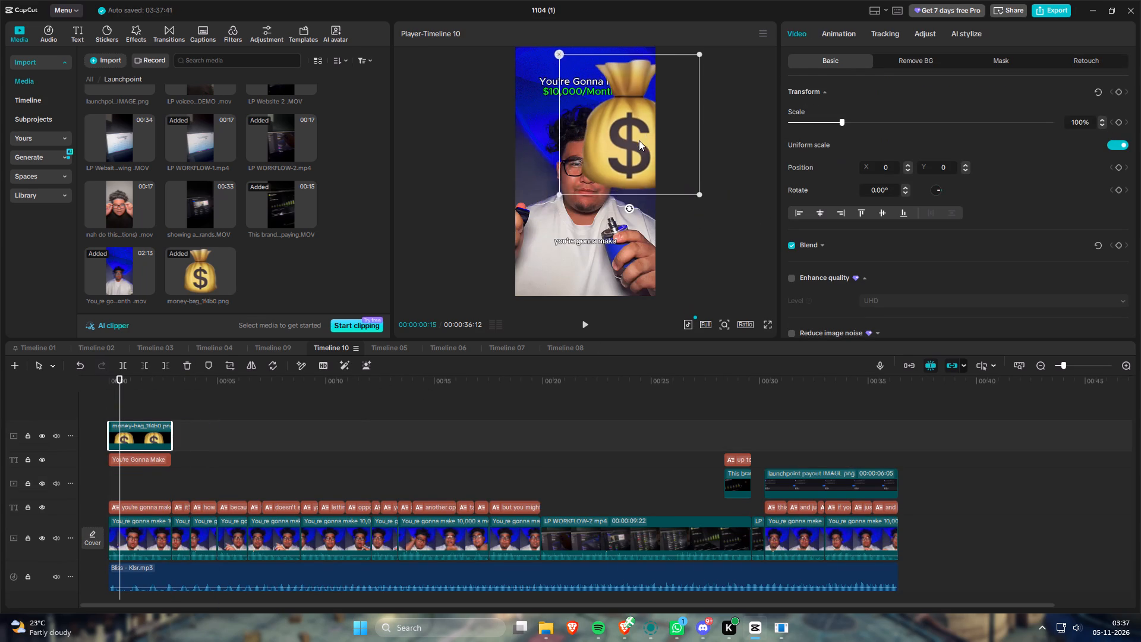
{"action": "left_click_drag", "start_coordinate": [639, 140], "coordinate": [642, 109]}
{"action": "left_click_drag", "start_coordinate": [638, 112], "coordinate": [688, 172]}
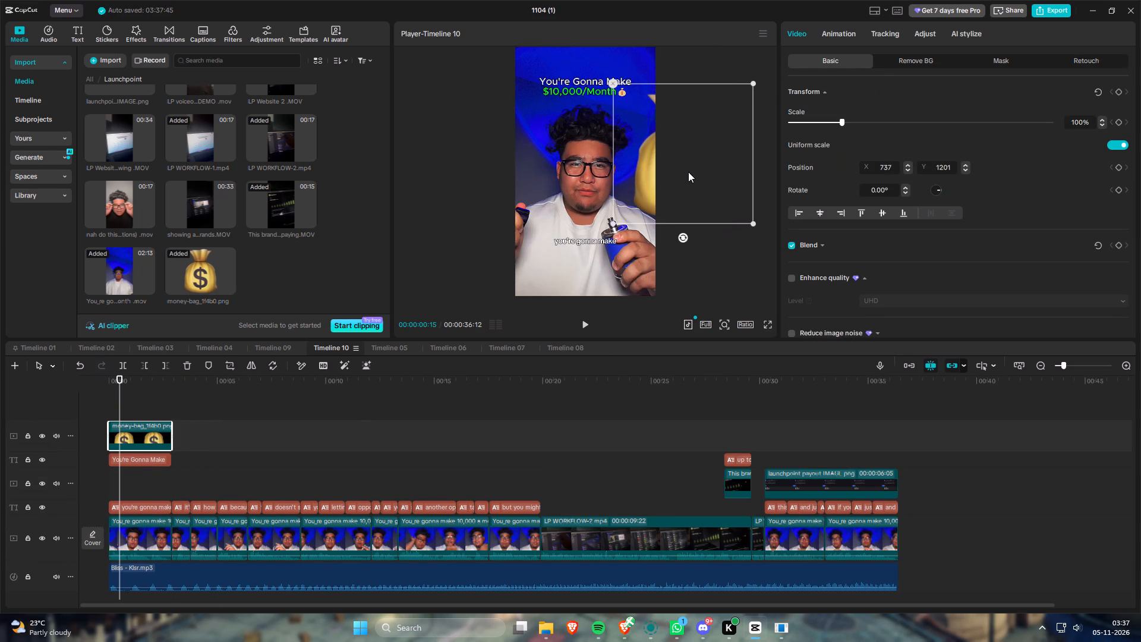
{"action": "left_click_drag", "start_coordinate": [688, 172], "coordinate": [688, 171]}
{"action": "left_click_drag", "start_coordinate": [752, 222], "coordinate": [649, 169]}
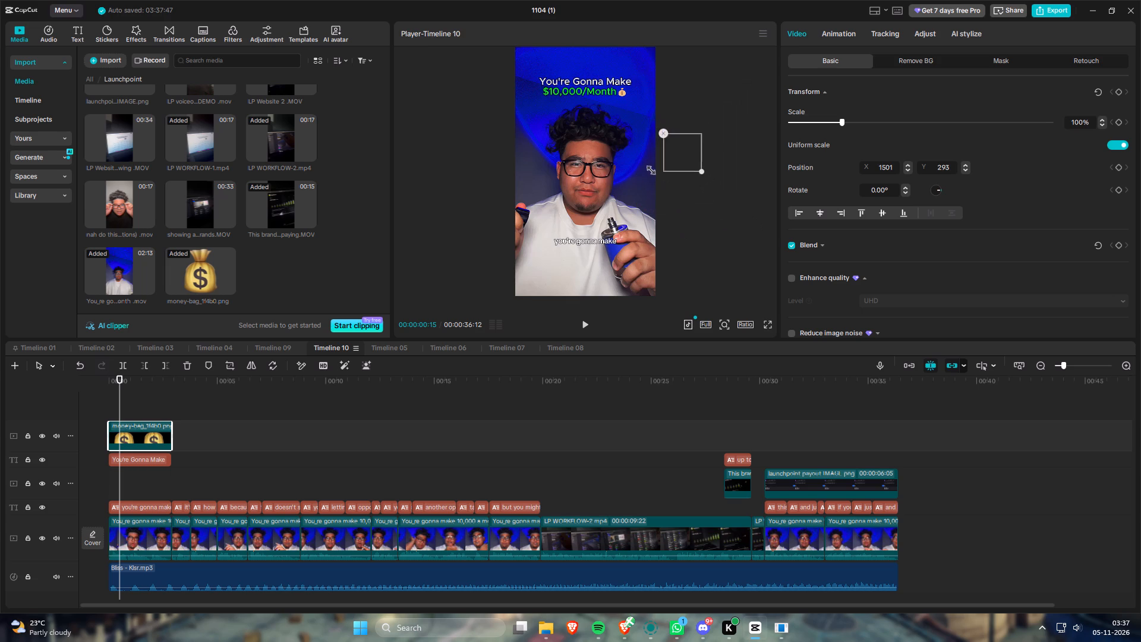
{"action": "left_click_drag", "start_coordinate": [649, 169], "coordinate": [647, 151]}
{"action": "left_click_drag", "start_coordinate": [685, 153], "coordinate": [625, 92]}
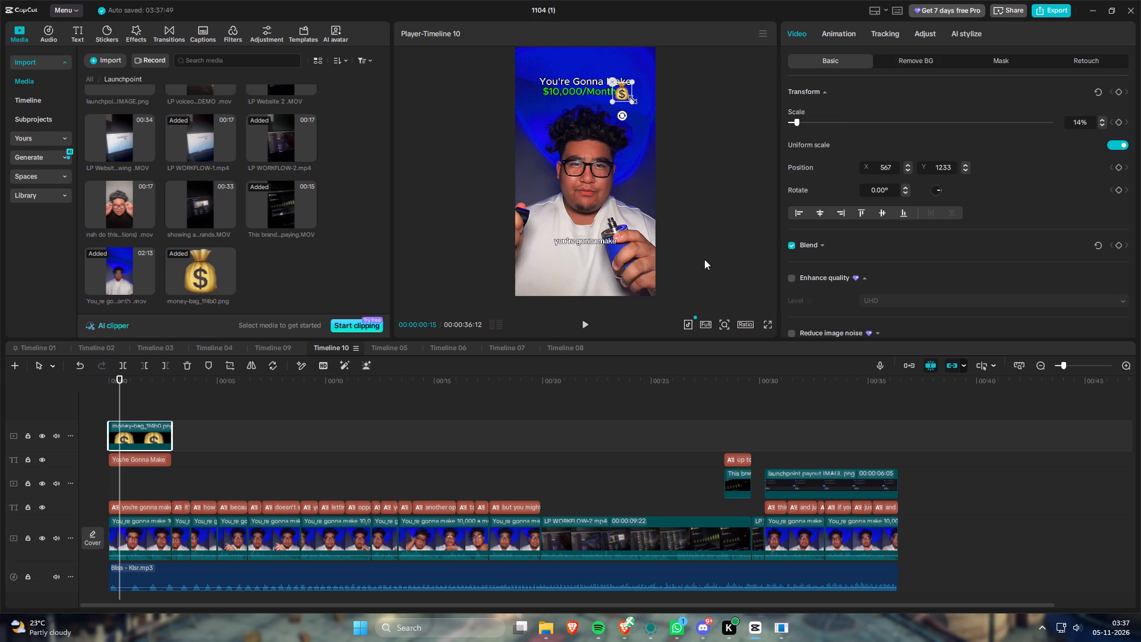
Zoom the preview in on the hook text, shrink the money bag image to about 7%, and align it over the text emoji.
{"action": "left_click", "coordinate": [727, 323]}
{"action": "left_click_drag", "start_coordinate": [731, 341], "coordinate": [770, 346]}
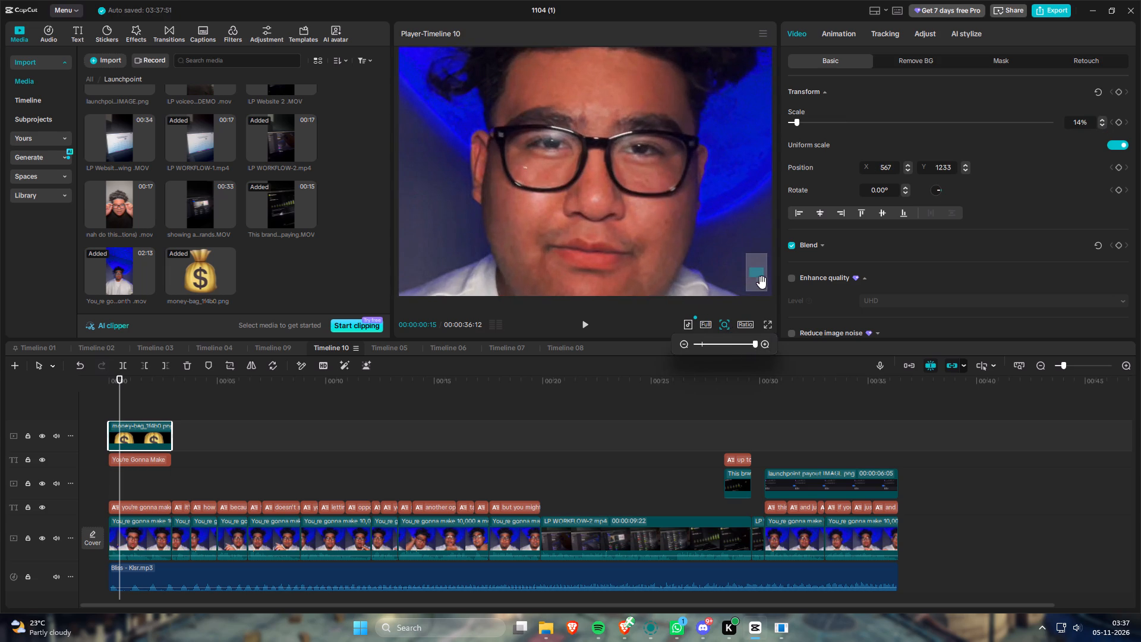
{"action": "left_click_drag", "start_coordinate": [756, 273], "coordinate": [767, 253]}
{"action": "left_click_drag", "start_coordinate": [631, 226], "coordinate": [639, 232]}
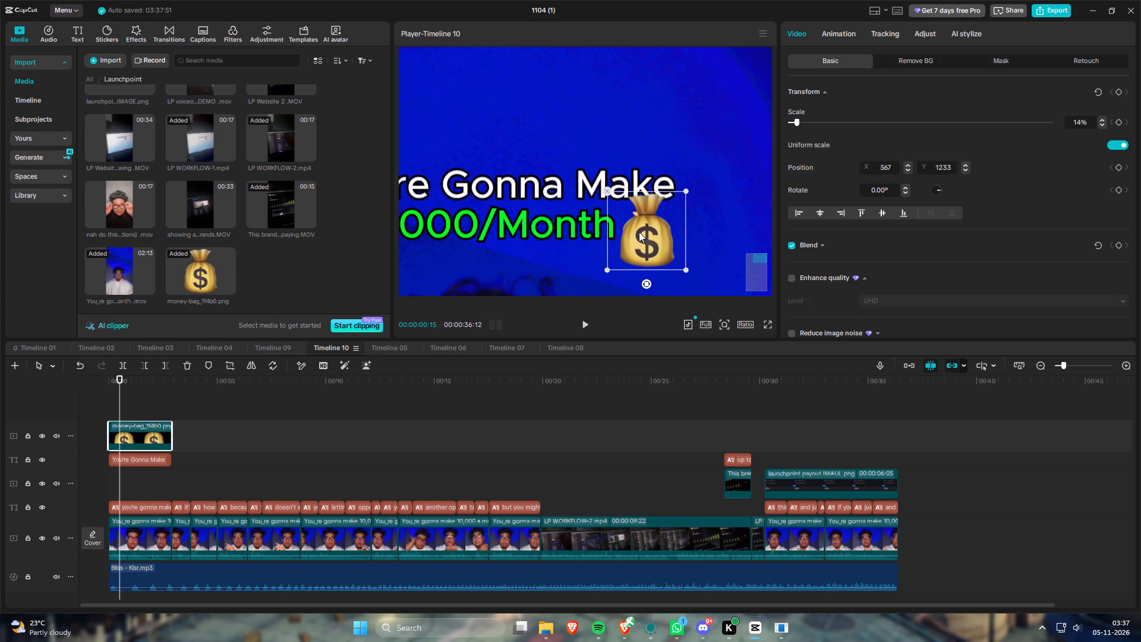
{"action": "left_click_drag", "start_coordinate": [639, 232], "coordinate": [633, 241]}
{"action": "left_click_drag", "start_coordinate": [677, 278], "coordinate": [677, 276]}
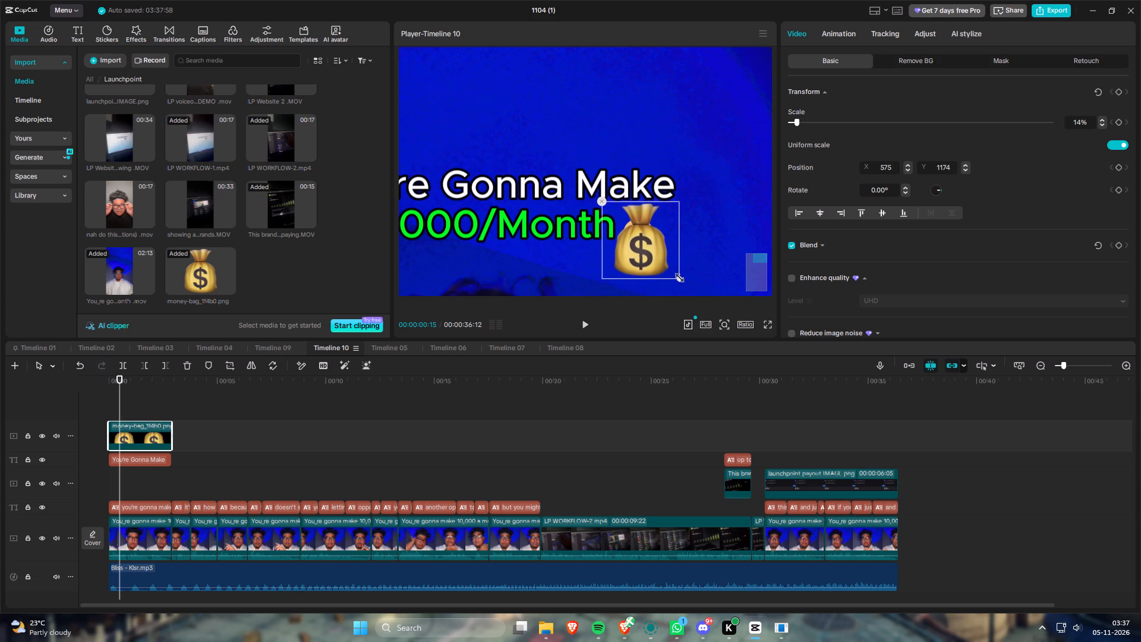
{"action": "left_click_drag", "start_coordinate": [677, 276], "coordinate": [659, 261]}
{"action": "left_click_drag", "start_coordinate": [651, 251], "coordinate": [648, 235]}
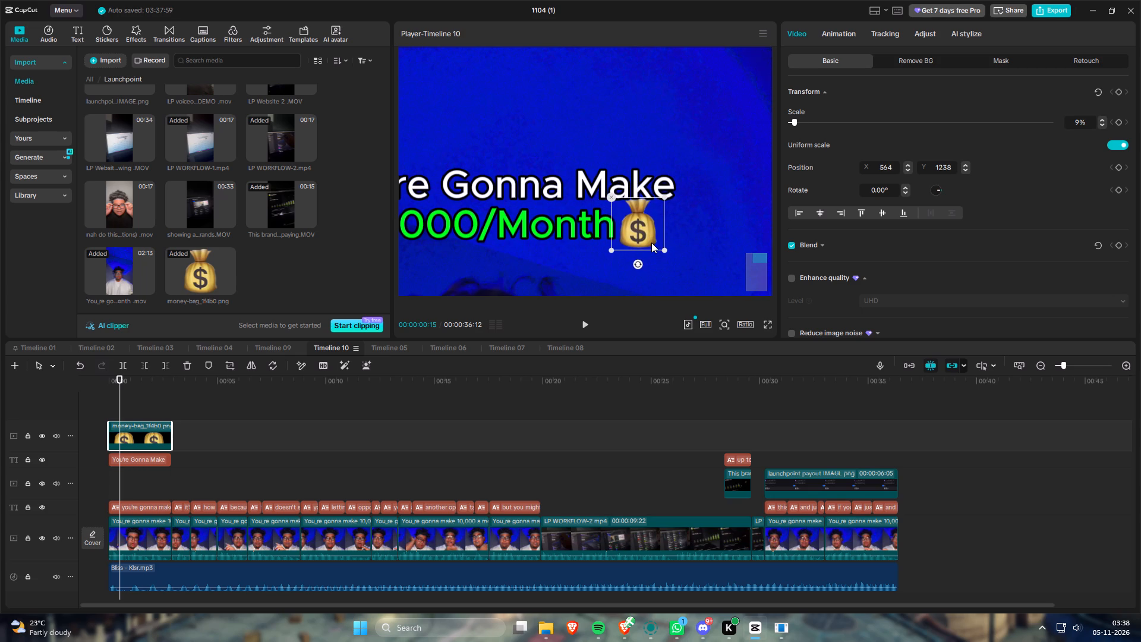
{"action": "left_click_drag", "start_coordinate": [662, 249], "coordinate": [657, 239]}
Fine-tune the money bag image's position over the text emoji, trying 6% scale and setting it back to 7%.
{"action": "left_click", "coordinate": [640, 226]}
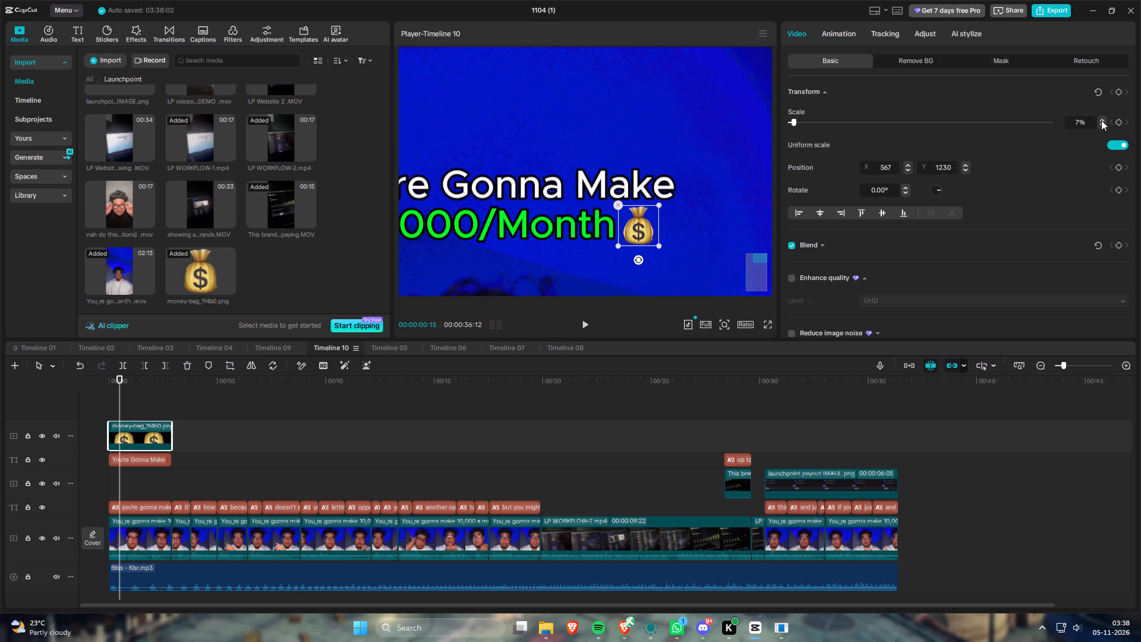
{"action": "left_click", "coordinate": [651, 228]}
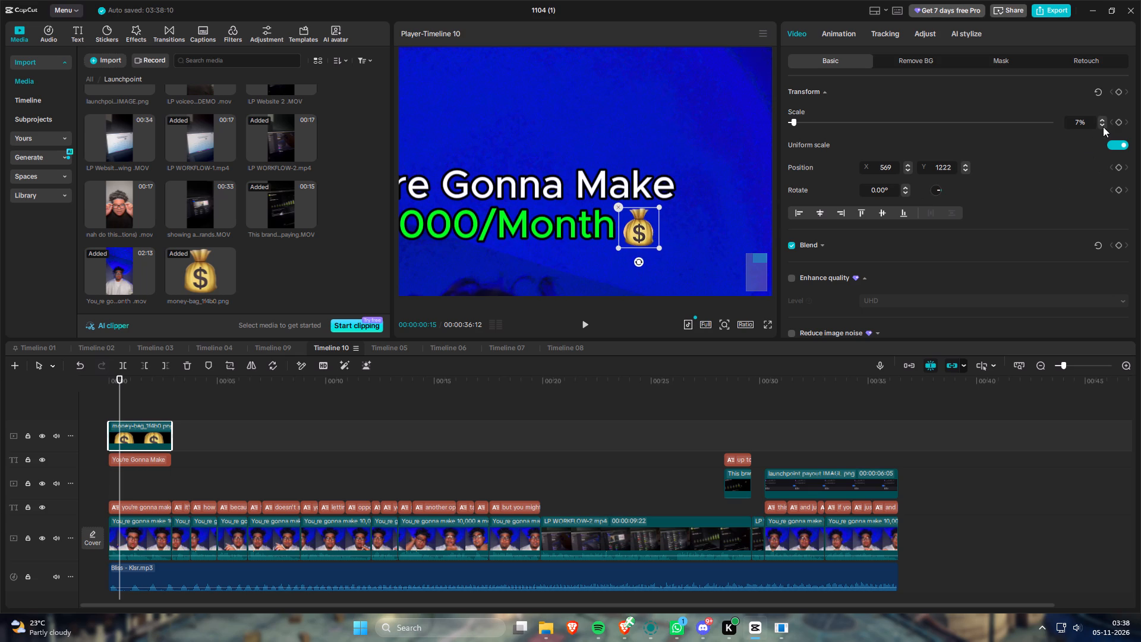
{"action": "left_click", "coordinate": [1103, 125]}
{"action": "left_click", "coordinate": [648, 231]}
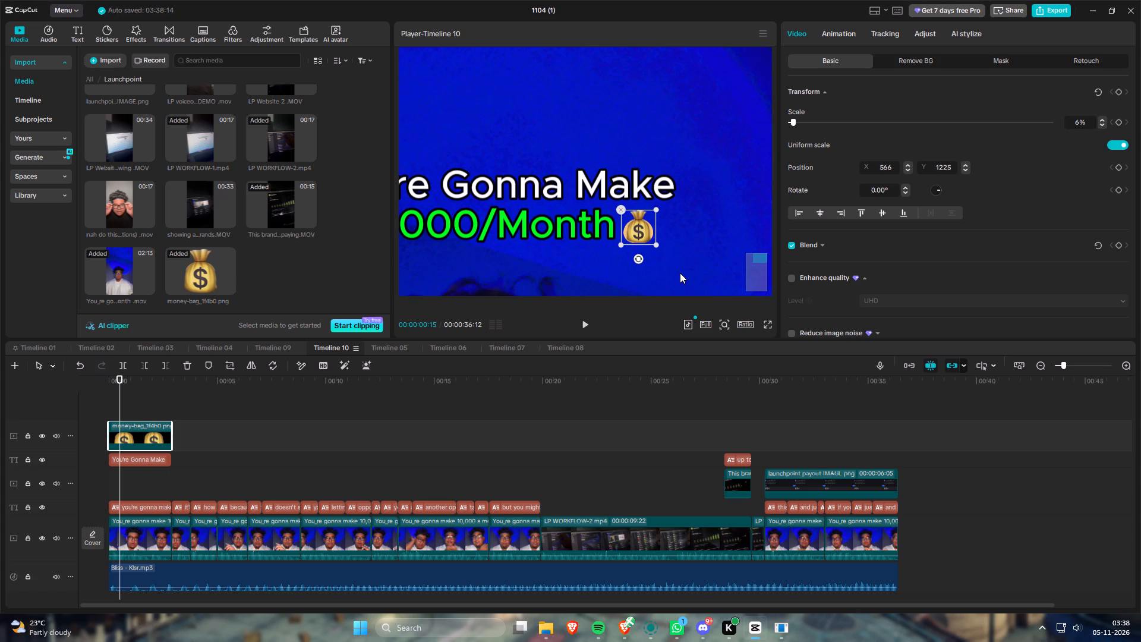
{"action": "left_click", "coordinate": [1101, 119]}
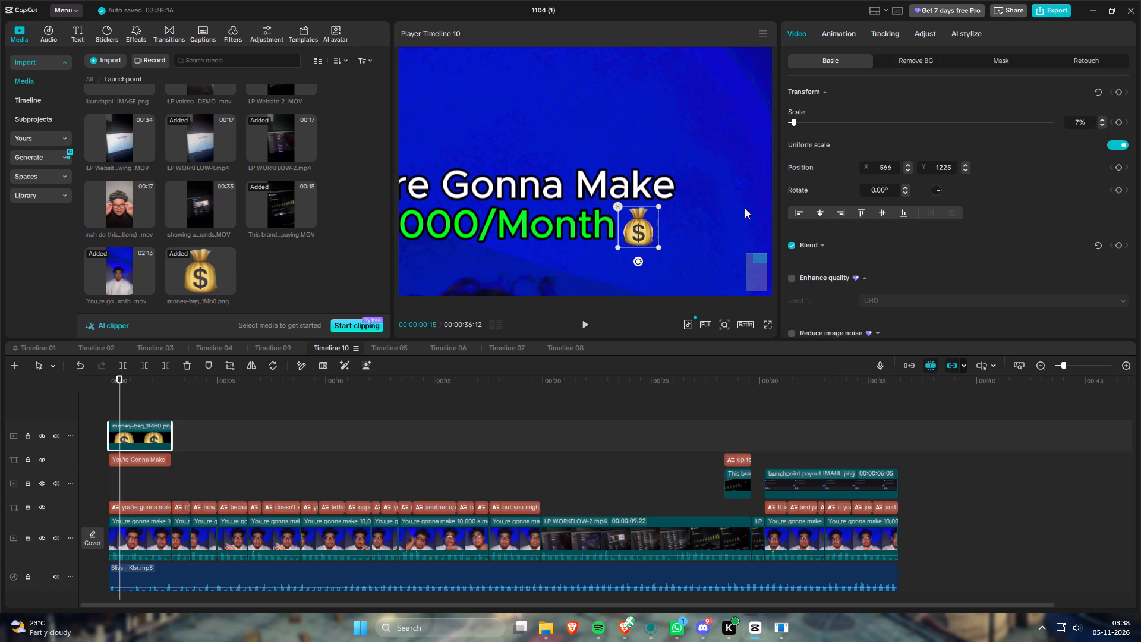
{"action": "left_click_drag", "start_coordinate": [641, 234], "coordinate": [641, 230]}
{"action": "left_click_drag", "start_coordinate": [641, 230], "coordinate": [644, 225]}
{"action": "left_click_drag", "start_coordinate": [642, 229], "coordinate": [640, 237]}
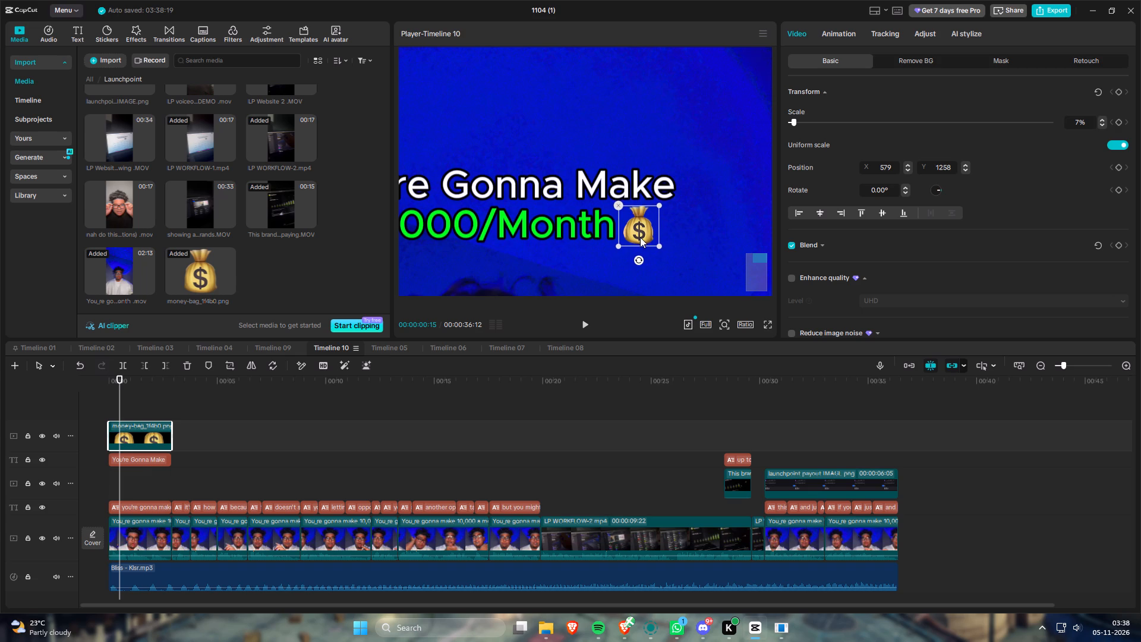
{"action": "left_click_drag", "start_coordinate": [640, 237], "coordinate": [640, 238]}
Delete the emoji from the hook text and add three trailing spaces so "$10,000/Month" sits just before the money bag image.
{"action": "left_click", "coordinate": [149, 460]}
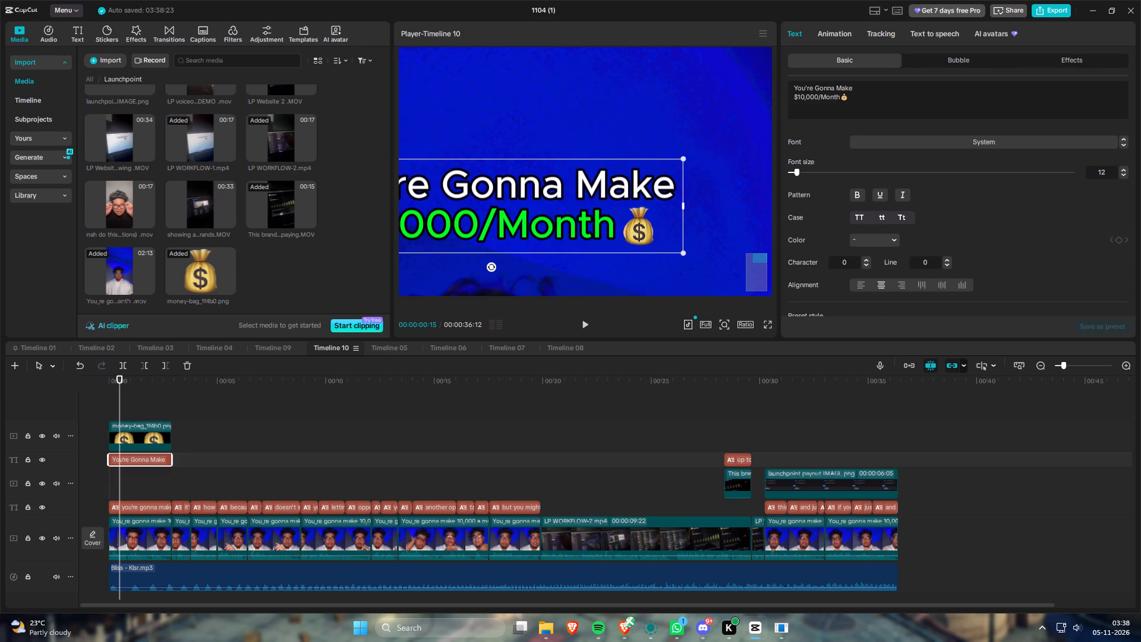
{"action": "left_click", "coordinate": [878, 105]}
{"action": "key", "text": "BackSpace"}
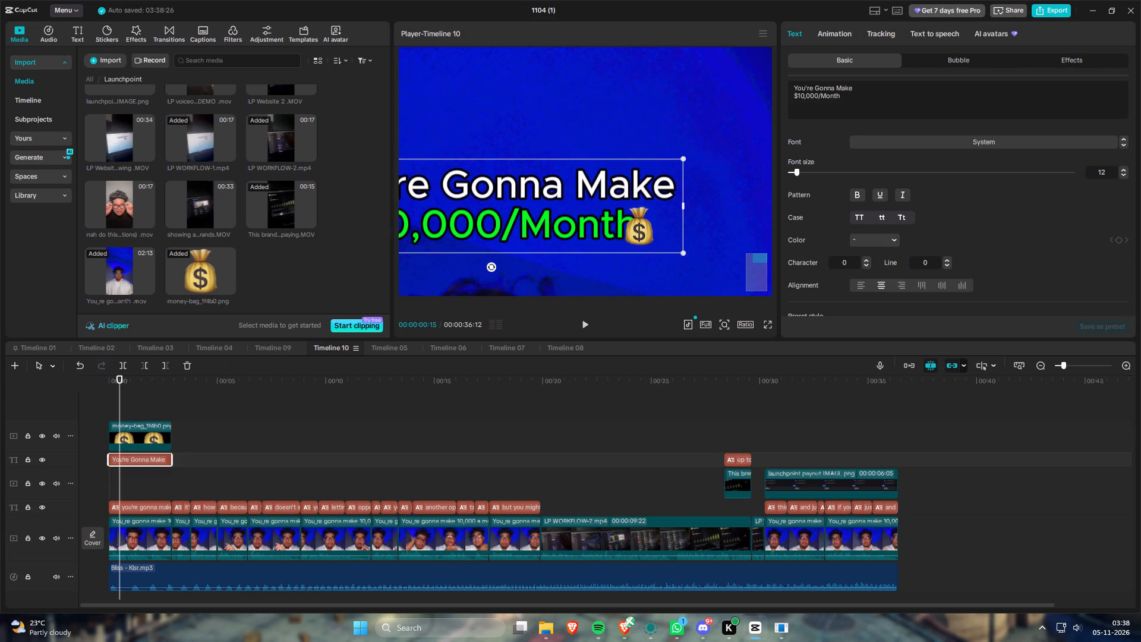
{"action": "key", "text": "space"}
{"action": "key", "text": "space"}
{"action": "key", "text": "space"}
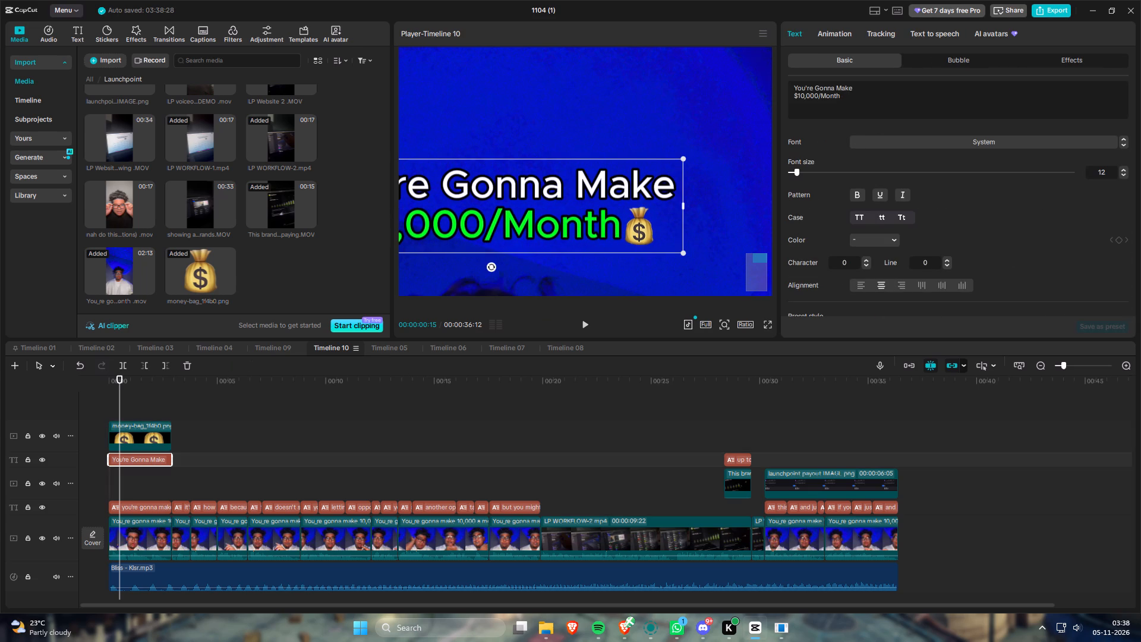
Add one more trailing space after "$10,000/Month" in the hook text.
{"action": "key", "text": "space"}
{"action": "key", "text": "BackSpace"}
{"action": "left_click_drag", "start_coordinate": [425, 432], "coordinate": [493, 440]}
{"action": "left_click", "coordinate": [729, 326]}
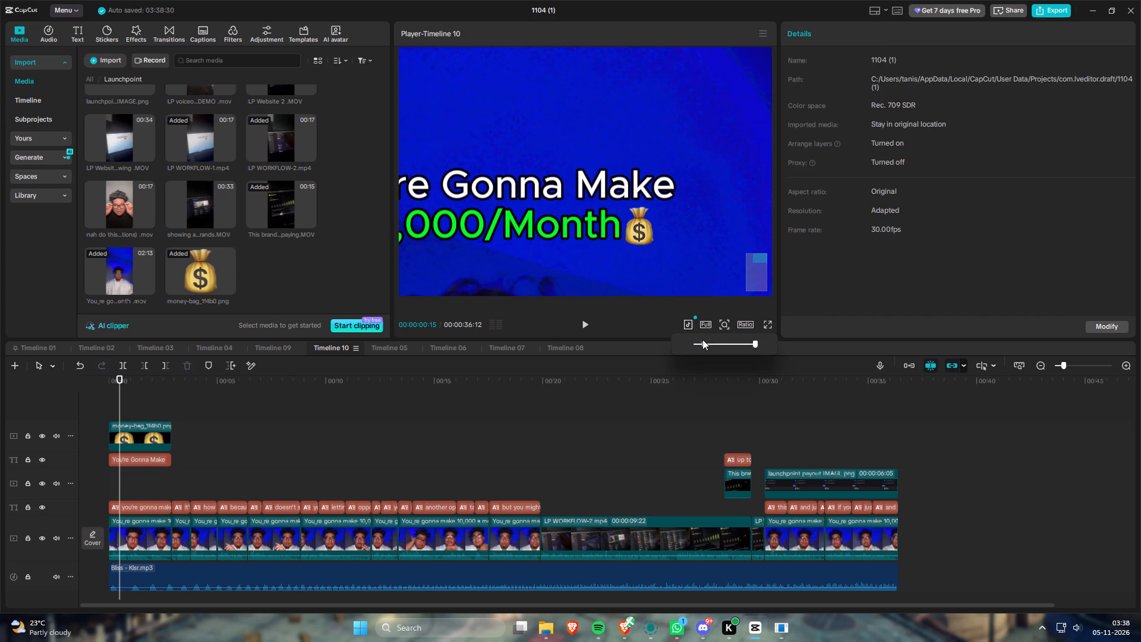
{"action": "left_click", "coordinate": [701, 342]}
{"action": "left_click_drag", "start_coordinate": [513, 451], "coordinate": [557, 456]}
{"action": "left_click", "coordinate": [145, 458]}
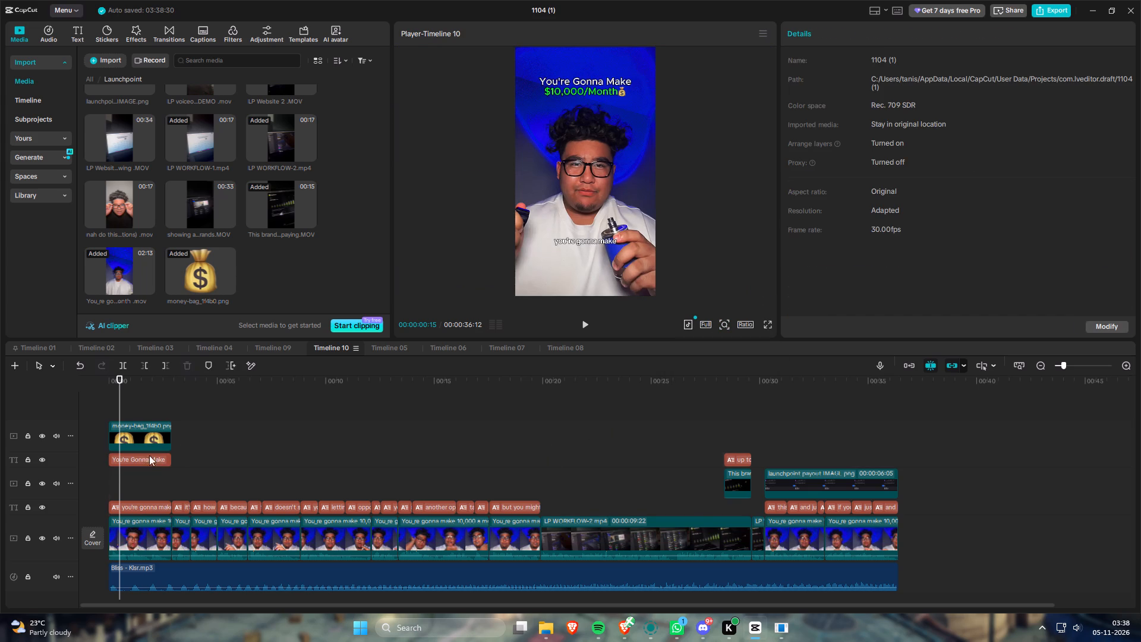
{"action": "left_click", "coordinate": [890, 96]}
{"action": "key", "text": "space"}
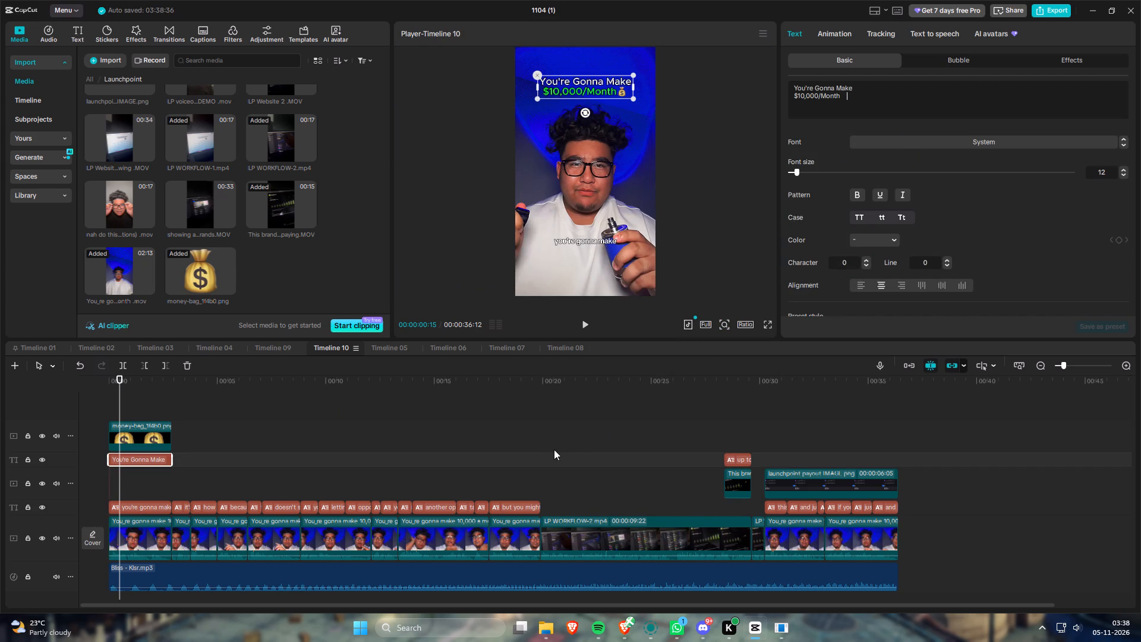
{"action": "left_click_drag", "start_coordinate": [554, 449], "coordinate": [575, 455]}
Scale the money bag image down to 6% and check the hook in full screen.
{"action": "left_click", "coordinate": [152, 439]}
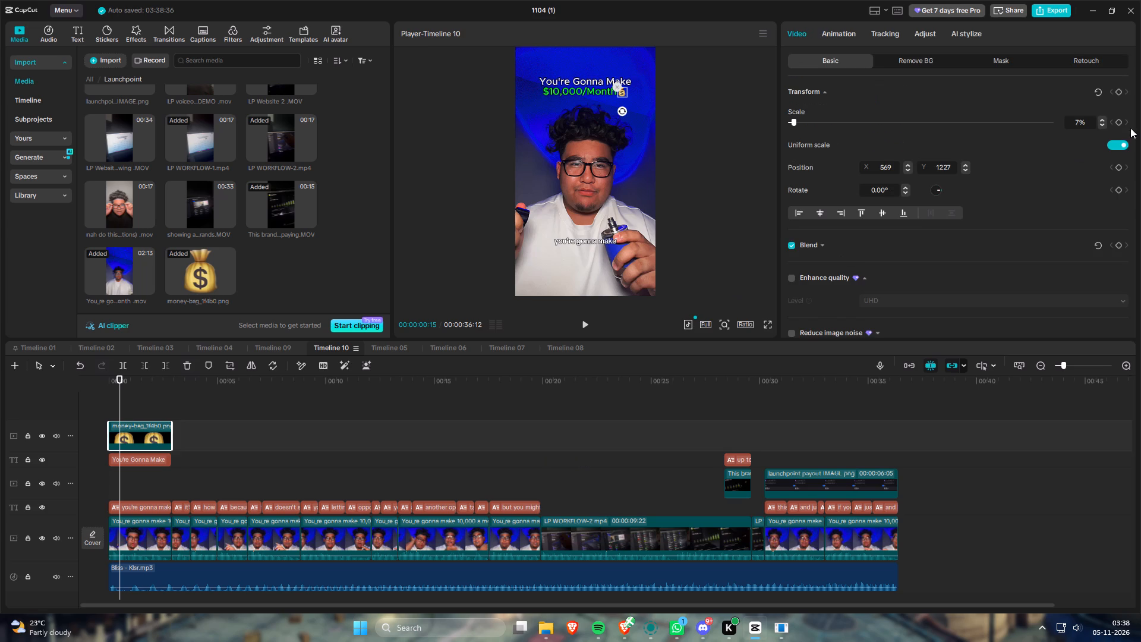
{"action": "left_click", "coordinate": [1099, 125]}
{"action": "left_click_drag", "start_coordinate": [576, 408], "coordinate": [605, 420]}
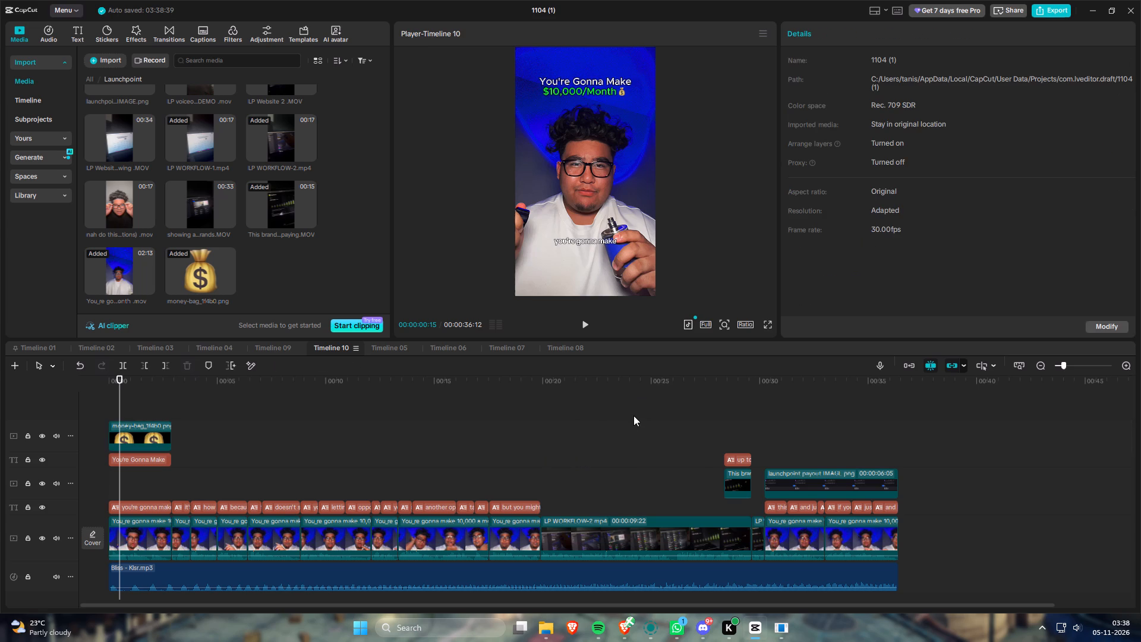
{"action": "left_click", "coordinate": [770, 323]}
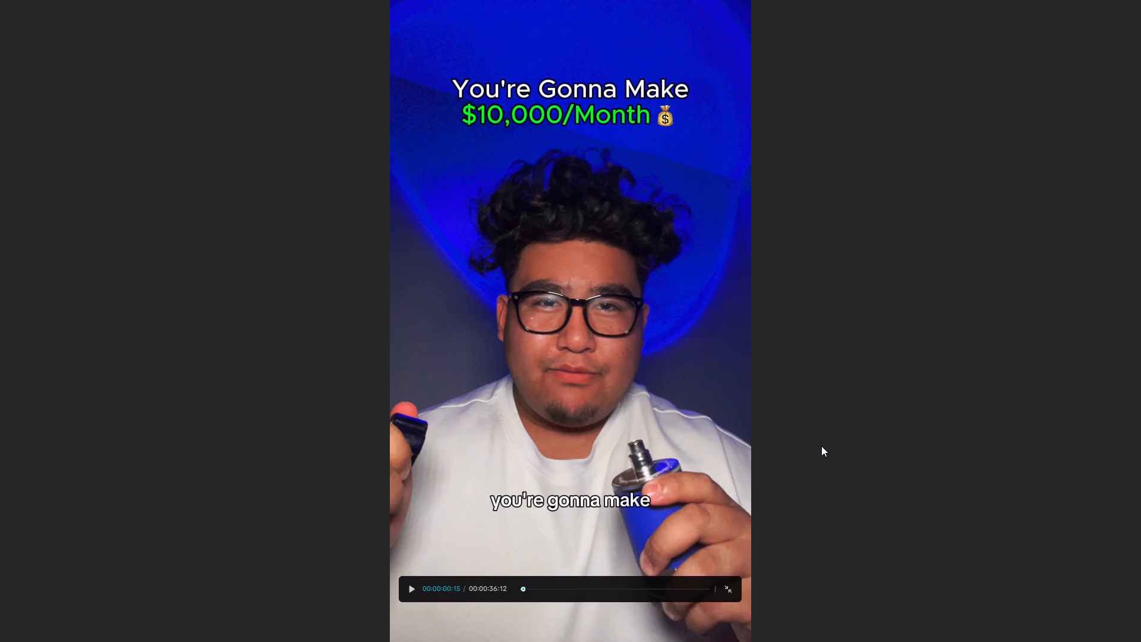
{"action": "left_click", "coordinate": [726, 589]}
Raise the money bag image to Y position 1242 and check its alignment with the hook text in full screen.
{"action": "left_click", "coordinate": [724, 322]}
{"action": "left_click_drag", "start_coordinate": [736, 346], "coordinate": [803, 343]}
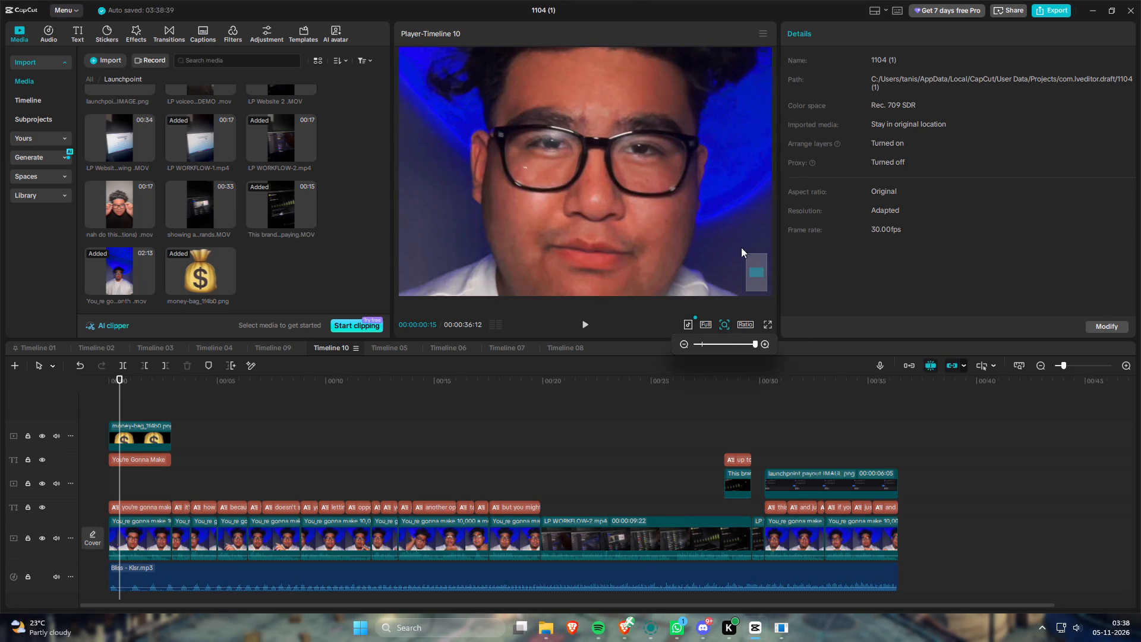
{"action": "left_click_drag", "start_coordinate": [759, 279], "coordinate": [774, 246]}
{"action": "left_click", "coordinate": [156, 439]}
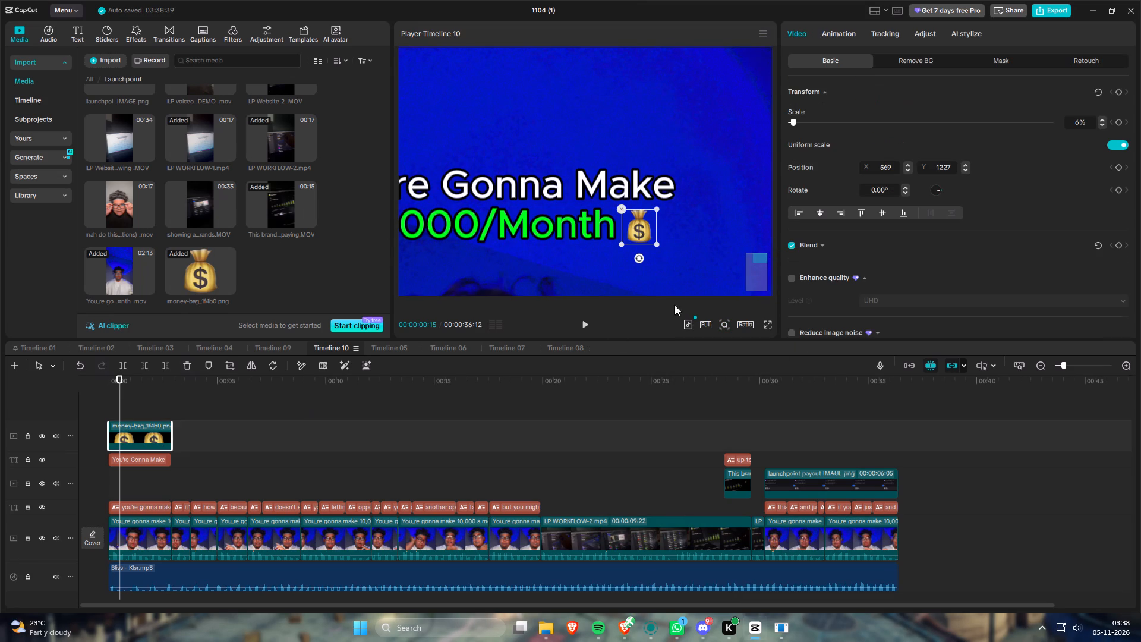
{"action": "triple_click", "coordinate": [965, 163]}
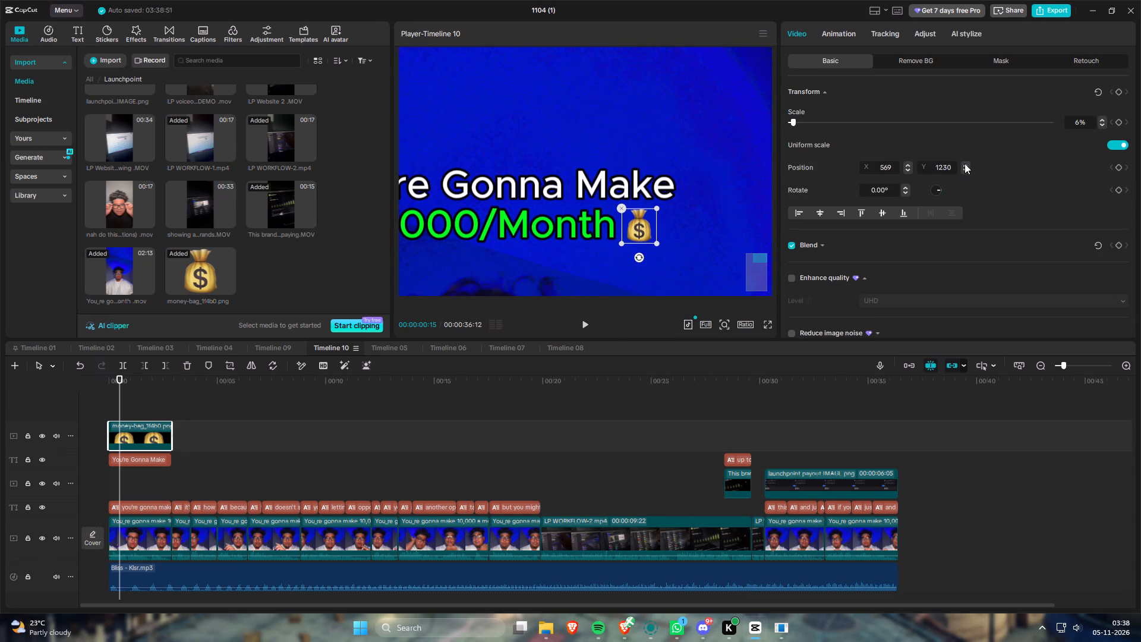
{"action": "left_click", "coordinate": [965, 163]}
{"action": "triple_click", "coordinate": [964, 163]}
{"action": "triple_click", "coordinate": [963, 163]}
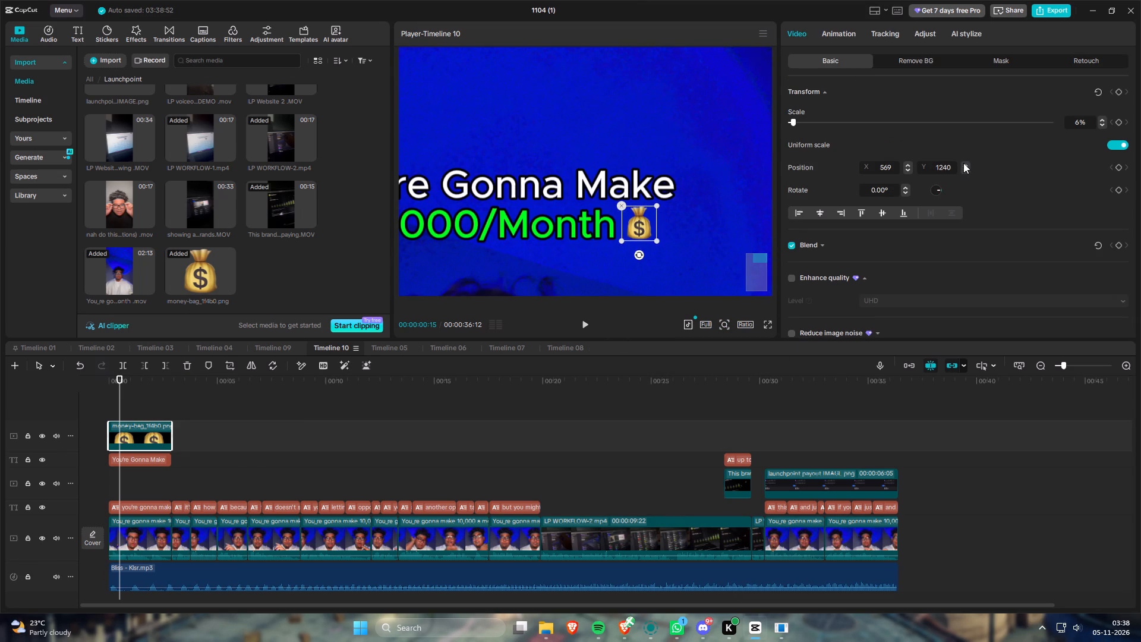
{"action": "left_click_drag", "start_coordinate": [565, 454], "coordinate": [636, 453]}
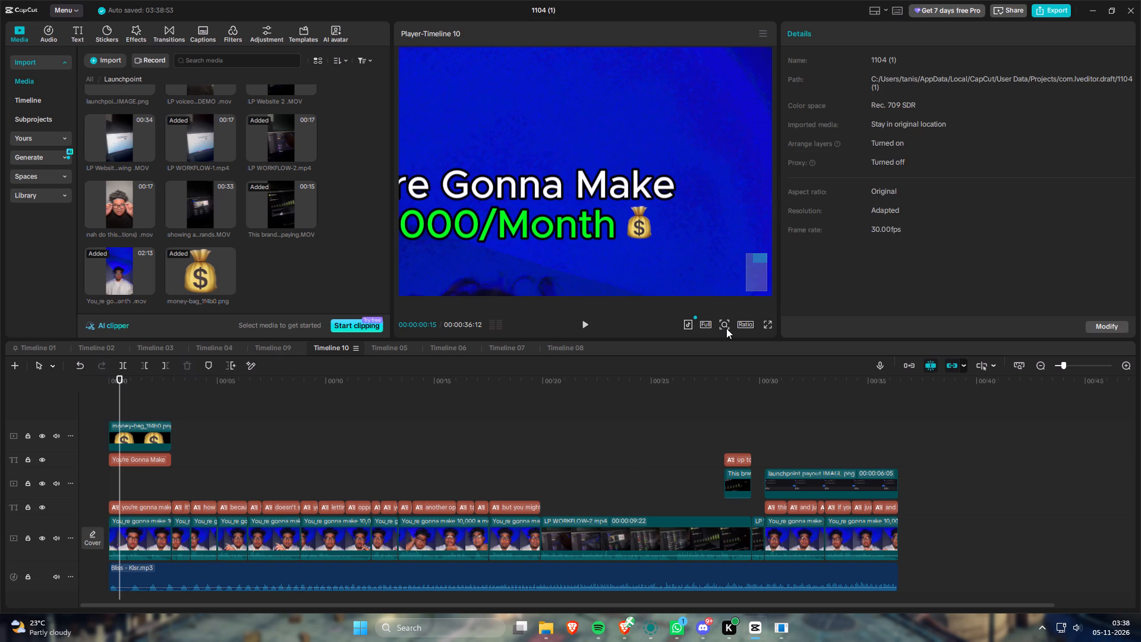
{"action": "left_click", "coordinate": [765, 322]}
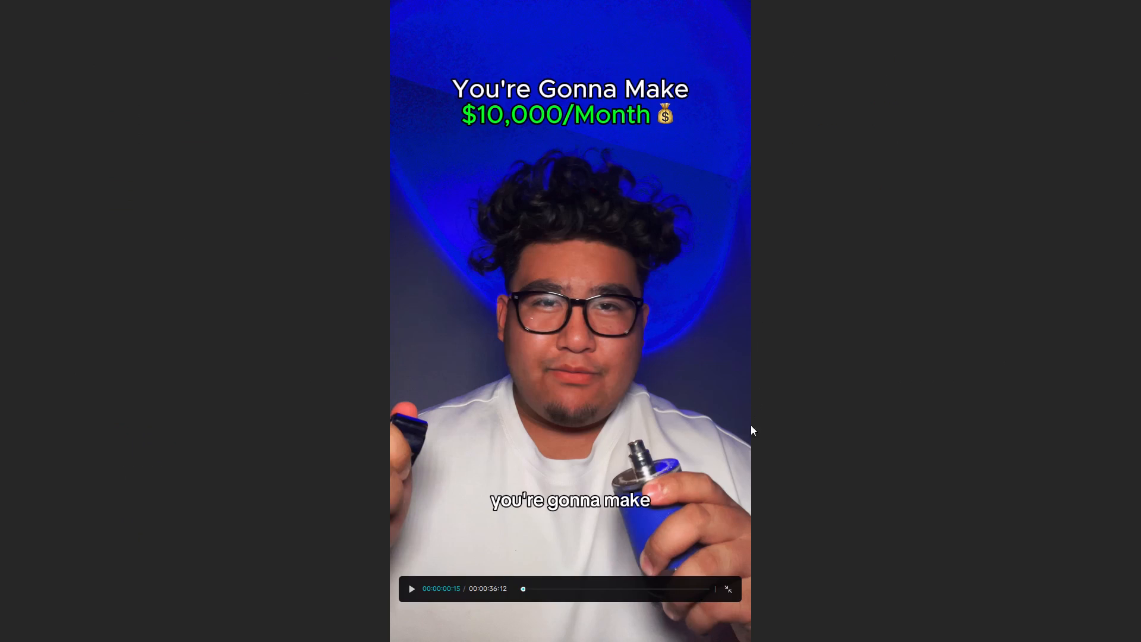
{"action": "left_click", "coordinate": [730, 588]}
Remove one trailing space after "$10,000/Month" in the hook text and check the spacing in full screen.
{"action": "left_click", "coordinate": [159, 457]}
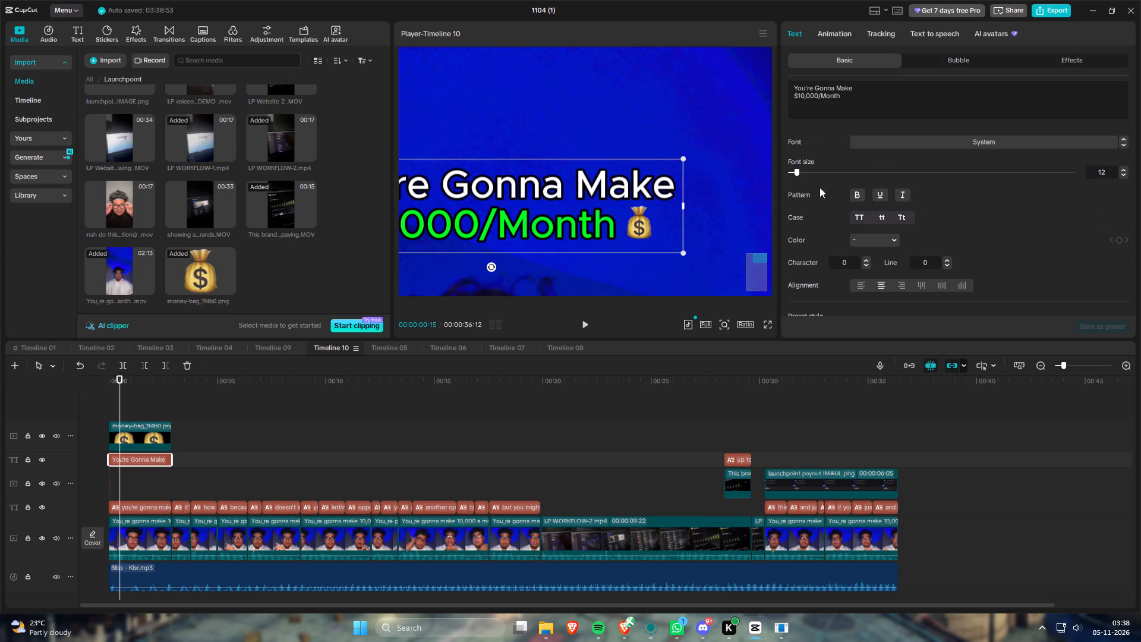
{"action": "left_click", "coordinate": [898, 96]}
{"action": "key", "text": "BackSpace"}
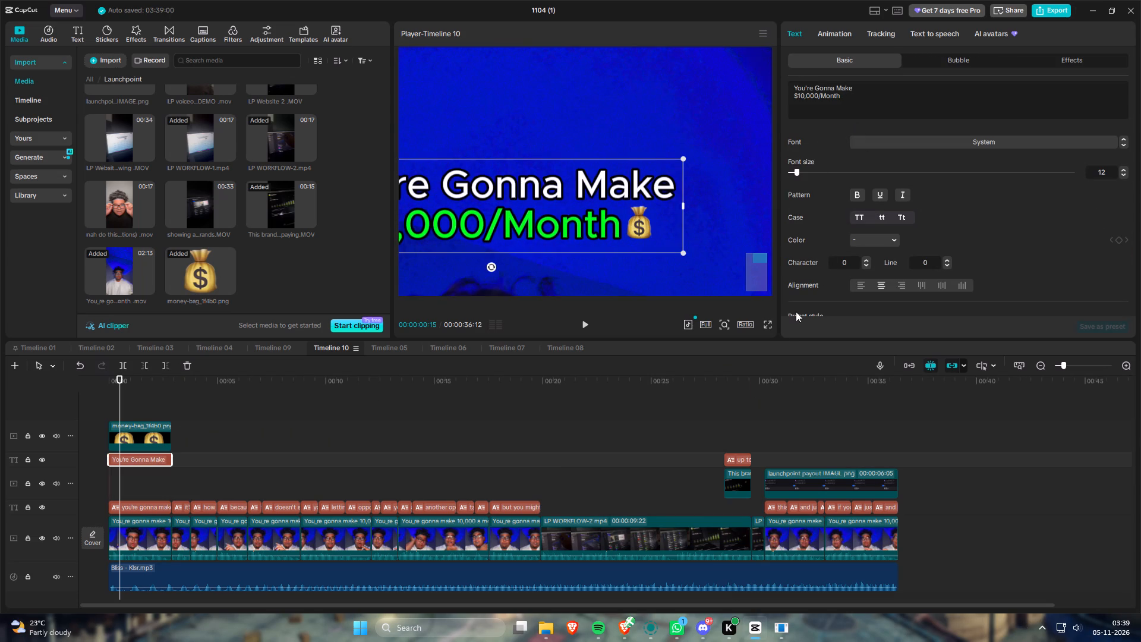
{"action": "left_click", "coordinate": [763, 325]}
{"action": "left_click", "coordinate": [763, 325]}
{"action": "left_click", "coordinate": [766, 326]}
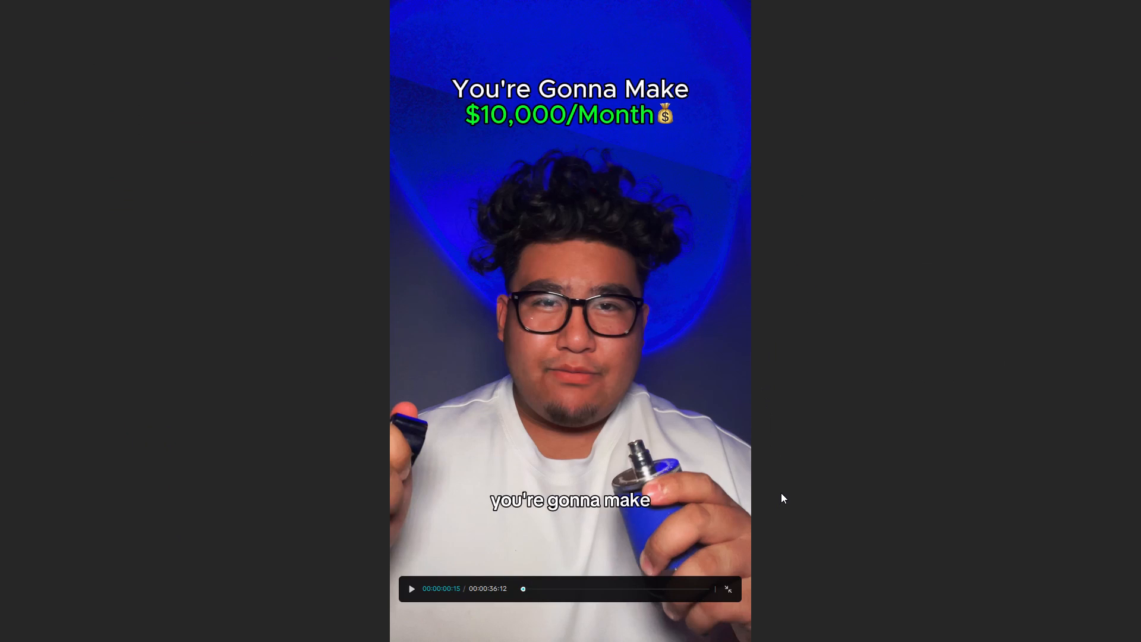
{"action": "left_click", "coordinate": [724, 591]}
Shift the money bag image to X position 575 and check the gap after "$10,000/Month" in full screen.
{"action": "left_click", "coordinate": [148, 434]}
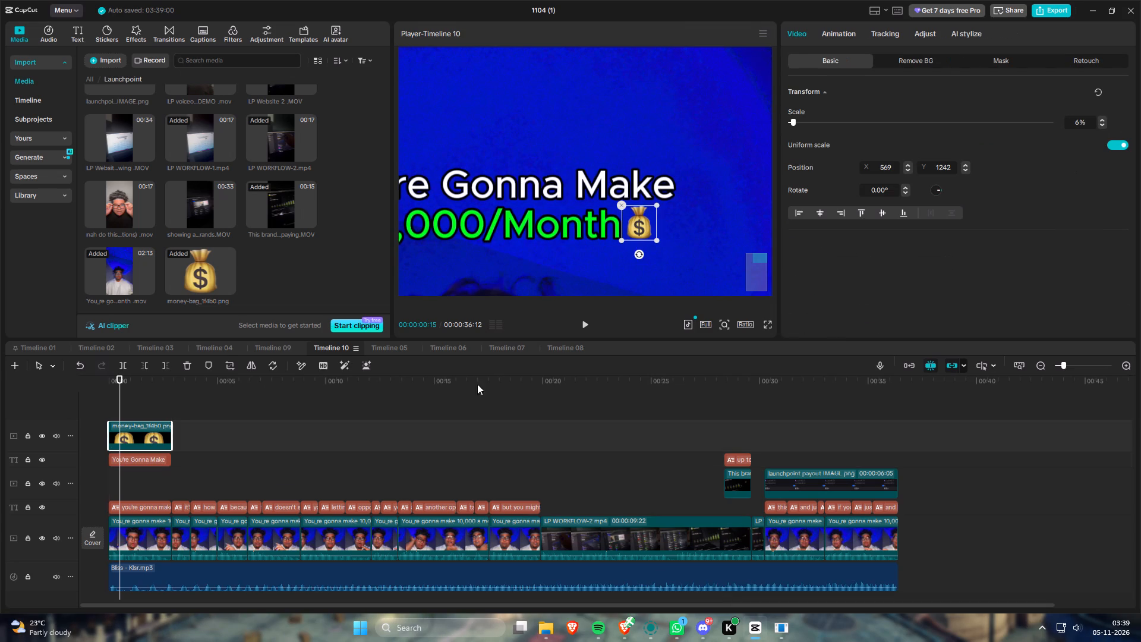
{"action": "triple_click", "coordinate": [907, 163]}
{"action": "double_click", "coordinate": [907, 163]}
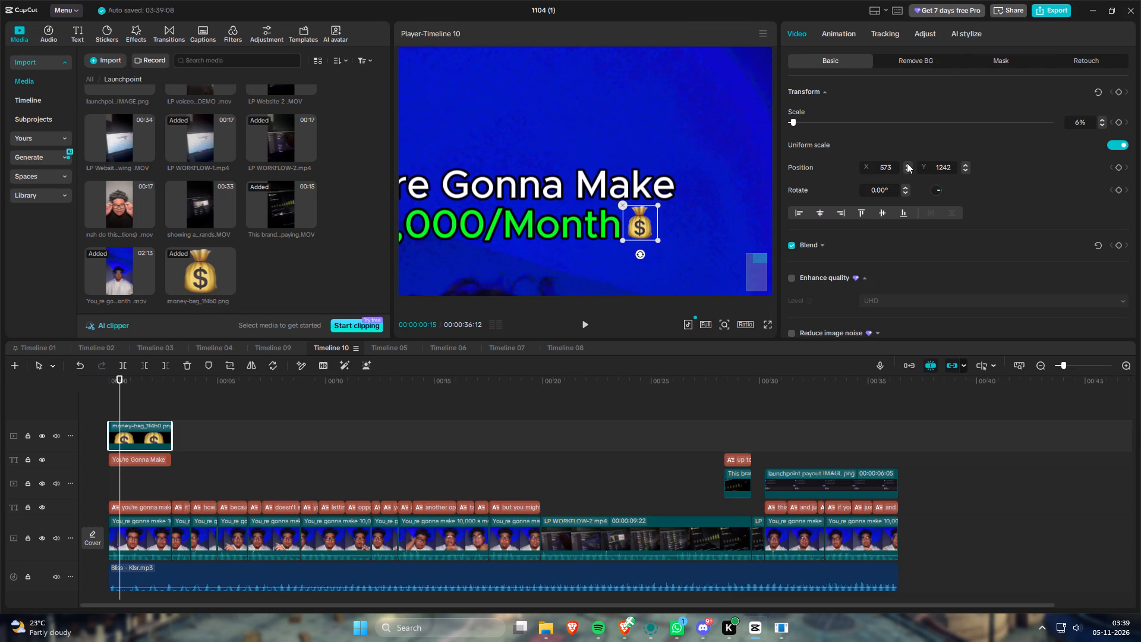
{"action": "left_click", "coordinate": [907, 163]}
{"action": "left_click_drag", "start_coordinate": [500, 464], "coordinate": [533, 464]}
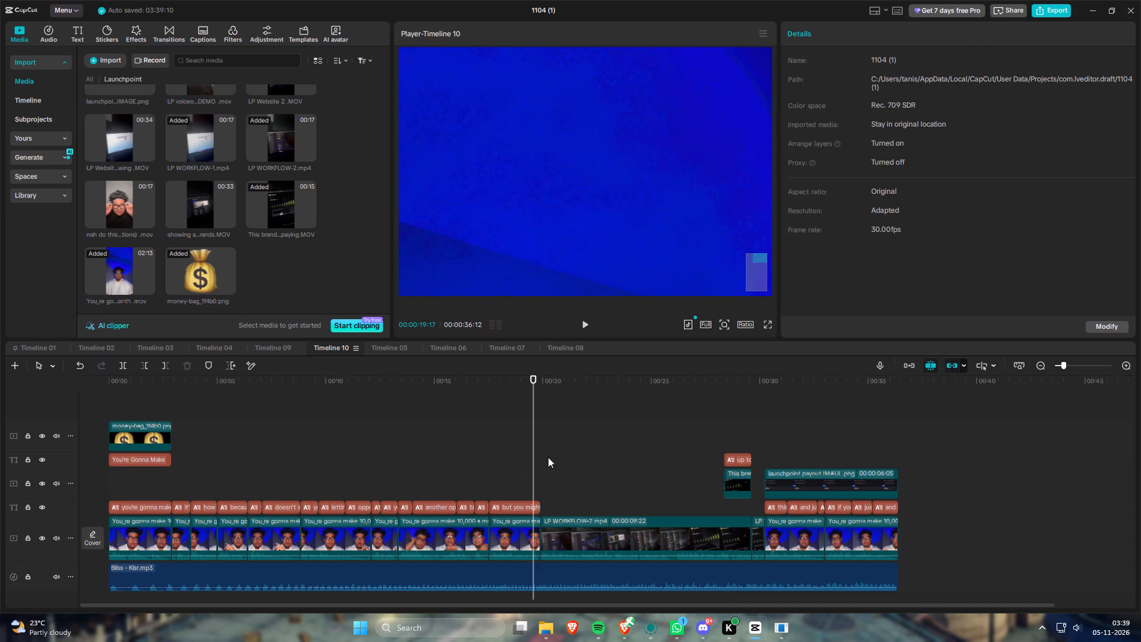
{"action": "left_click_drag", "start_coordinate": [156, 385], "coordinate": [83, 382]}
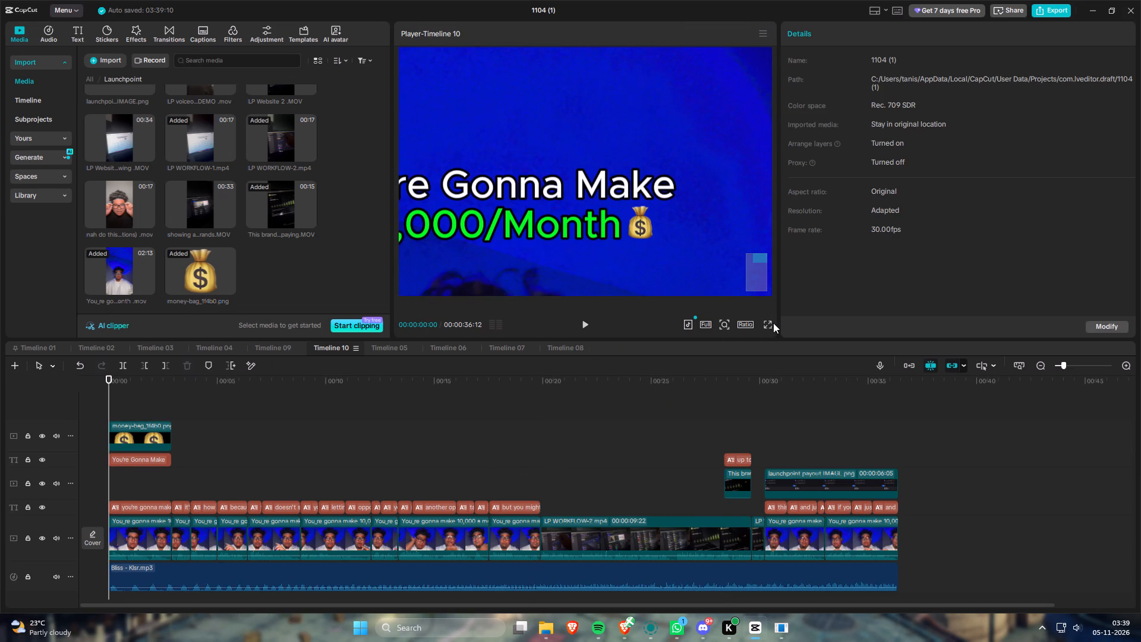
{"action": "left_click", "coordinate": [768, 323]}
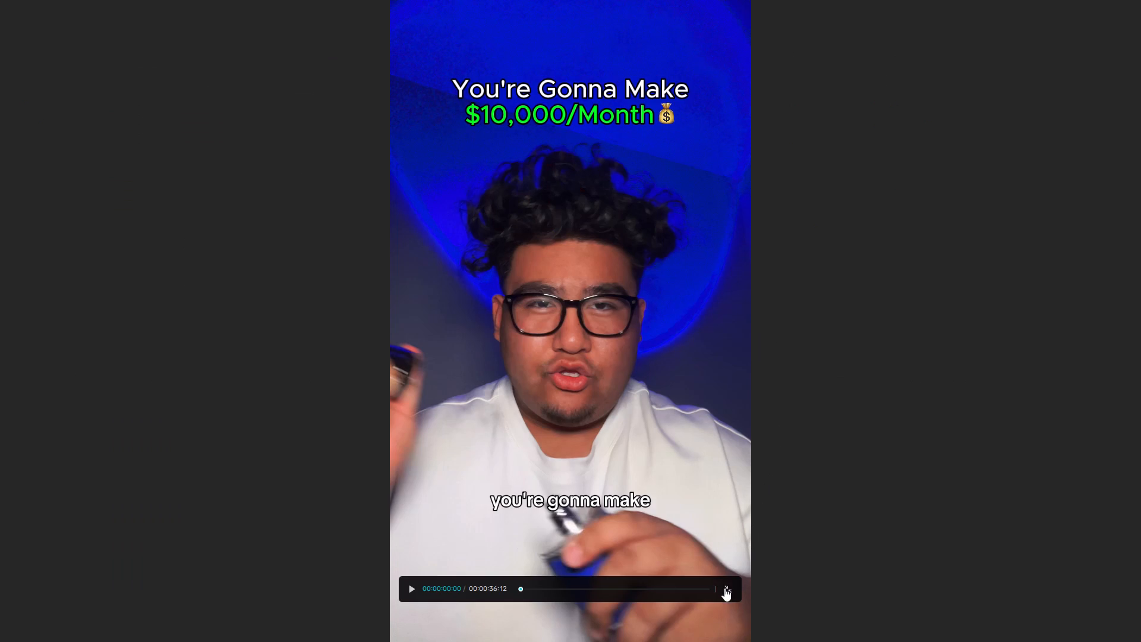
{"action": "left_click", "coordinate": [724, 588]}
Lower the money bag image to Y position 1240 and check the hook in full screen.
{"action": "left_click", "coordinate": [160, 437]}
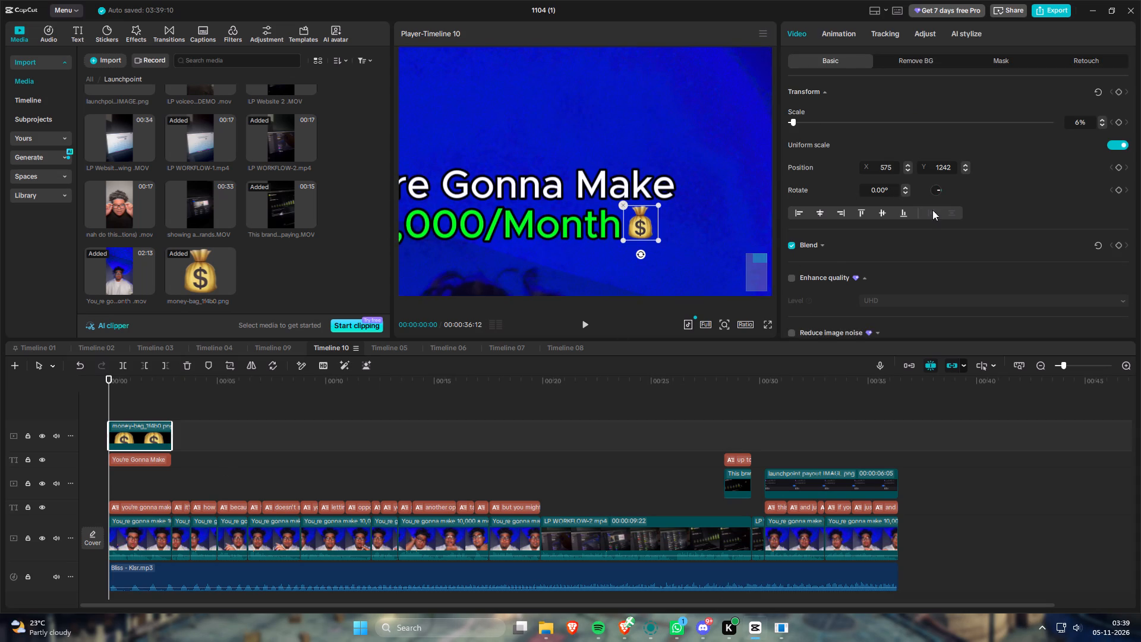
{"action": "left_click", "coordinate": [964, 169]}
{"action": "left_click", "coordinate": [964, 169]}
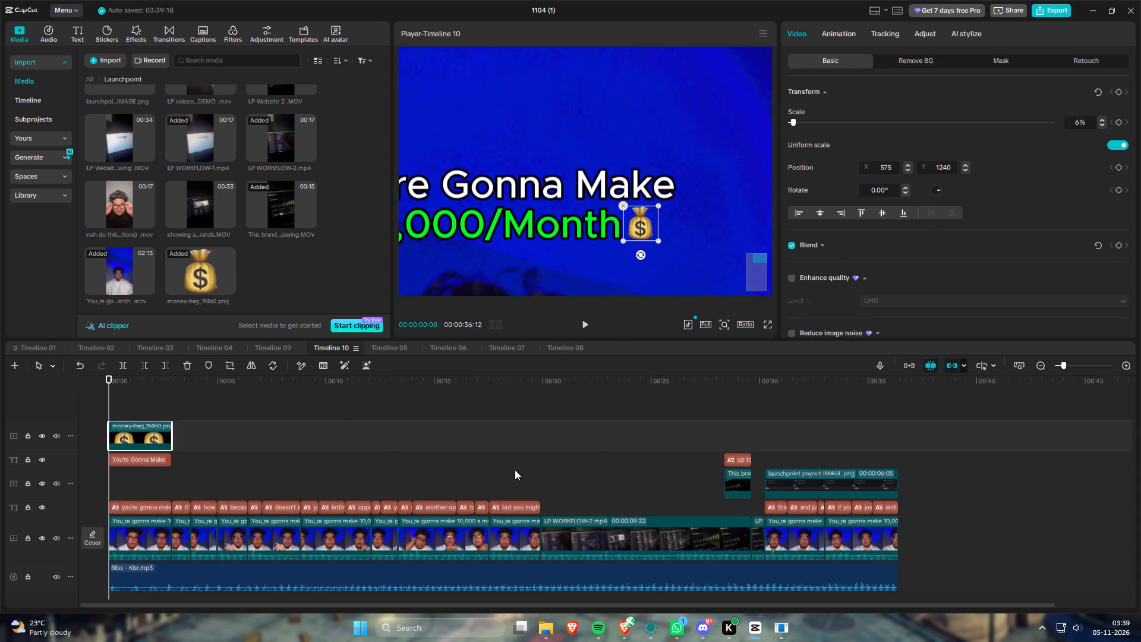
{"action": "left_click", "coordinate": [765, 326]}
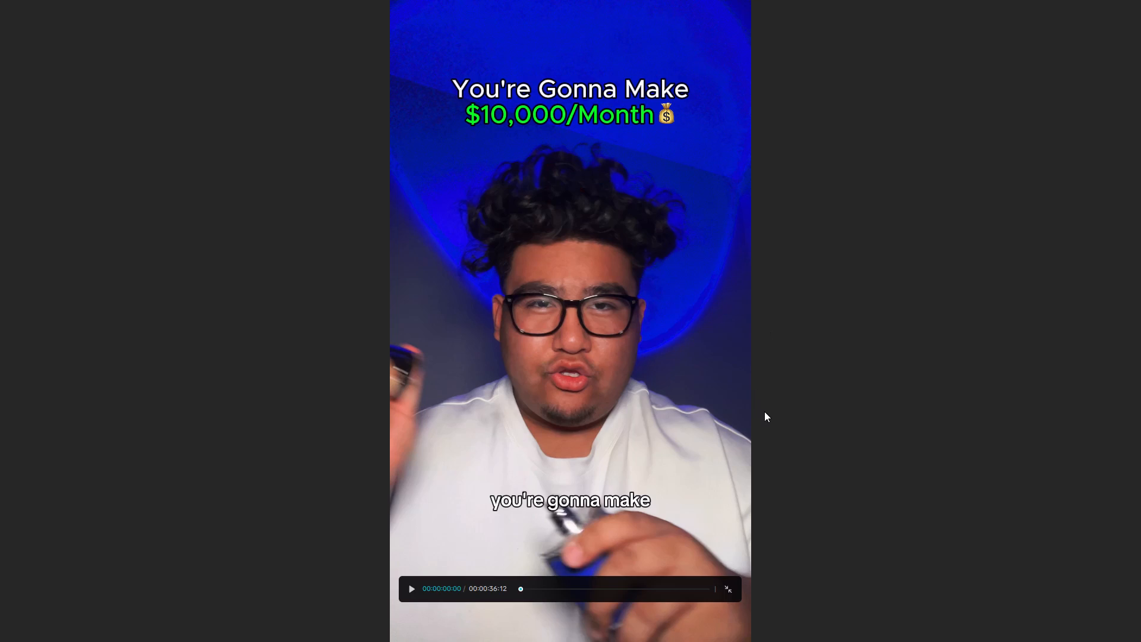
{"action": "left_click", "coordinate": [723, 590]}
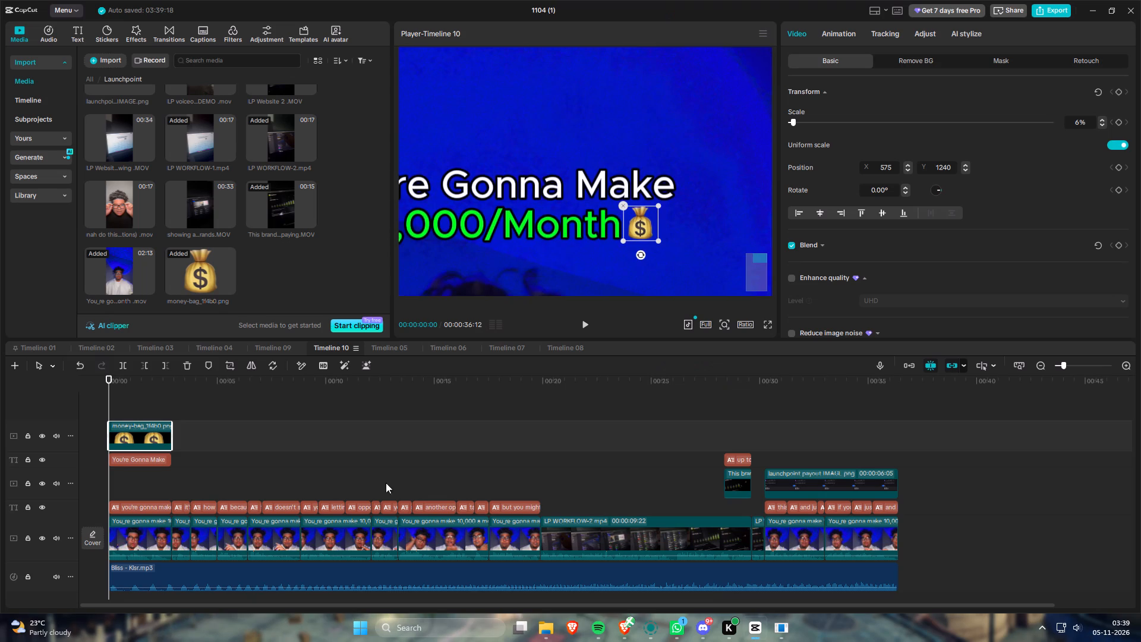
Copy the hook text and money bag clips from Timeline 10 and paste them at the start of Timeline 09.
{"action": "left_click_drag", "start_coordinate": [235, 427], "coordinate": [139, 446]}
{"action": "left_click_drag", "start_coordinate": [212, 421], "coordinate": [141, 455]}
{"action": "key", "text": "ctrl+c"}
{"action": "left_click", "coordinate": [725, 325]}
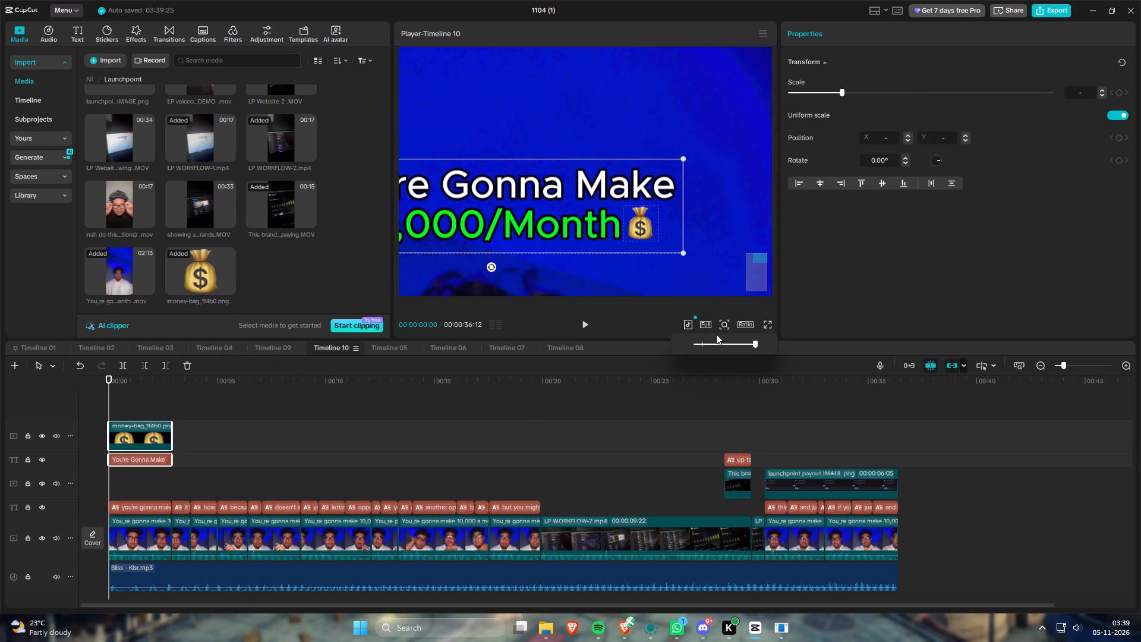
{"action": "left_click", "coordinate": [701, 344]}
{"action": "left_click_drag", "start_coordinate": [402, 445], "coordinate": [432, 454]}
{"action": "left_click", "coordinate": [278, 346]}
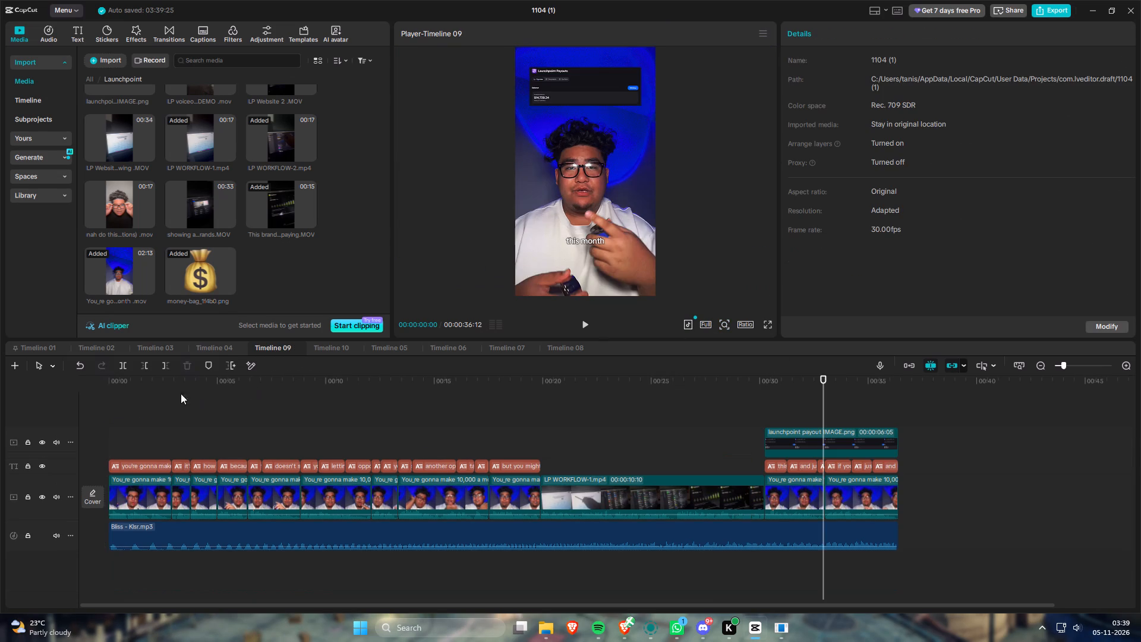
{"action": "left_click_drag", "start_coordinate": [131, 383], "coordinate": [59, 395]}
{"action": "key", "text": "ctrl+v"}
{"action": "left_click_drag", "start_coordinate": [237, 447], "coordinate": [270, 454]}
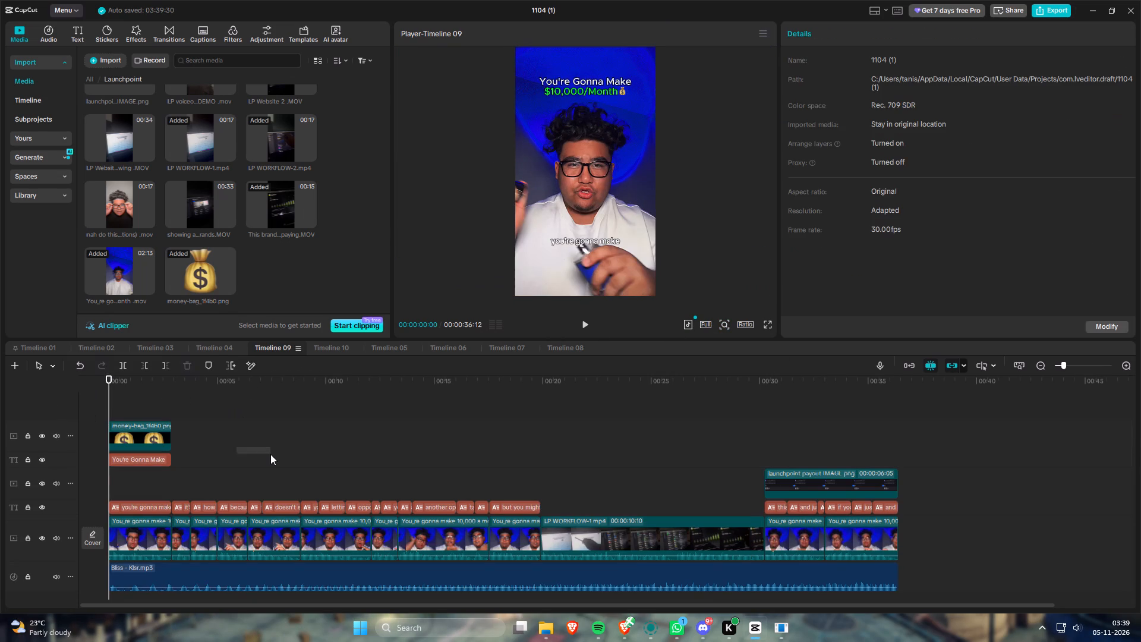
Play the opening of Timeline 09 and examine the frames where the hook text and money bag end.
{"action": "key", "text": "space"}
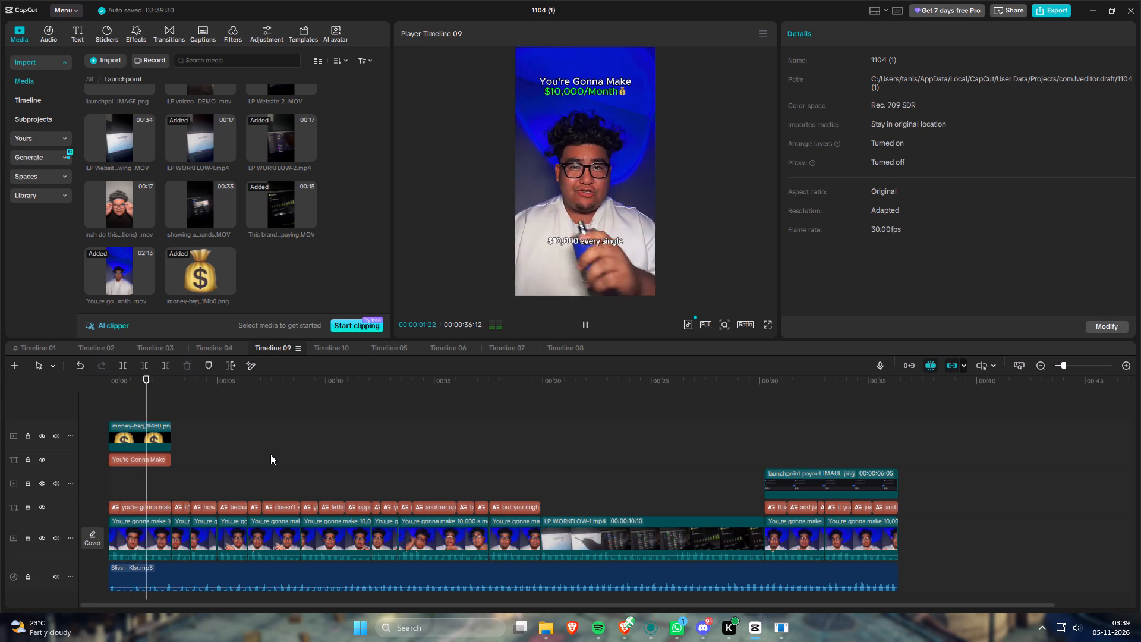
{"action": "key", "text": "space"}
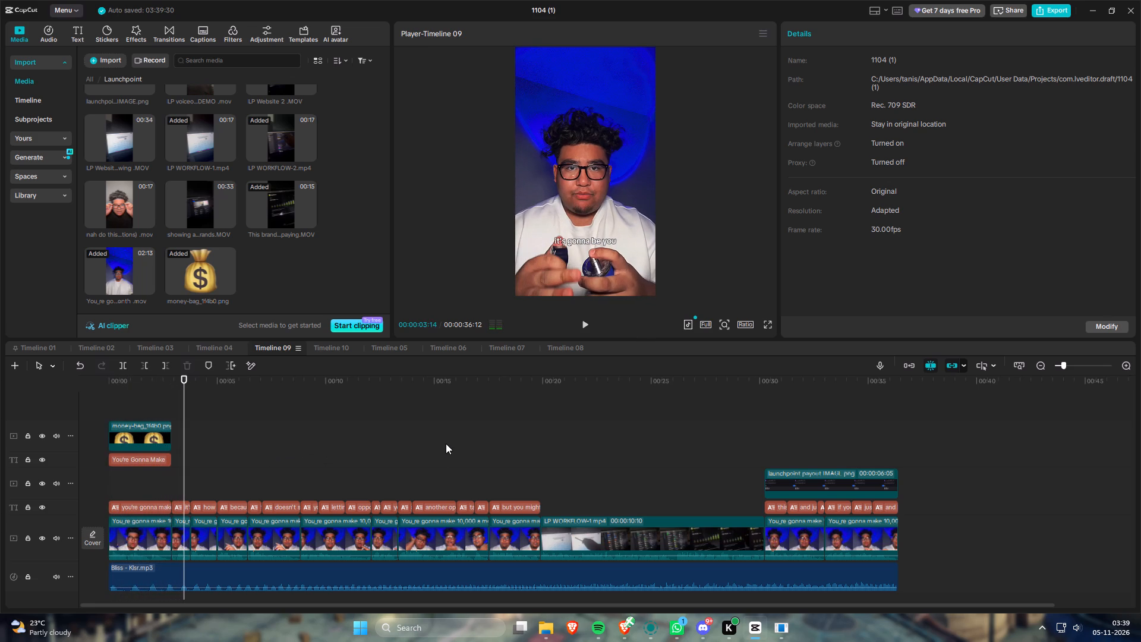
{"action": "key", "text": "Up"}
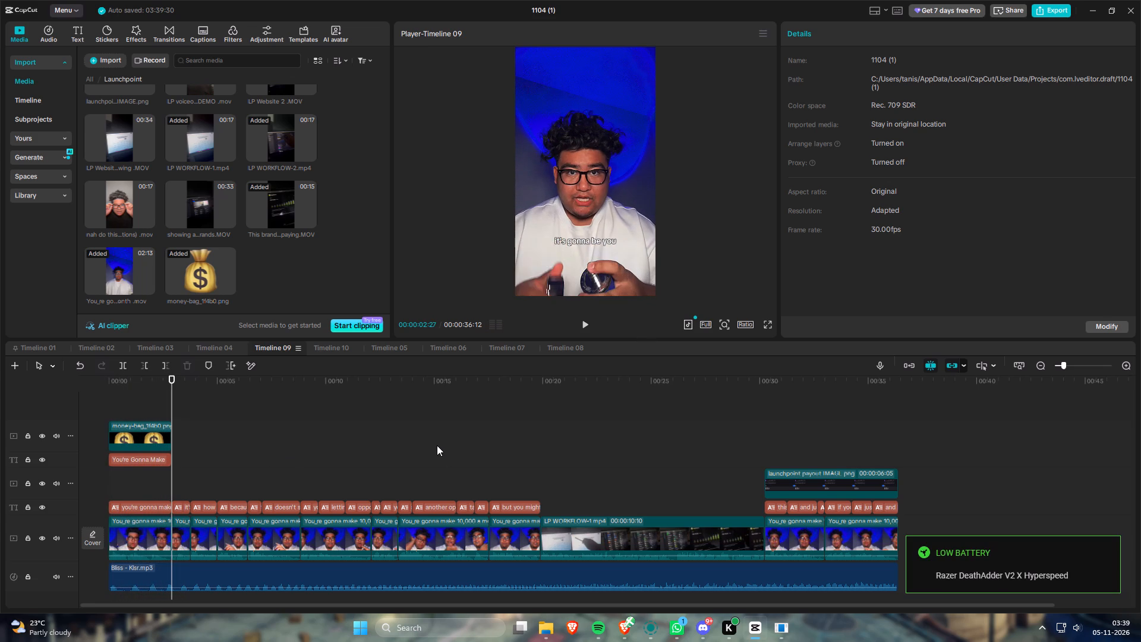
{"action": "key", "text": "Left"}
{"action": "left_click_drag", "start_coordinate": [441, 447], "coordinate": [485, 460]}
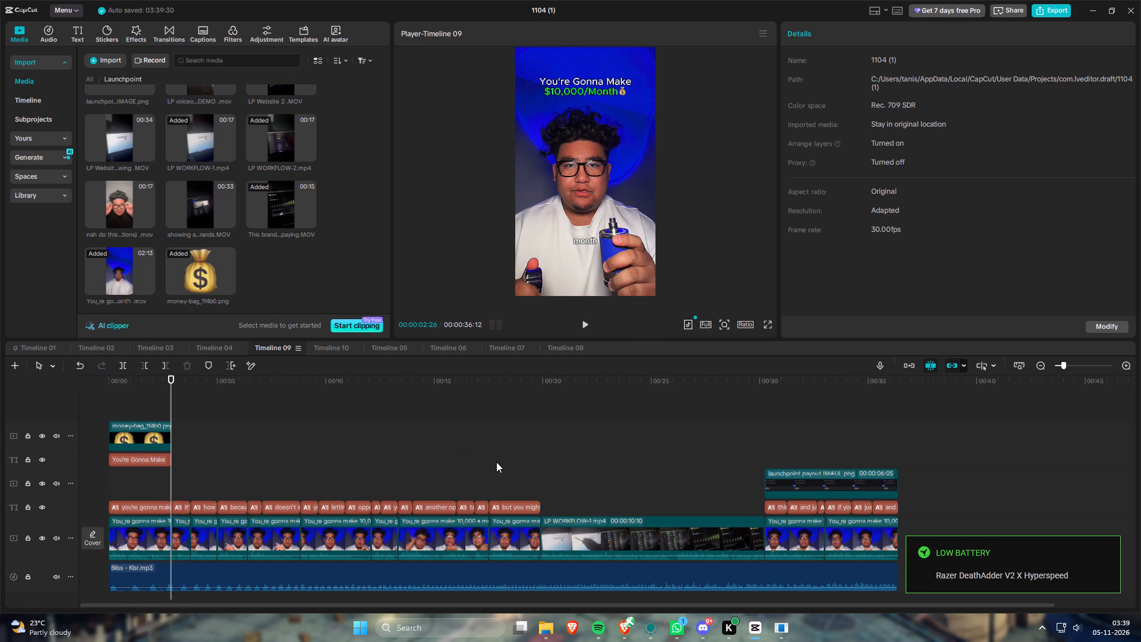
Compare the payout captions in the workflow footage of Timelines 09 and 04, and look through Timelines 03, 08 and 10.
{"action": "left_click_drag", "start_coordinate": [688, 388], "coordinate": [700, 389]}
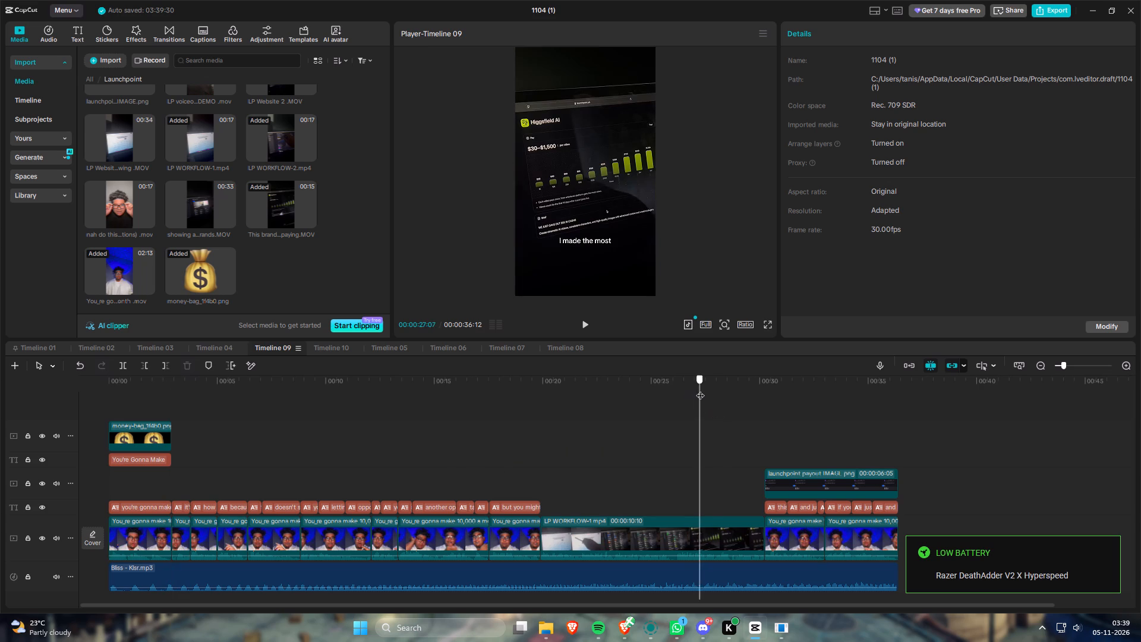
{"action": "left_click_drag", "start_coordinate": [700, 389], "coordinate": [746, 394]}
{"action": "left_click", "coordinate": [207, 347]}
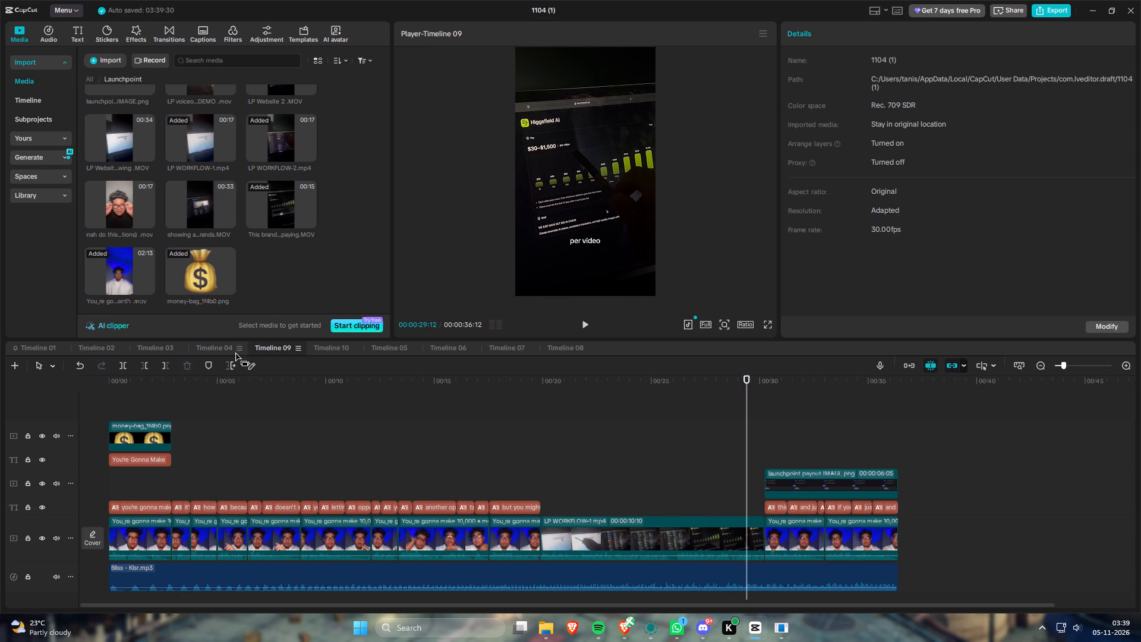
{"action": "left_click_drag", "start_coordinate": [684, 389], "coordinate": [683, 392]}
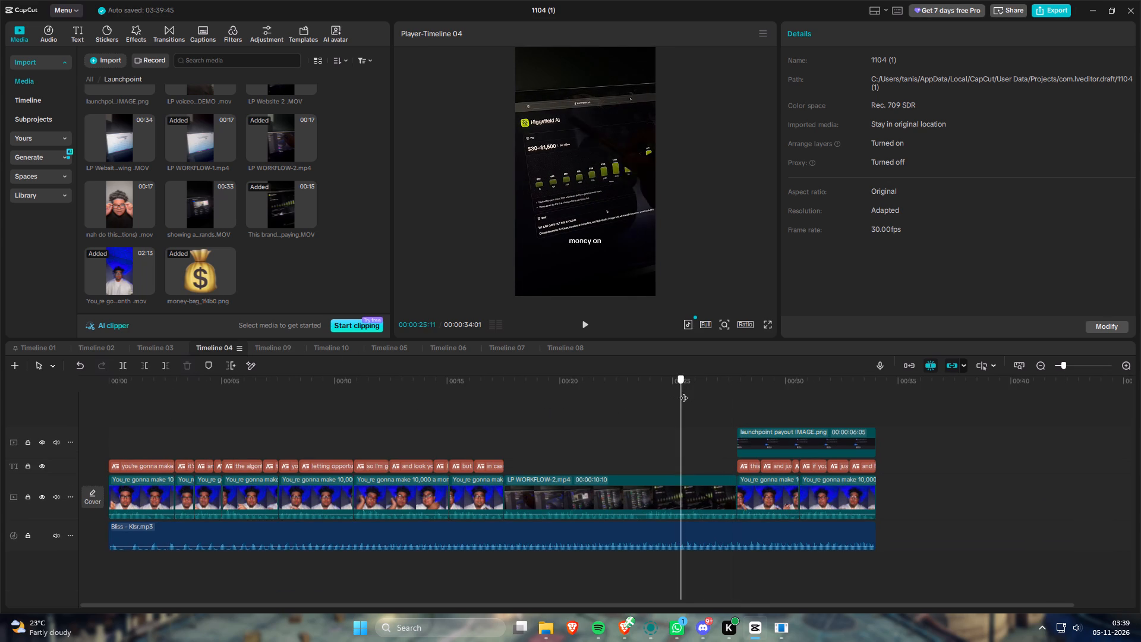
{"action": "left_click_drag", "start_coordinate": [683, 392], "coordinate": [701, 396]}
{"action": "left_click", "coordinate": [269, 350]}
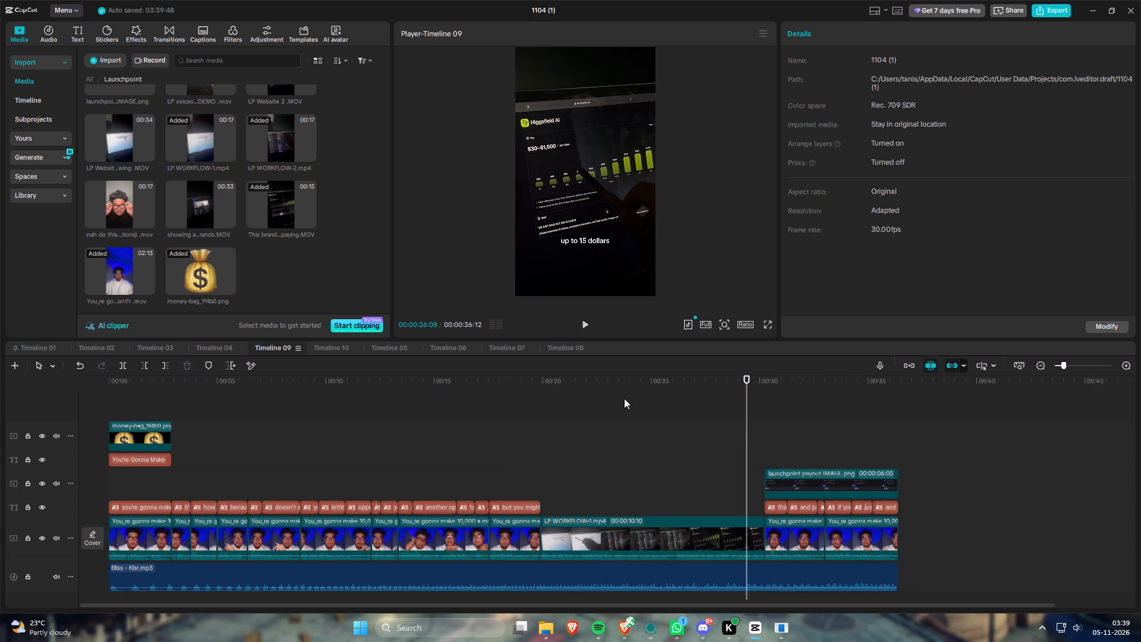
{"action": "left_click_drag", "start_coordinate": [692, 392], "coordinate": [710, 398]}
{"action": "left_click", "coordinate": [200, 350]}
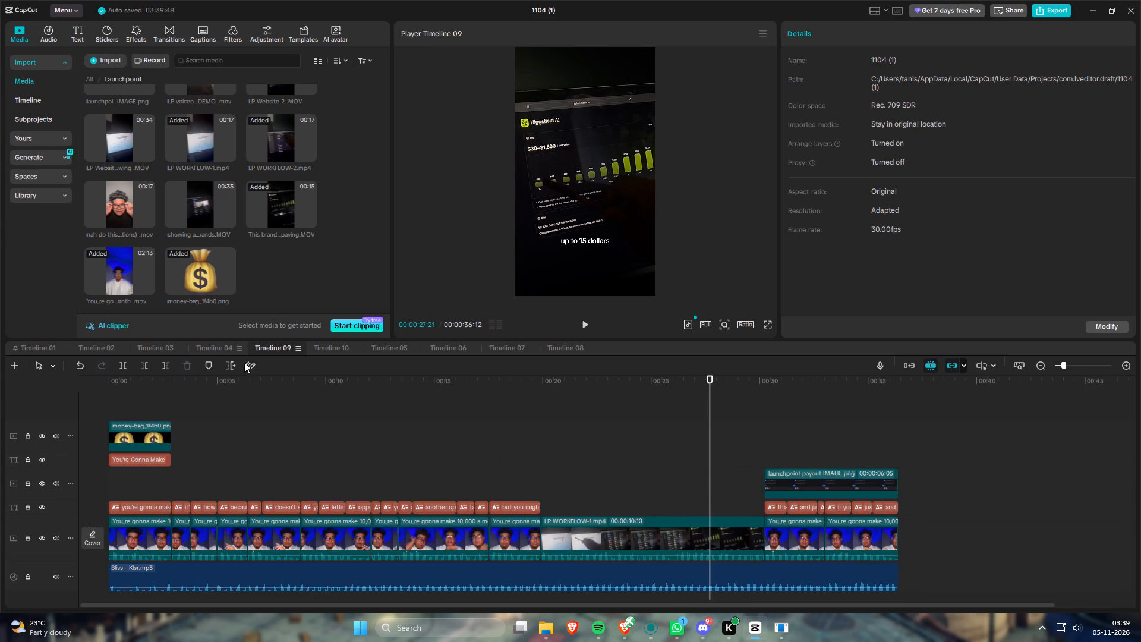
{"action": "left_click", "coordinate": [163, 351]}
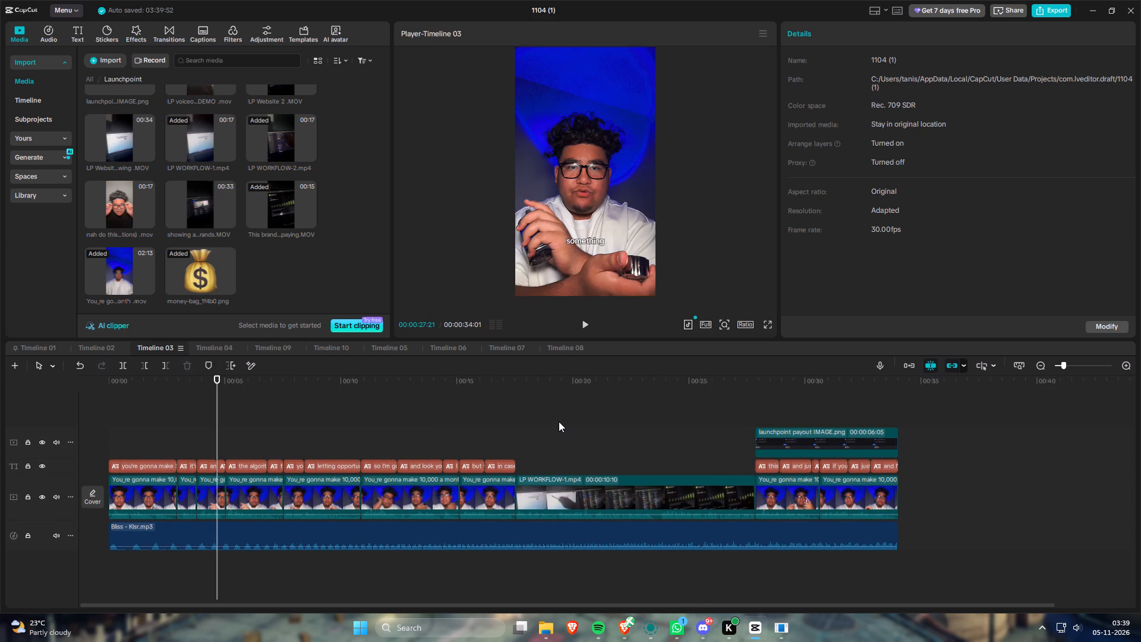
{"action": "left_click", "coordinate": [563, 353]}
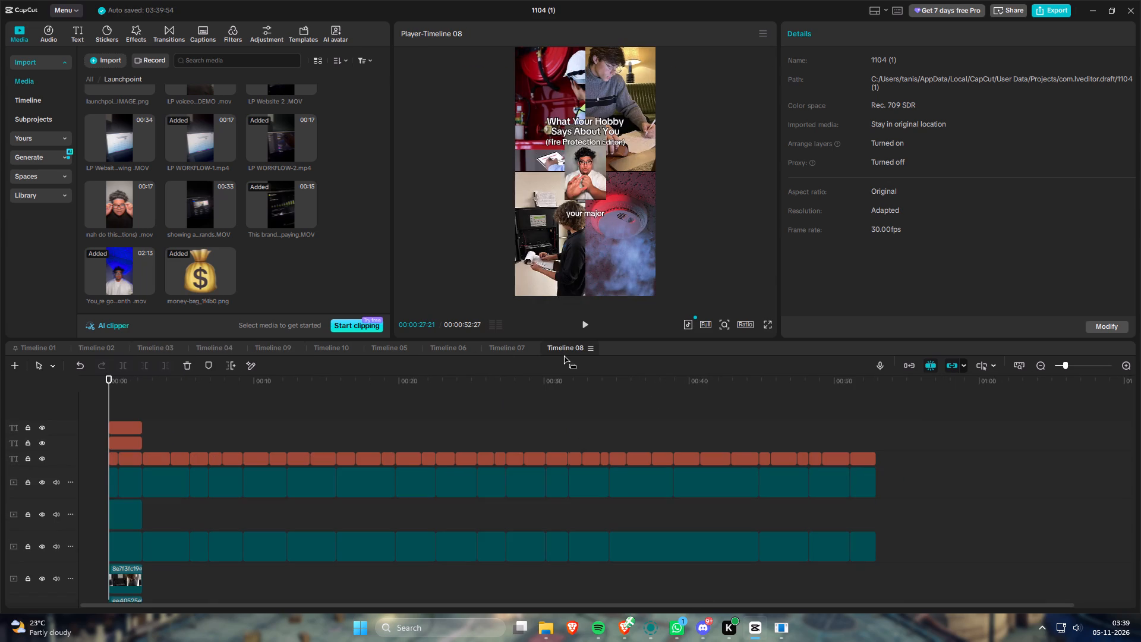
{"action": "left_click", "coordinate": [197, 348]}
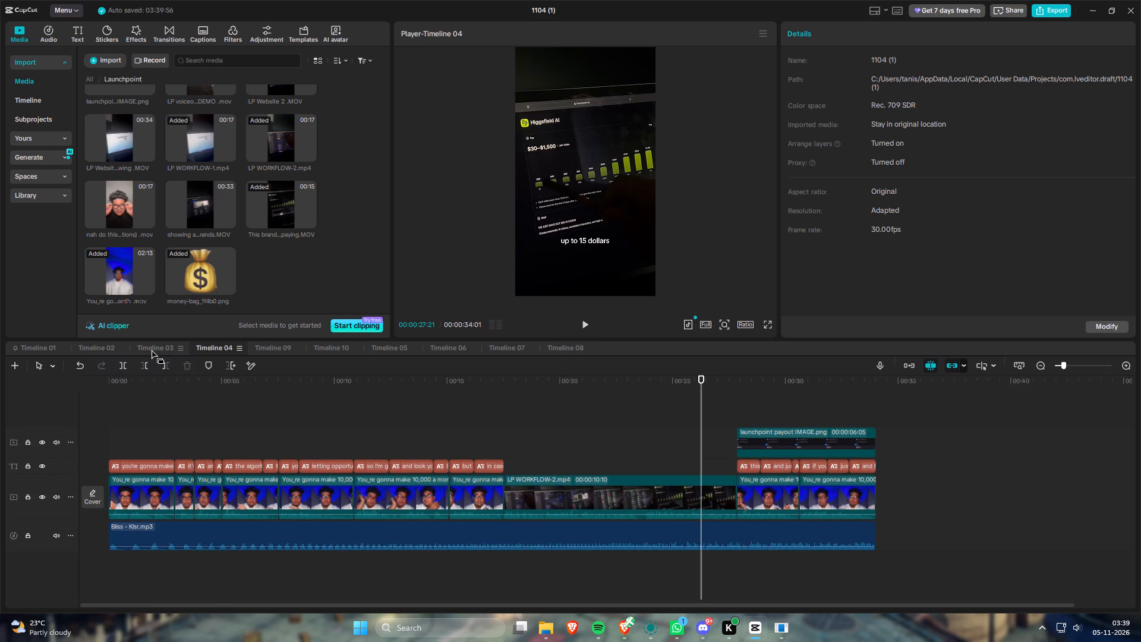
{"action": "left_click", "coordinate": [151, 349]}
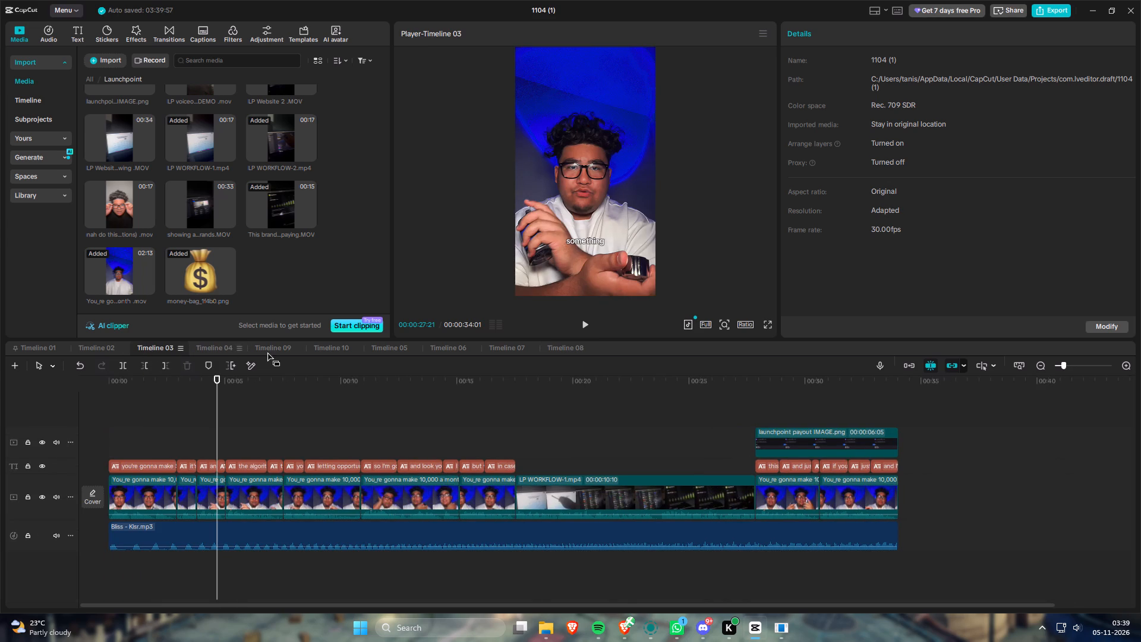
{"action": "left_click", "coordinate": [267, 351]}
{"action": "left_click", "coordinate": [330, 351]}
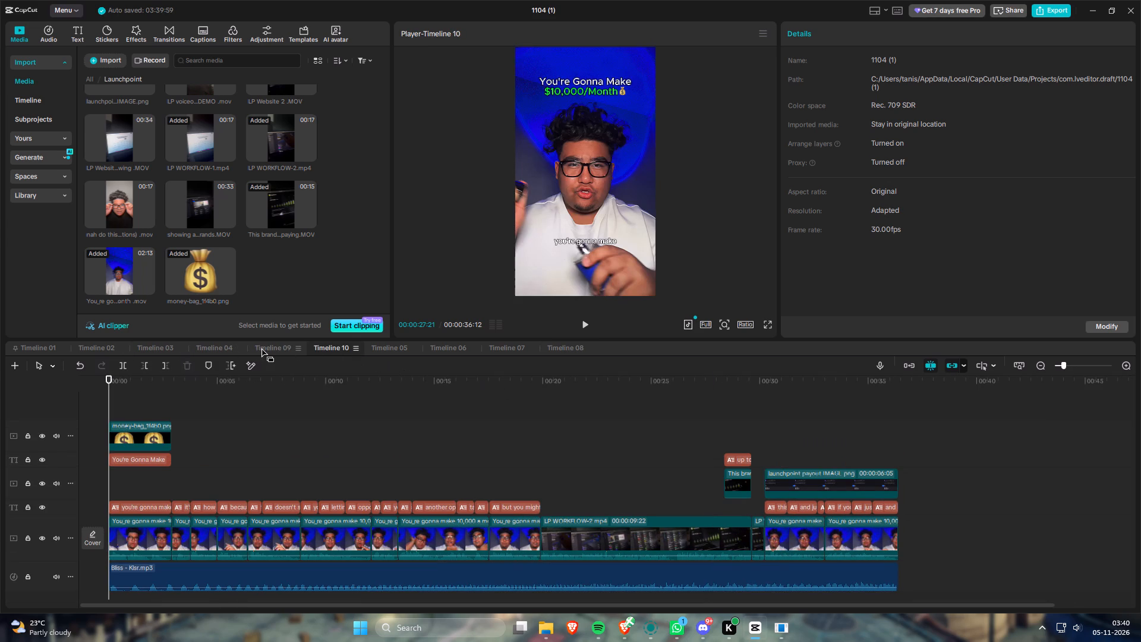
{"action": "left_click", "coordinate": [270, 347]}
{"action": "left_click_drag", "start_coordinate": [705, 388], "coordinate": [710, 388]}
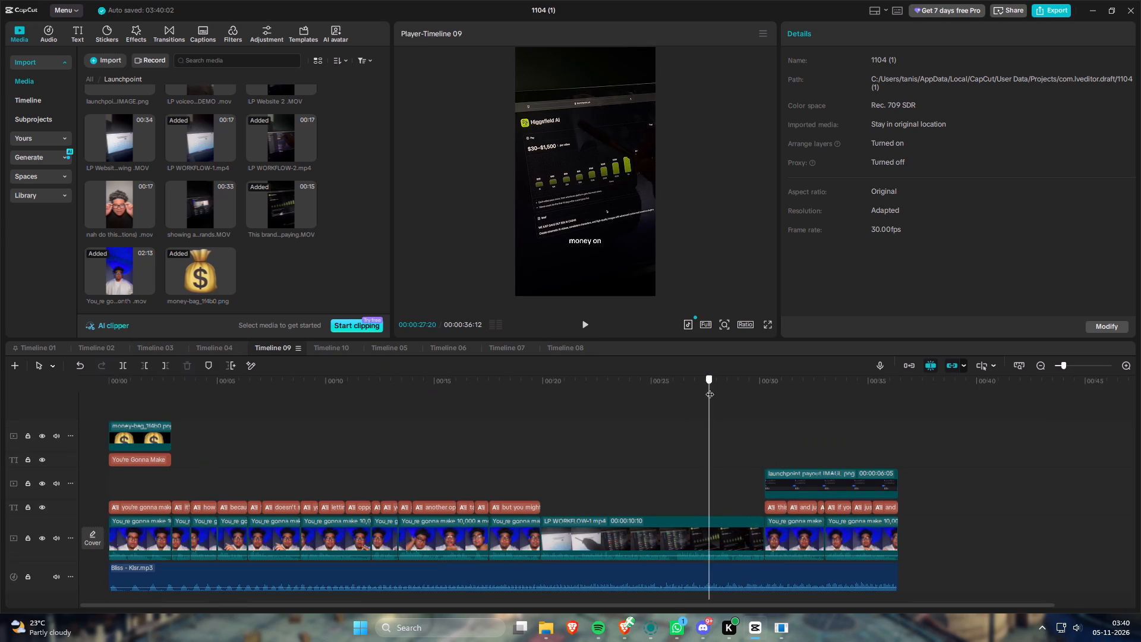
{"action": "left_click_drag", "start_coordinate": [710, 388], "coordinate": [748, 394]}
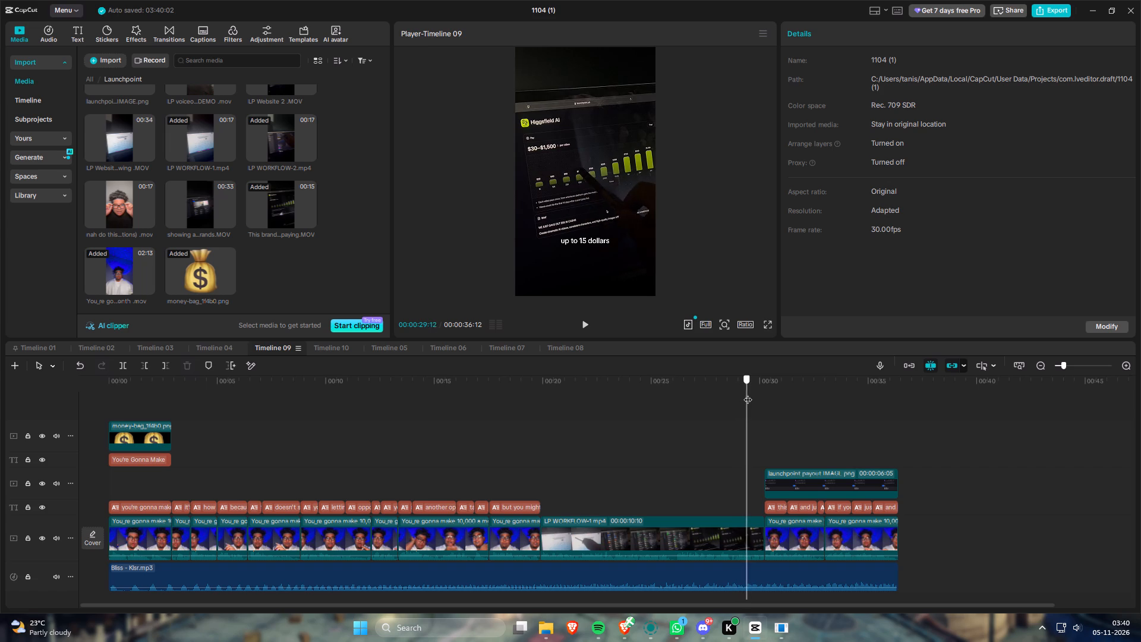
{"action": "left_click_drag", "start_coordinate": [748, 394], "coordinate": [631, 395]}
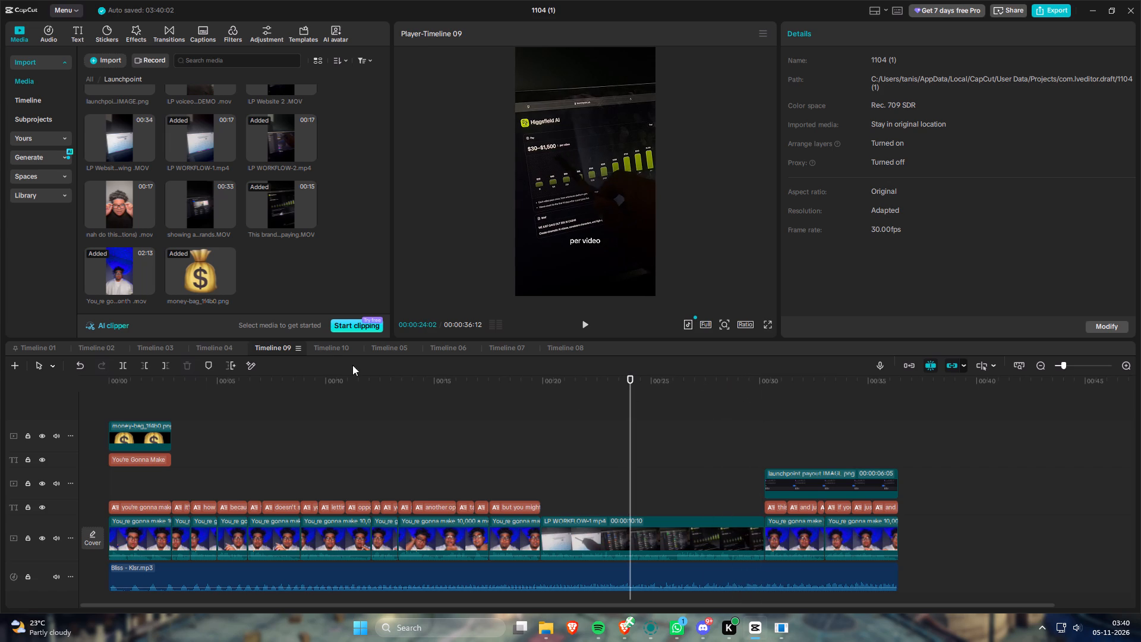
Copy the "up to 1500 dollars" caption and the "This brand is paying" clip from Timeline 10 and return to Timeline 09.
{"action": "left_click", "coordinate": [319, 345]}
{"action": "left_click_drag", "start_coordinate": [690, 449], "coordinate": [746, 486]}
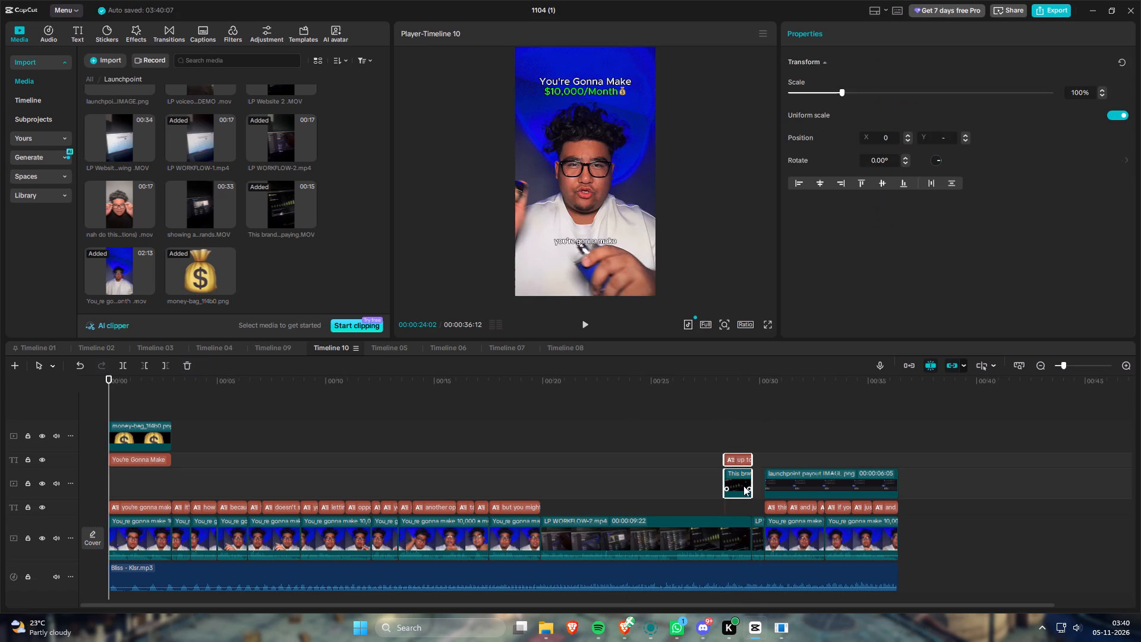
{"action": "key", "text": "ctrl+c"}
{"action": "left_click", "coordinate": [283, 346]}
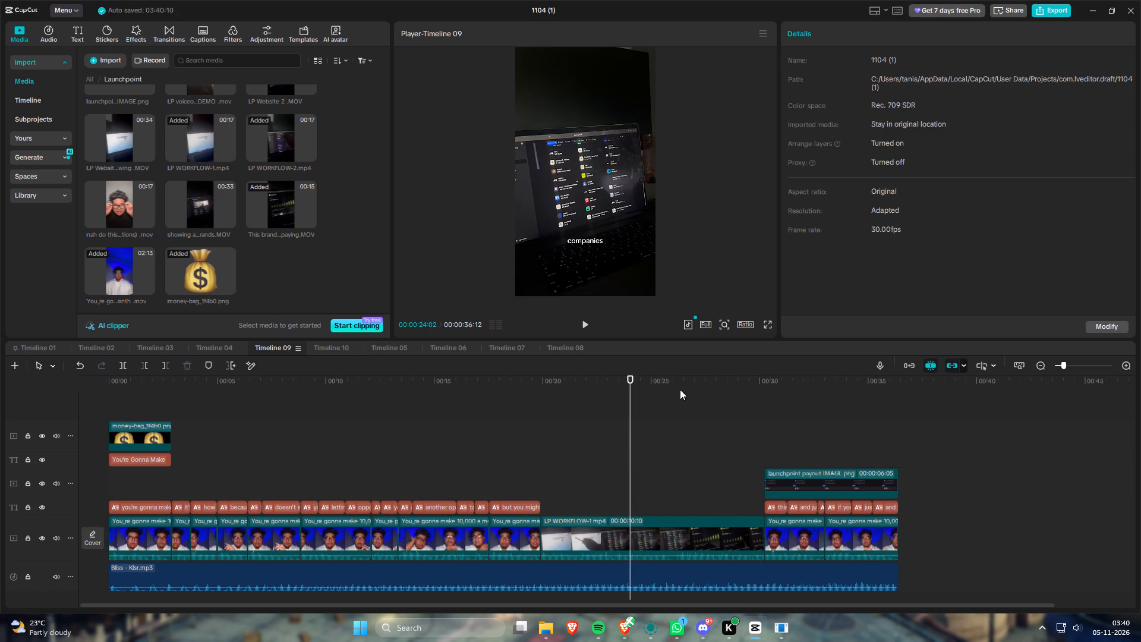
Split LP WORKFLOW-1.mp4 in Timeline 09 at 00:00:28:11, the first frame of the "up to 15 dollars" caption.
{"action": "left_click_drag", "start_coordinate": [676, 383], "coordinate": [692, 388]}
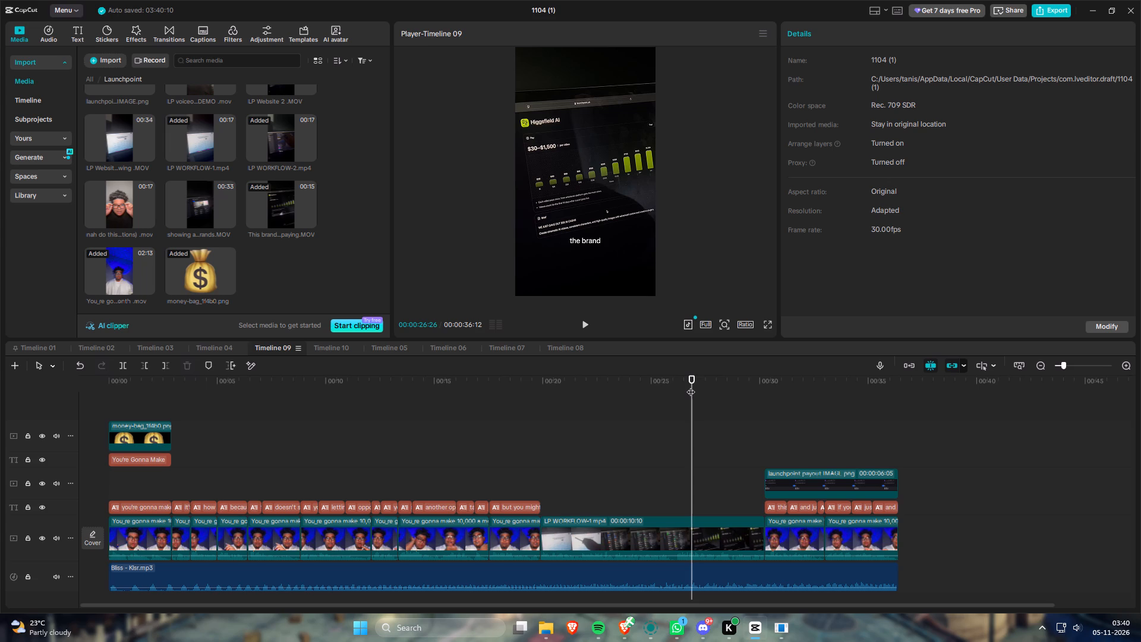
{"action": "key", "text": "Right"}
{"action": "key", "text": "Right"}
{"action": "key", "text": "Right"}
{"action": "key", "text": "Right"}
{"action": "key", "text": "Right"}
{"action": "key", "text": "Right"}
{"action": "key", "text": "Right"}
{"action": "key", "text": "Right"}
{"action": "key", "text": "Right"}
{"action": "key", "text": "Right"}
{"action": "key", "text": "Right"}
{"action": "key", "text": "Right"}
{"action": "key", "text": "Right"}
{"action": "key", "text": "Right"}
{"action": "key", "text": "Right"}
{"action": "key", "text": "Right"}
{"action": "key", "text": "Right"}
{"action": "key", "text": "Right"}
{"action": "key", "text": "Right"}
{"action": "key", "text": "Right"}
{"action": "key", "text": "Right"}
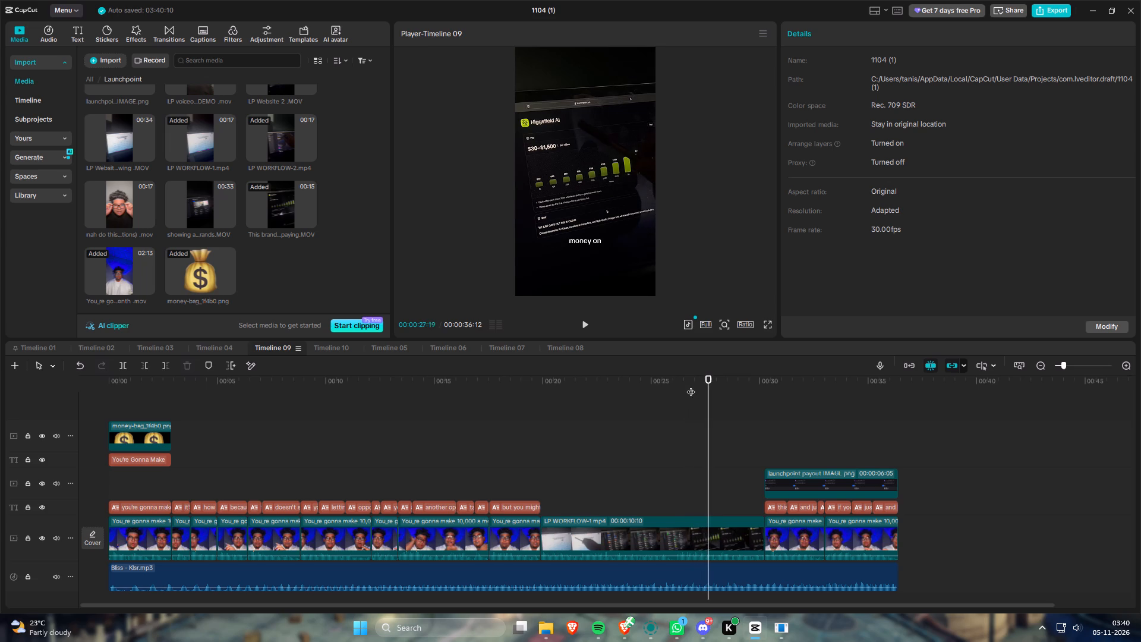
{"action": "key", "text": "Right"}
{"action": "key", "text": "Right"}
{"action": "key", "text": "Right"}
{"action": "key", "text": "Right"}
{"action": "key", "text": "Right"}
{"action": "key", "text": "Right"}
{"action": "key", "text": "Right"}
{"action": "key", "text": "Right"}
{"action": "key", "text": "Right"}
{"action": "key", "text": "Right"}
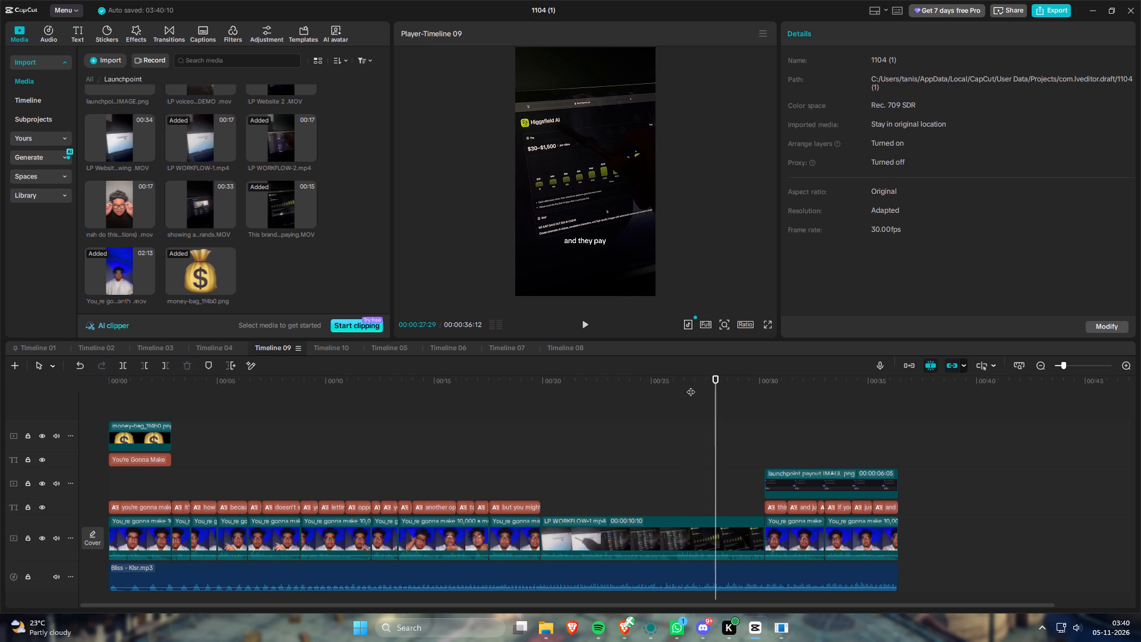
{"action": "key", "text": "Right"}
{"action": "key", "text": "Right"}
{"action": "key", "text": "Right"}
{"action": "key", "text": "Right"}
{"action": "key", "text": "Right"}
{"action": "key", "text": "Right"}
{"action": "key", "text": "Right"}
{"action": "key", "text": "Right"}
{"action": "key", "text": "Right"}
{"action": "key", "text": "Right"}
{"action": "key", "text": "Right"}
{"action": "key", "text": "Right"}
{"action": "key", "text": "Right"}
{"action": "key", "text": "Right"}
{"action": "key", "text": "Left"}
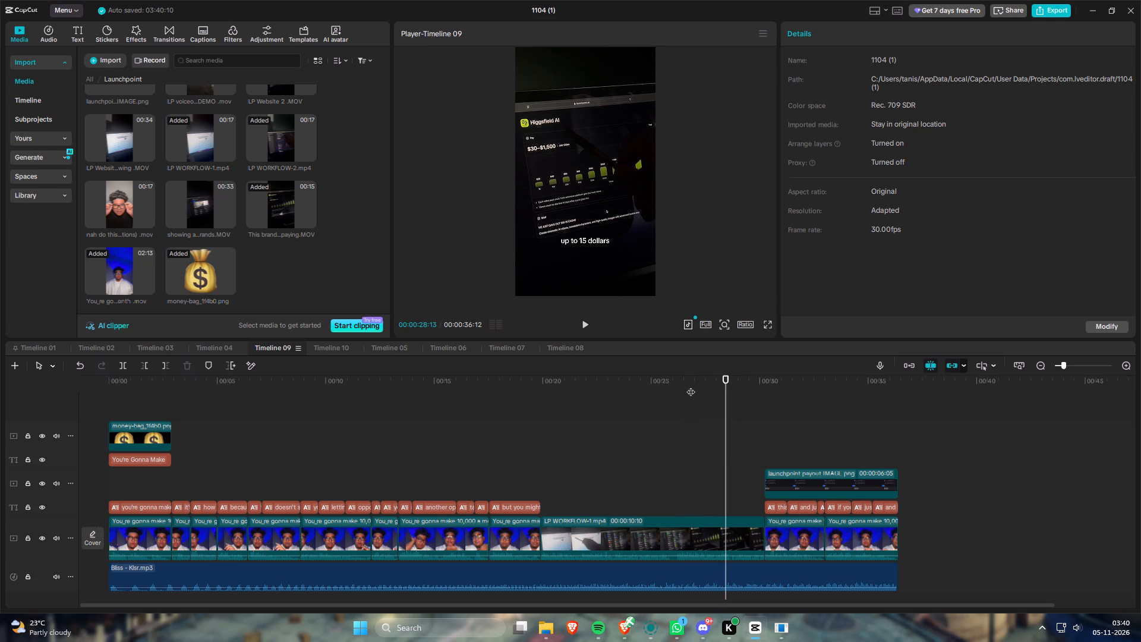
{"action": "key", "text": "Left"}
{"action": "key", "text": "Left"}
{"action": "key", "text": "Left"}
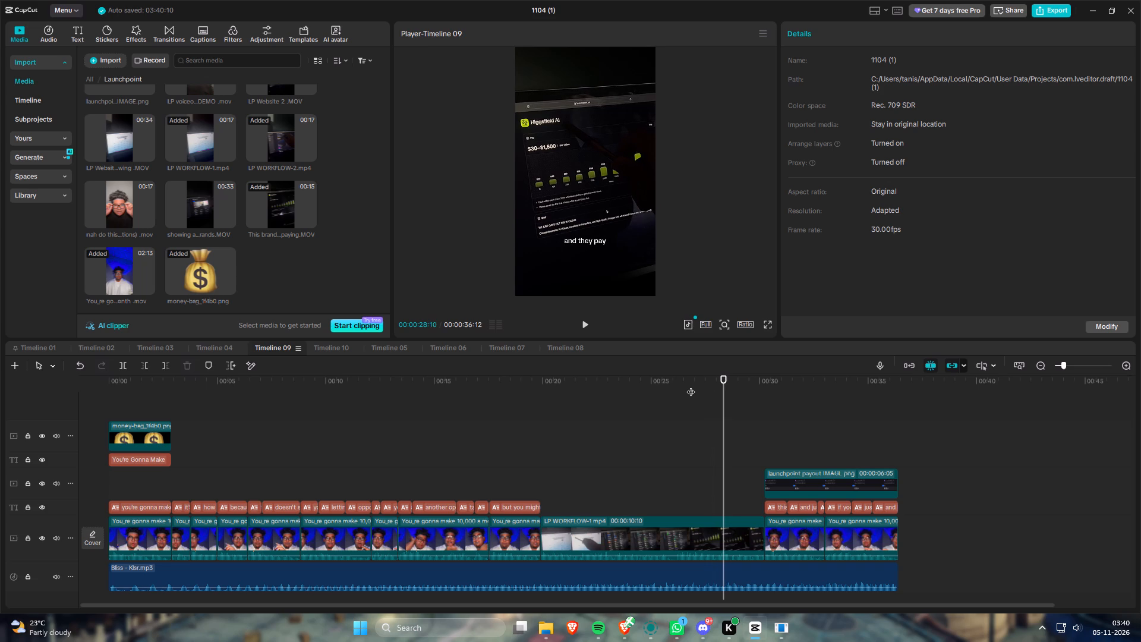
{"action": "key", "text": "Right"}
{"action": "key", "text": "Left"}
{"action": "key", "text": "Right"}
{"action": "key", "text": "s"}
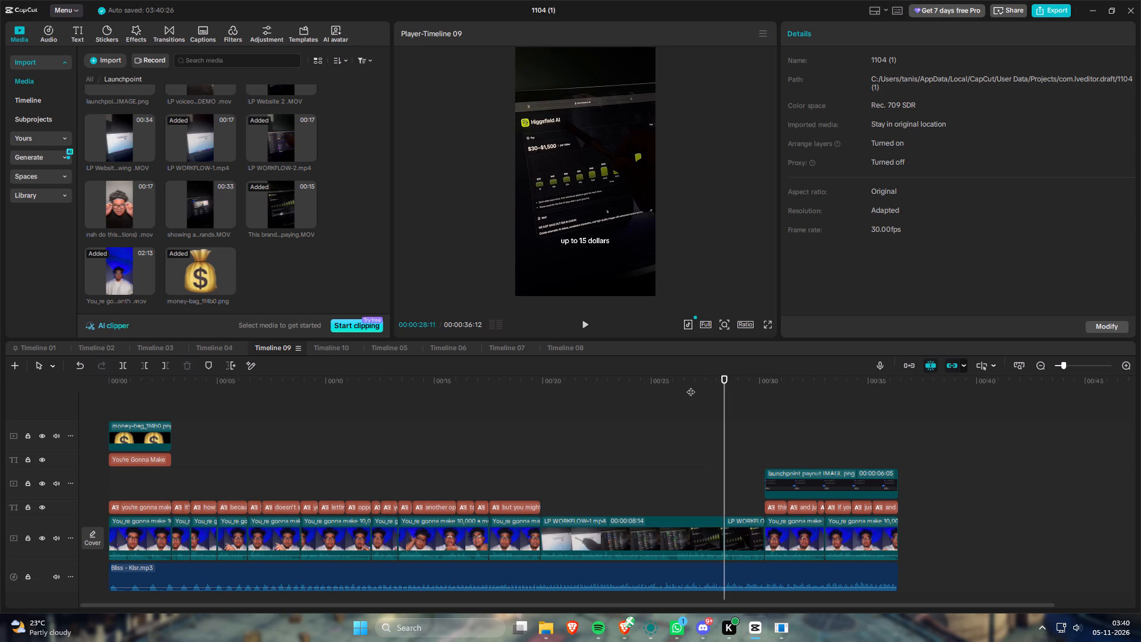
Paste the copied caption and clip at 00:00:28:11, move them down to the tracks beside the payout image, and play the section.
{"action": "key", "text": "ctrl+v"}
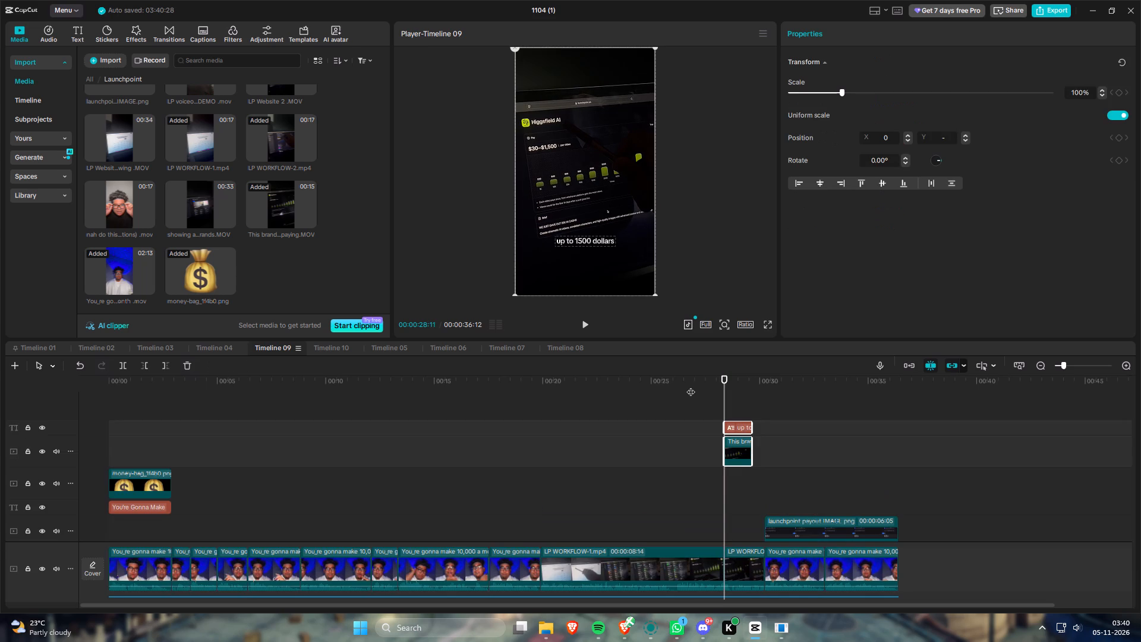
{"action": "left_click_drag", "start_coordinate": [735, 453], "coordinate": [735, 528]}
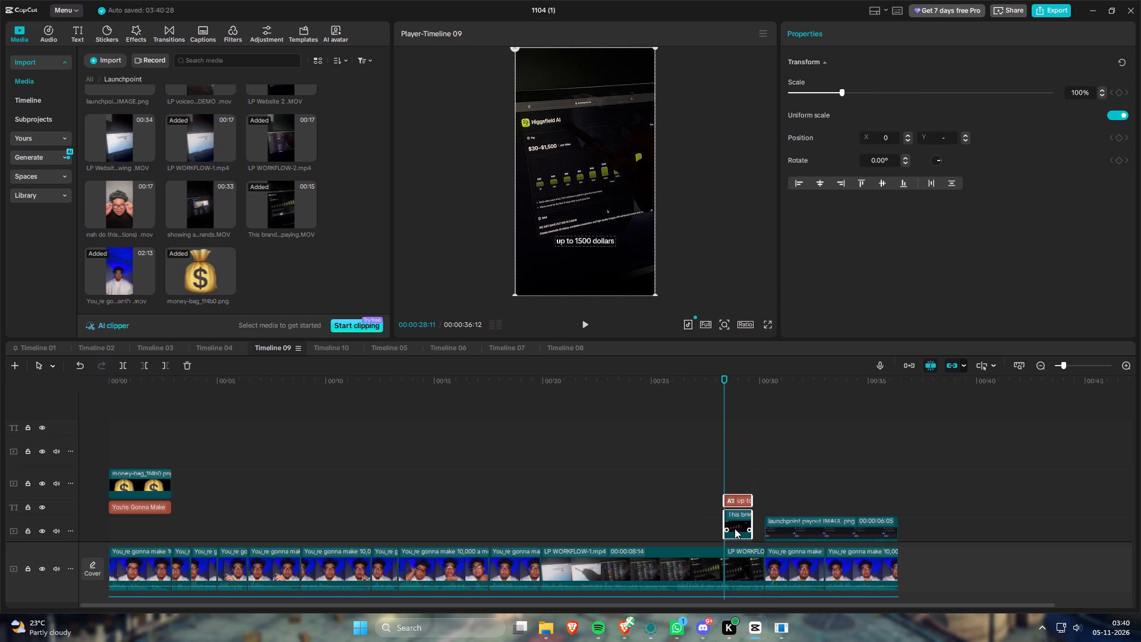
{"action": "left_click_drag", "start_coordinate": [735, 528], "coordinate": [735, 536]}
{"action": "left_click_drag", "start_coordinate": [660, 445], "coordinate": [684, 455]}
{"action": "left_click", "coordinate": [698, 384]}
{"action": "key", "text": "space"}
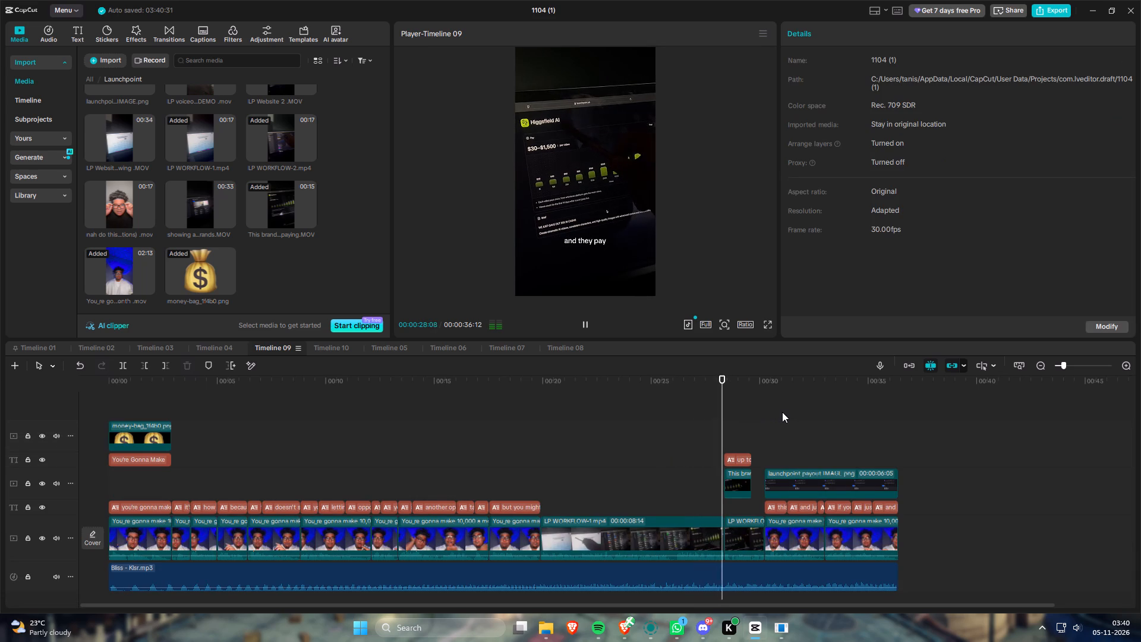
{"action": "key", "text": "space"}
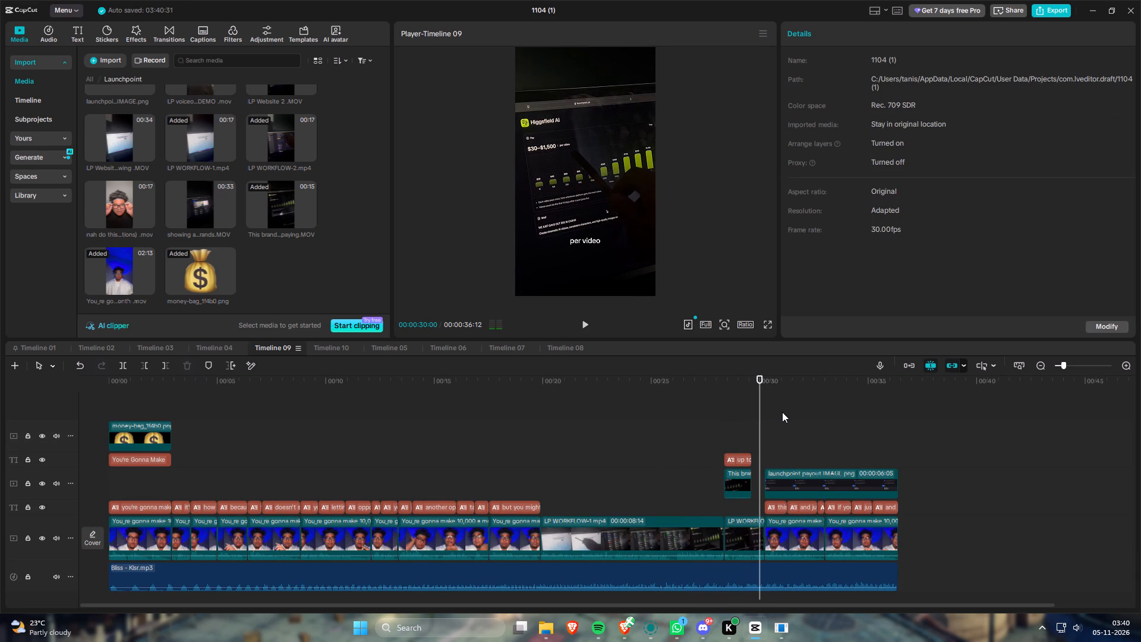
Split LP WORKFLOW-1.mp4 at 00:00:29:19, where the pasted "This brand is paying" clip ends, and play across the cut.
{"action": "key", "text": "equal"}
{"action": "key", "text": "equal"}
{"action": "key", "text": "equal"}
{"action": "key", "text": "equal"}
{"action": "left_click_drag", "start_coordinate": [663, 382], "coordinate": [636, 384]}
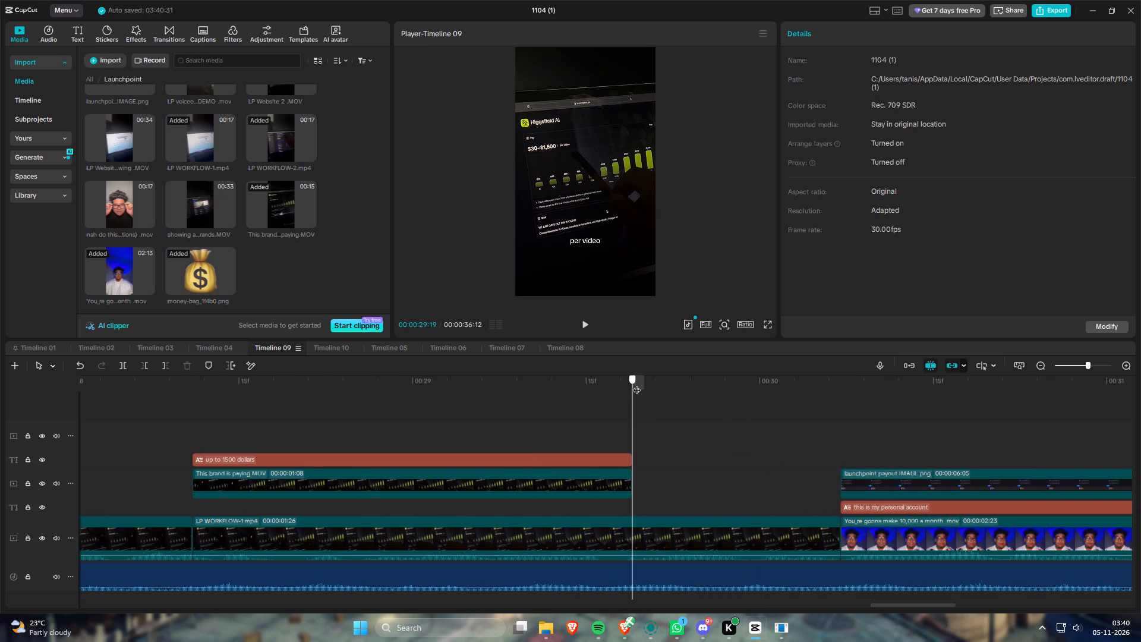
{"action": "left_click_drag", "start_coordinate": [636, 384], "coordinate": [621, 387]}
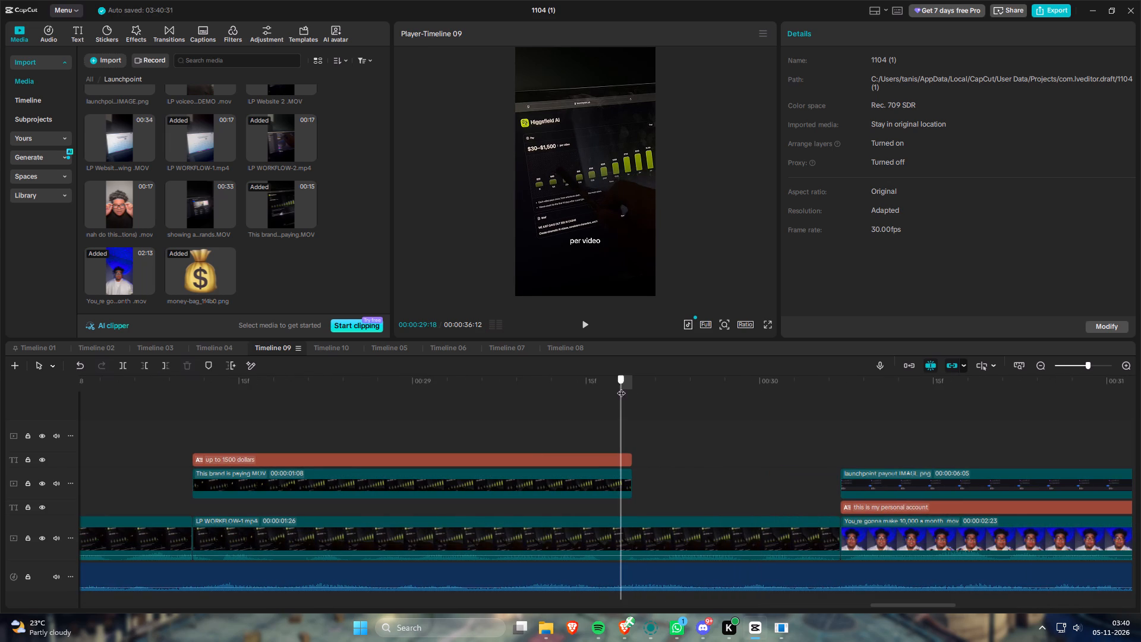
{"action": "left_click_drag", "start_coordinate": [621, 387], "coordinate": [632, 392]}
{"action": "left_click", "coordinate": [677, 535]}
{"action": "key", "text": "s"}
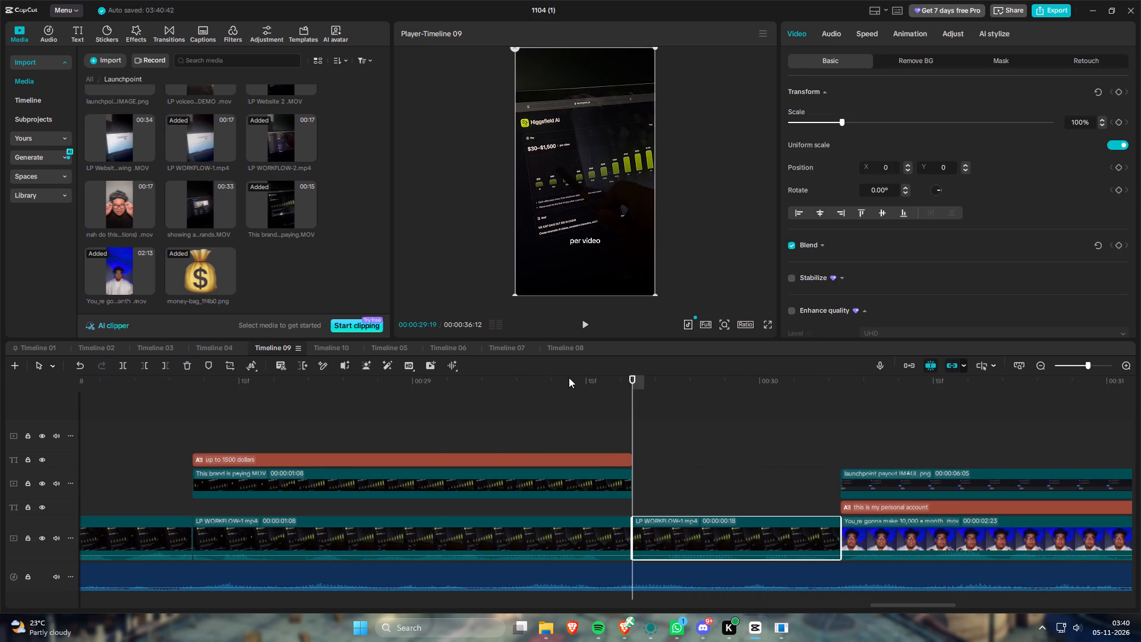
{"action": "left_click_drag", "start_coordinate": [560, 376], "coordinate": [434, 388]}
{"action": "left_click_drag", "start_coordinate": [685, 443], "coordinate": [713, 462]}
{"action": "key", "text": "space"}
{"action": "key", "text": "space"}
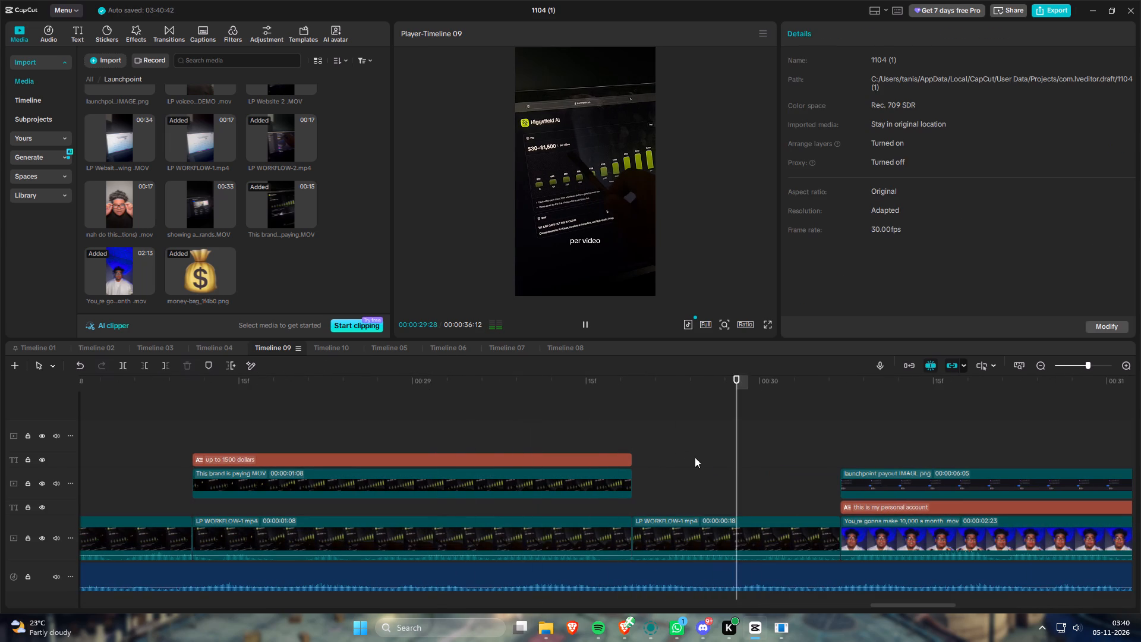
{"action": "left_click_drag", "start_coordinate": [620, 385], "coordinate": [629, 388]}
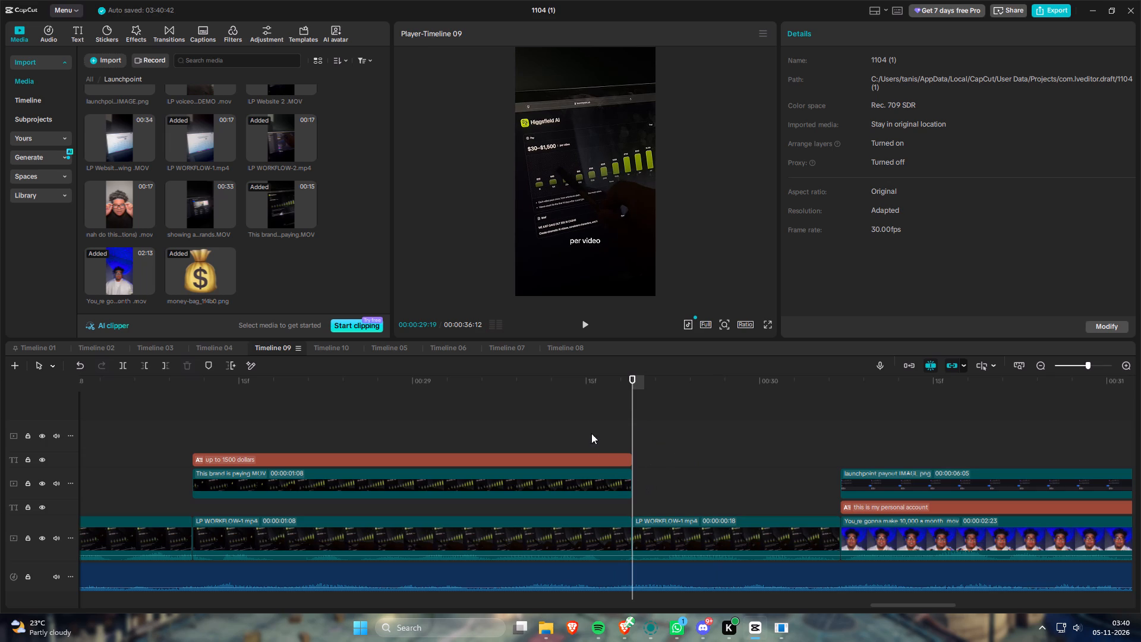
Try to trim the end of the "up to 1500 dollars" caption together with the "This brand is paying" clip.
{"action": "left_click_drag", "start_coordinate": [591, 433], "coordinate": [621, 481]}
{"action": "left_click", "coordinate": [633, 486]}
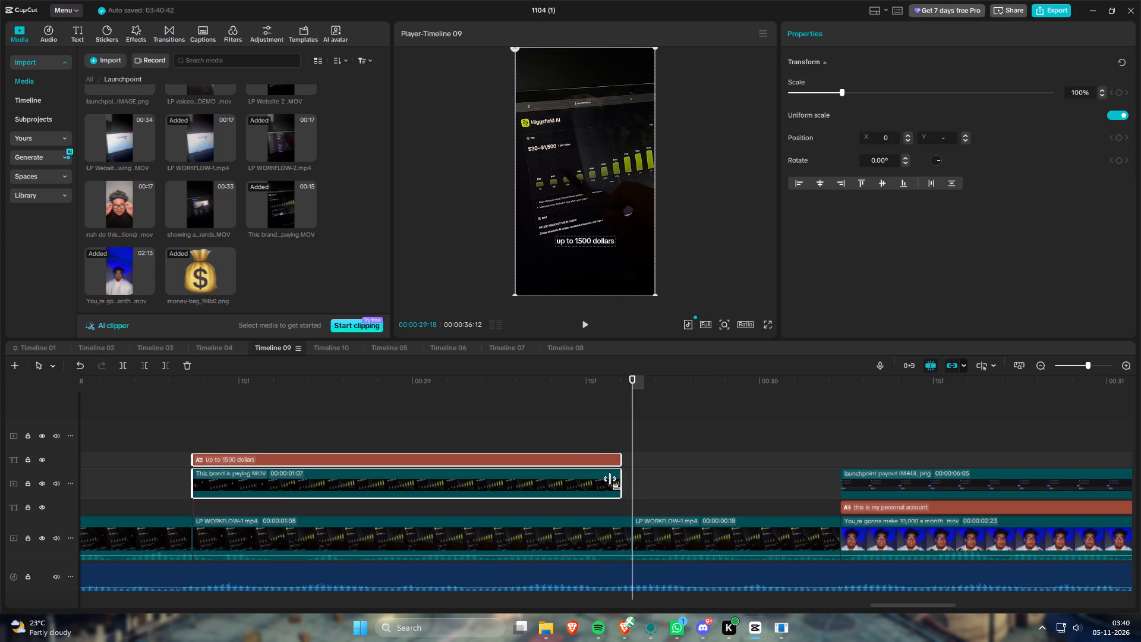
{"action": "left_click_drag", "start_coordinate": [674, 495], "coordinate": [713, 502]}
Extend the ends of the "This brand is paying" clip and the "up to 1500 dollars" caption to 00:00:29:20, and play the section.
{"action": "left_click_drag", "start_coordinate": [556, 376], "coordinate": [545, 377]}
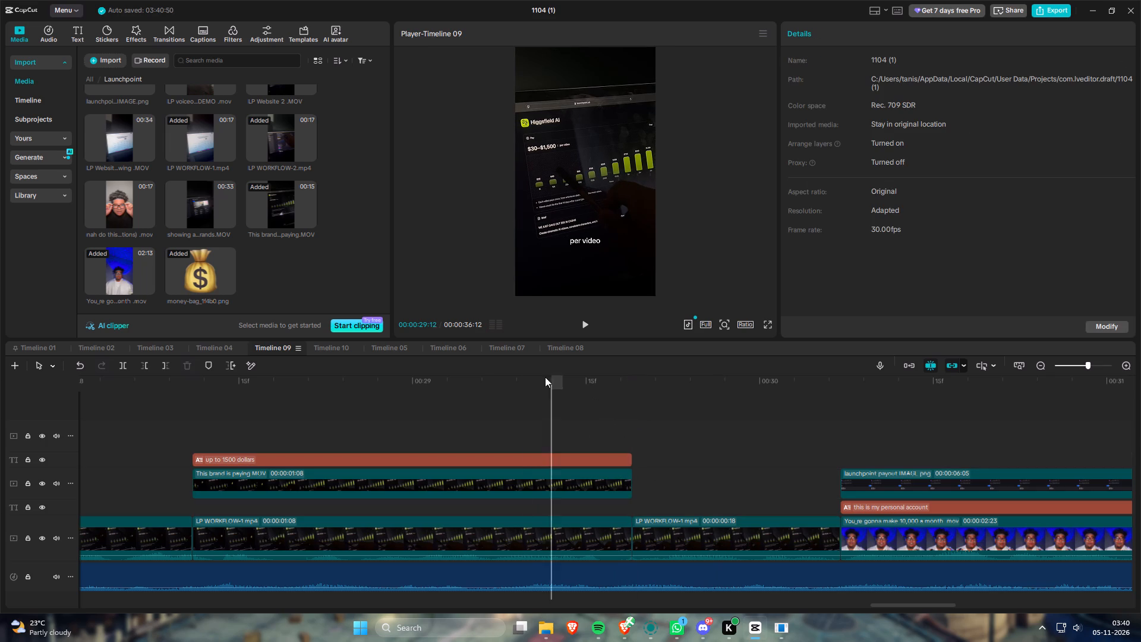
{"action": "left_click_drag", "start_coordinate": [545, 377], "coordinate": [474, 383]}
{"action": "key", "text": "space"}
{"action": "key", "text": "space"}
{"action": "left_click_drag", "start_coordinate": [610, 377], "coordinate": [624, 377]}
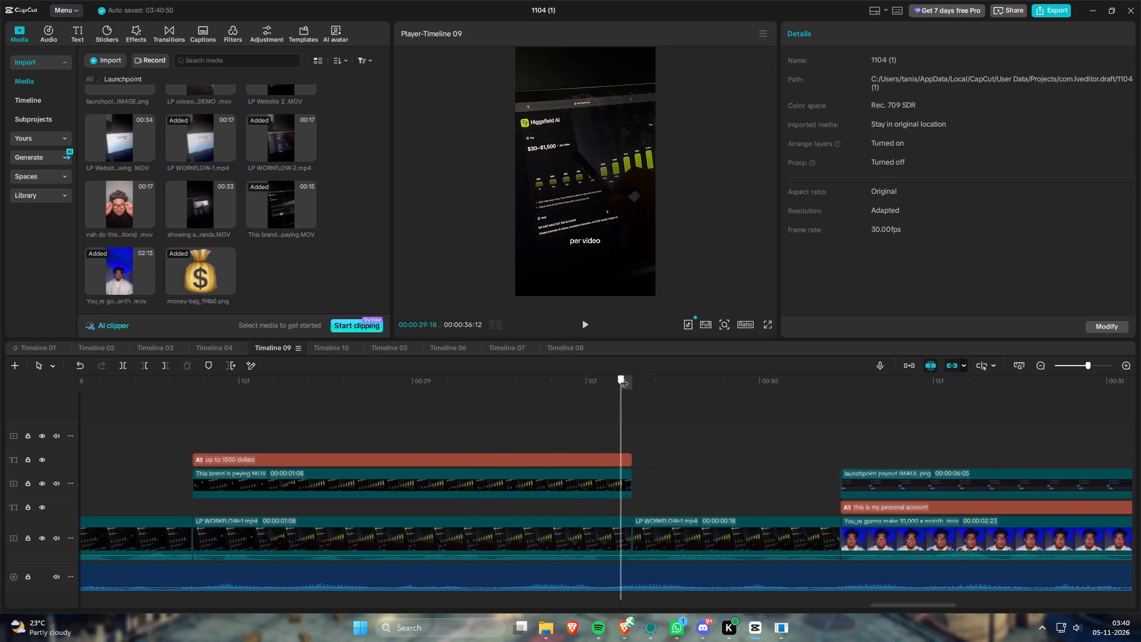
{"action": "left_click_drag", "start_coordinate": [624, 377], "coordinate": [636, 381]}
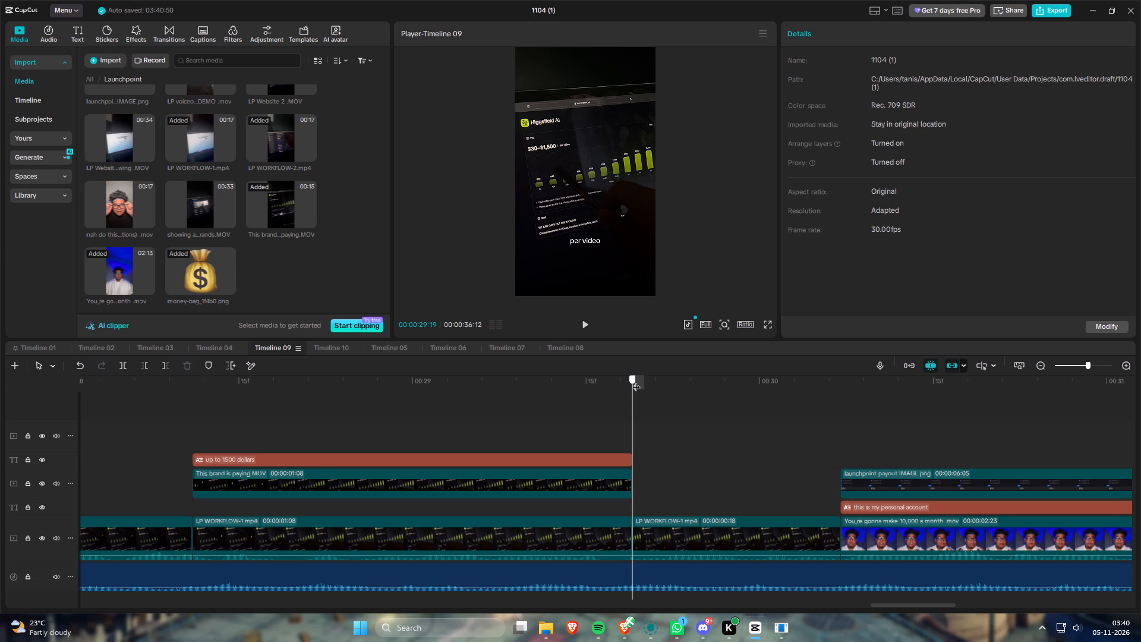
{"action": "left_click_drag", "start_coordinate": [636, 381], "coordinate": [643, 382]}
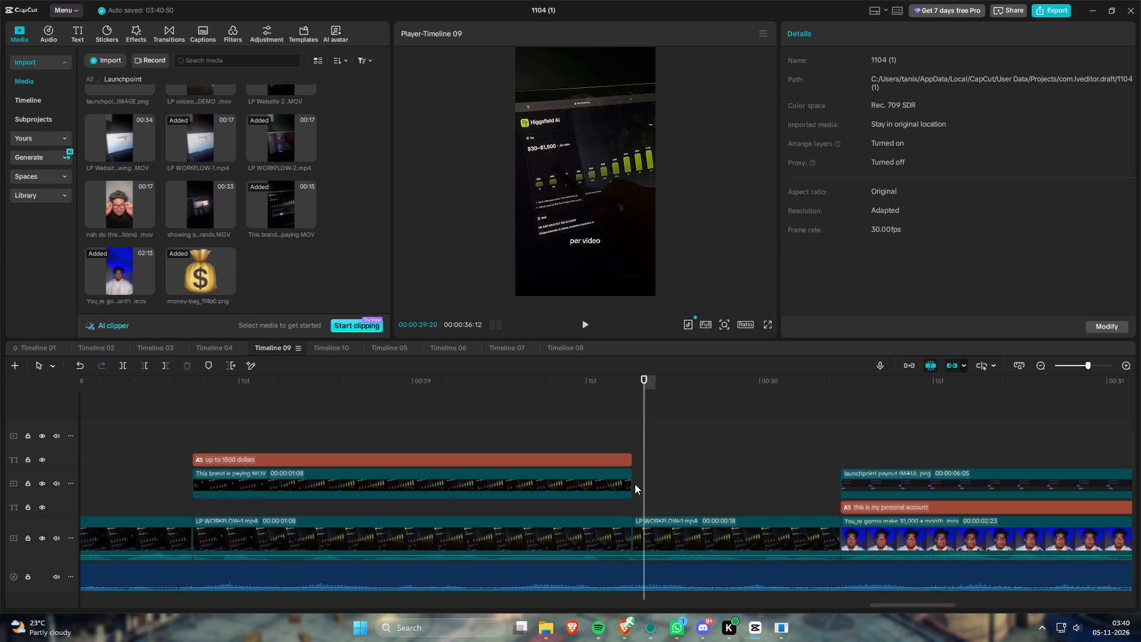
{"action": "left_click_drag", "start_coordinate": [632, 483], "coordinate": [644, 479]}
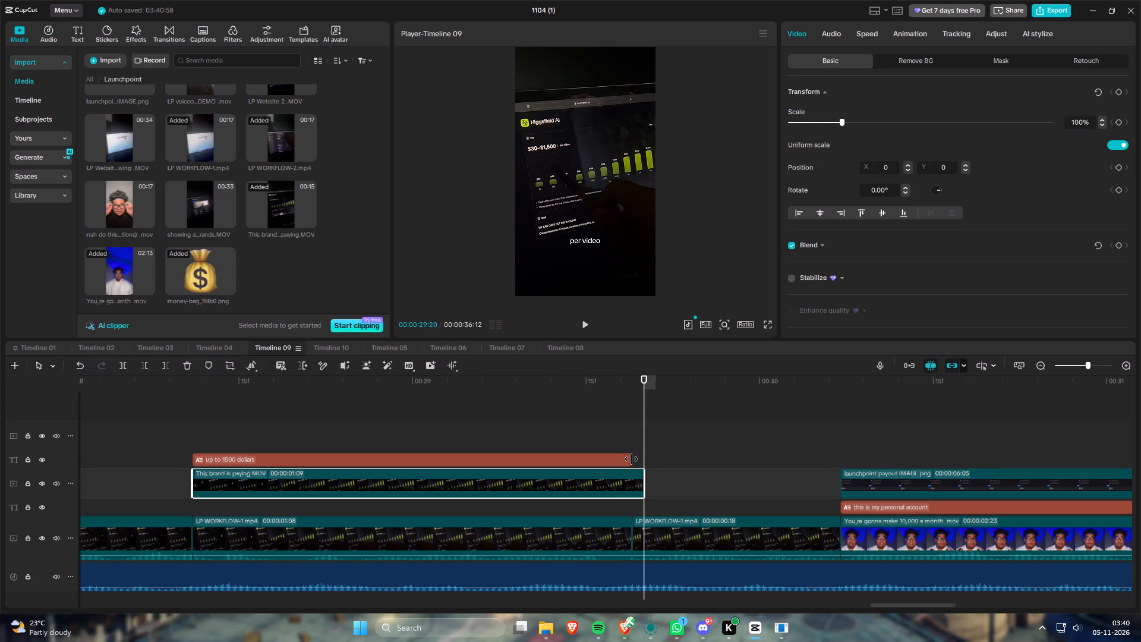
{"action": "left_click_drag", "start_coordinate": [631, 459], "coordinate": [641, 461]}
{"action": "left_click_drag", "start_coordinate": [599, 377], "coordinate": [490, 391]}
{"action": "key", "text": "space"}
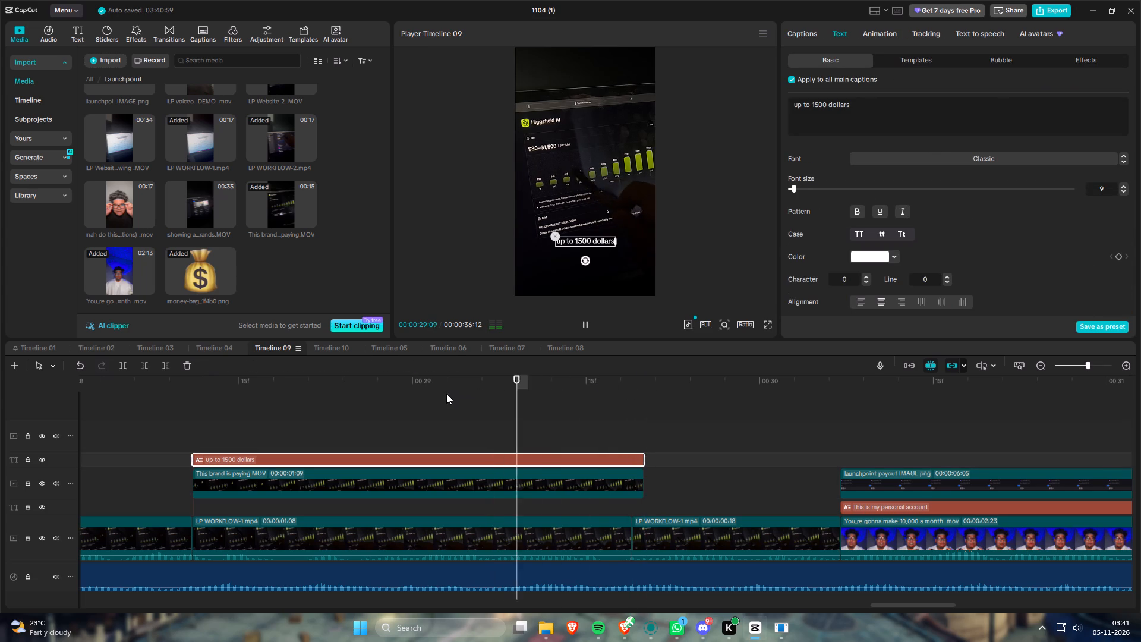
{"action": "key", "text": "space"}
{"action": "left_click_drag", "start_coordinate": [483, 404], "coordinate": [528, 418]}
{"action": "left_click_drag", "start_coordinate": [493, 377], "coordinate": [420, 382]}
{"action": "key", "text": "space"}
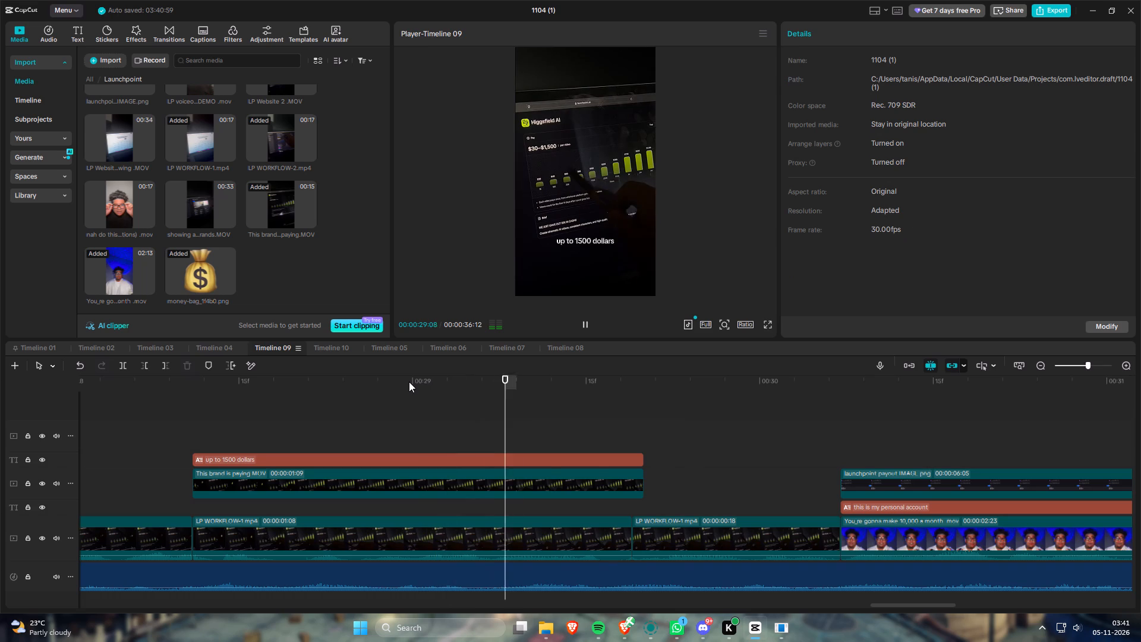
{"action": "key", "text": "space"}
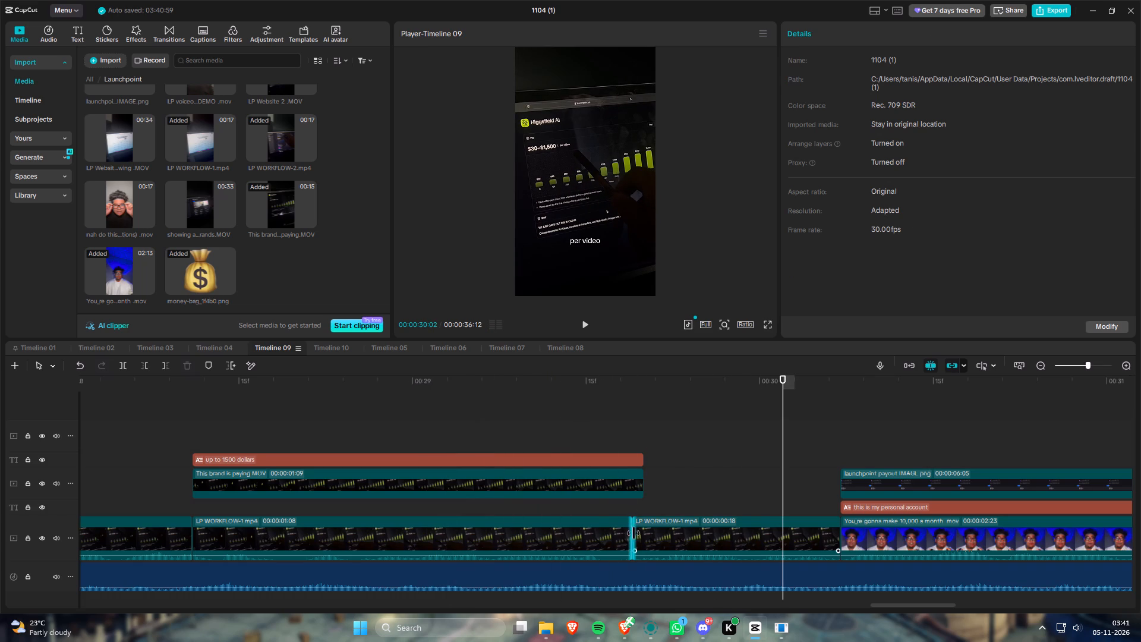
Move the cut between the last two LP WORKFLOW-1.mp4 segments to 00:00:29:20, matching the overlay clip's end, and play across it.
{"action": "left_click_drag", "start_coordinate": [634, 534], "coordinate": [642, 536]}
{"action": "left_click_drag", "start_coordinate": [670, 488], "coordinate": [689, 494]}
{"action": "left_click_drag", "start_coordinate": [566, 380], "coordinate": [464, 389]}
{"action": "key", "text": "space"}
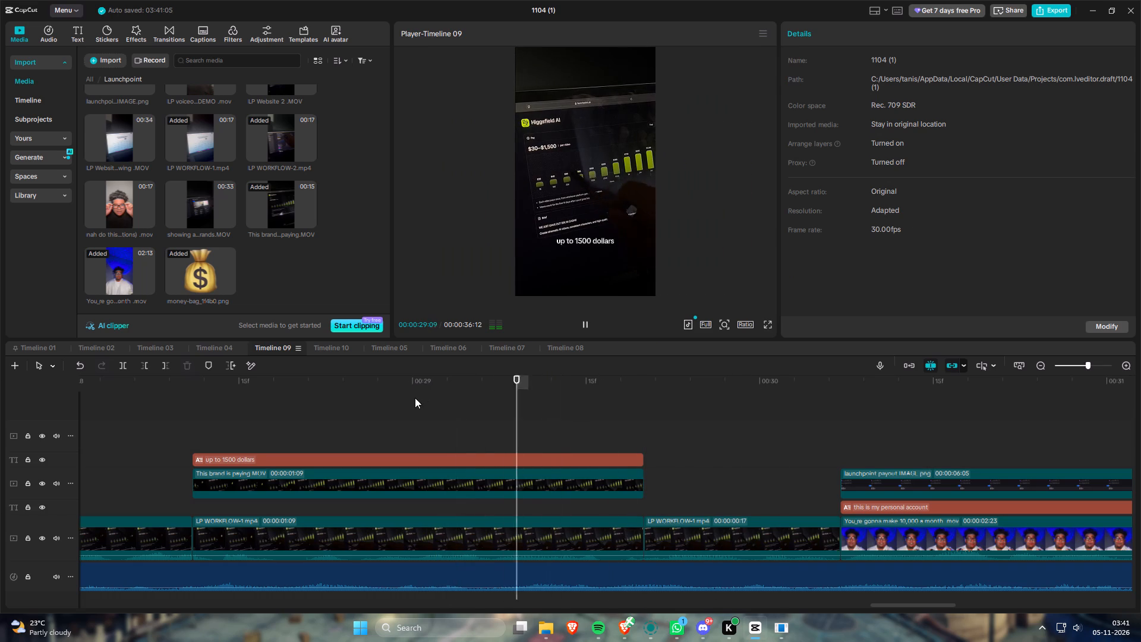
{"action": "key", "text": "space"}
{"action": "left_click_drag", "start_coordinate": [565, 373], "coordinate": [470, 386]}
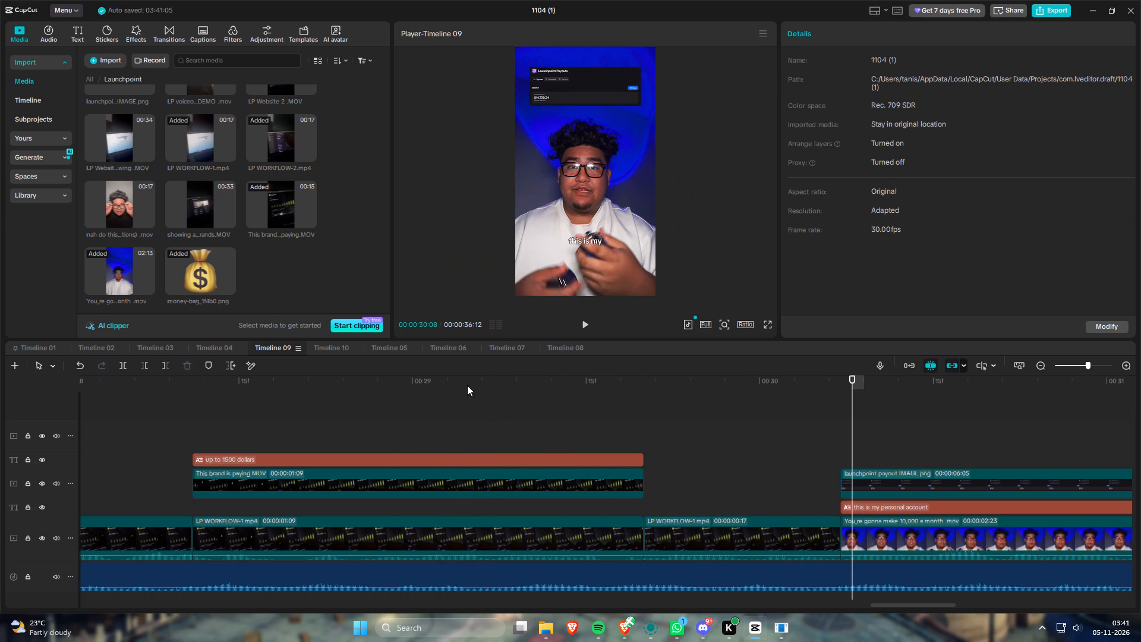
Play Timeline 09 from the "up to 1500 dollars" caption through the payout section to check the ending.
{"action": "left_click_drag", "start_coordinate": [461, 380], "coordinate": [387, 379]}
{"action": "key", "text": "space"}
{"action": "key", "text": "space"}
{"action": "key", "text": "shift+z"}
{"action": "key", "text": "space"}
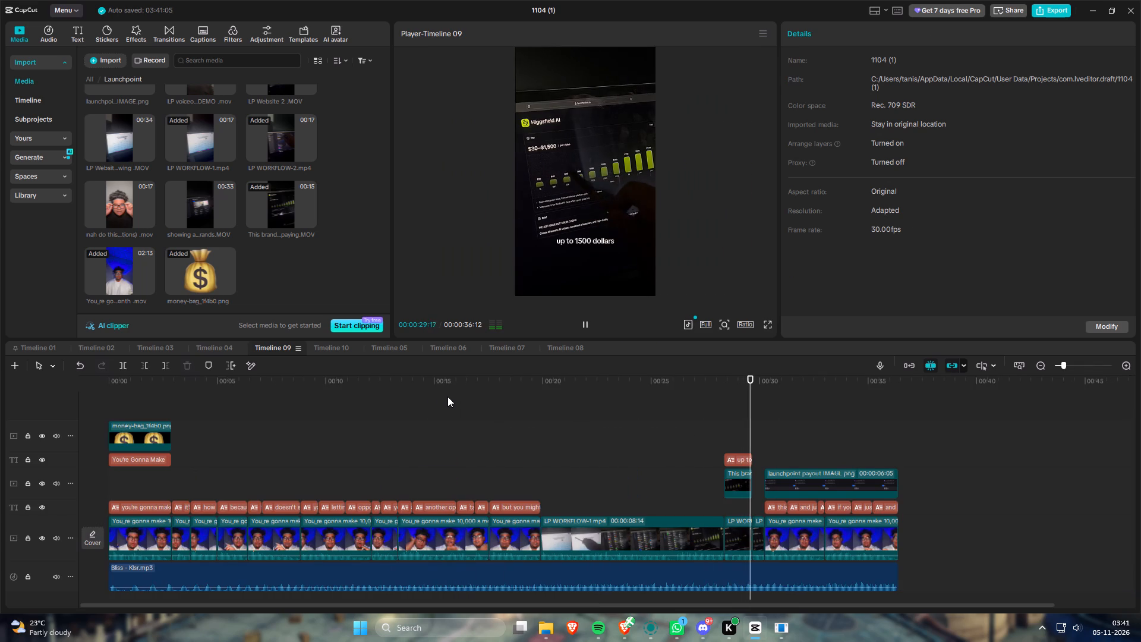
{"action": "key", "text": "space"}
{"action": "left_click_drag", "start_coordinate": [554, 424], "coordinate": [612, 446]}
{"action": "key", "text": "space"}
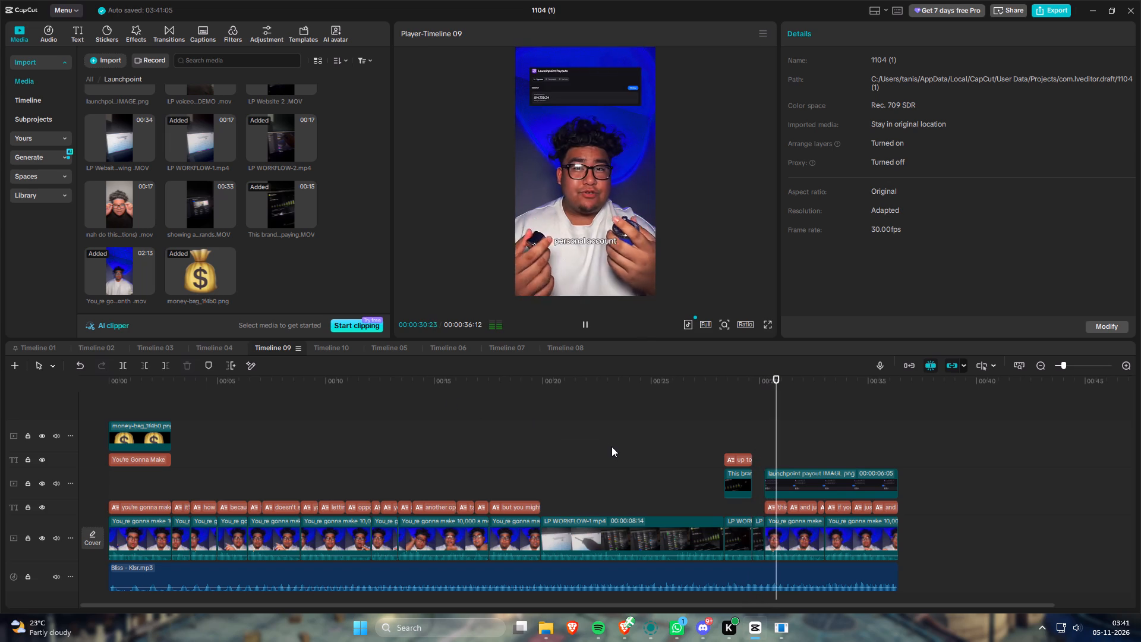
{"action": "left_click_drag", "start_coordinate": [633, 452], "coordinate": [659, 466]}
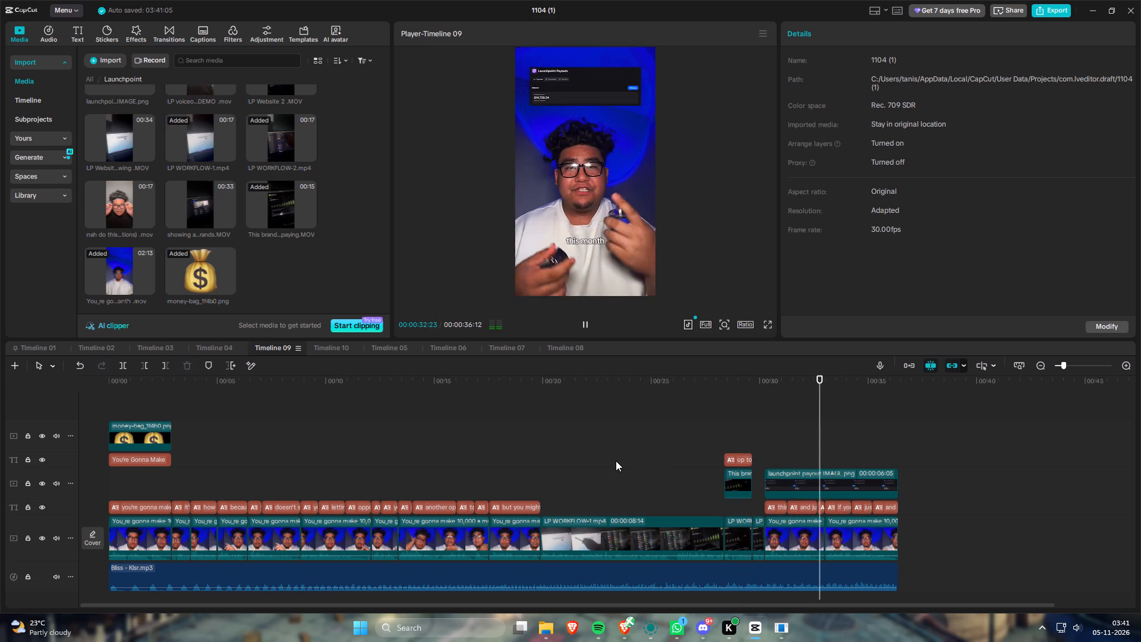
{"action": "key", "text": "space"}
Export Timeline 09 under the name "Launchpoint Variation 1" and close the export window when the video is saved.
{"action": "left_click", "coordinate": [1049, 12]}
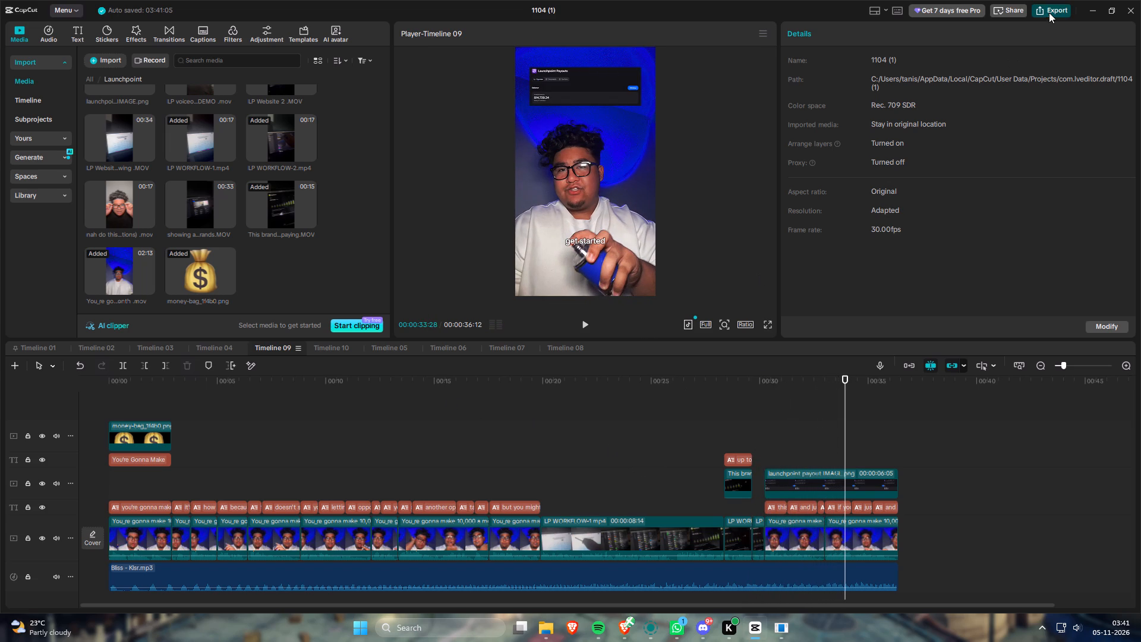
{"action": "left_click", "coordinate": [720, 171]}
{"action": "key", "text": "ctrl+a"}
{"action": "key", "text": "ctrl+v"}
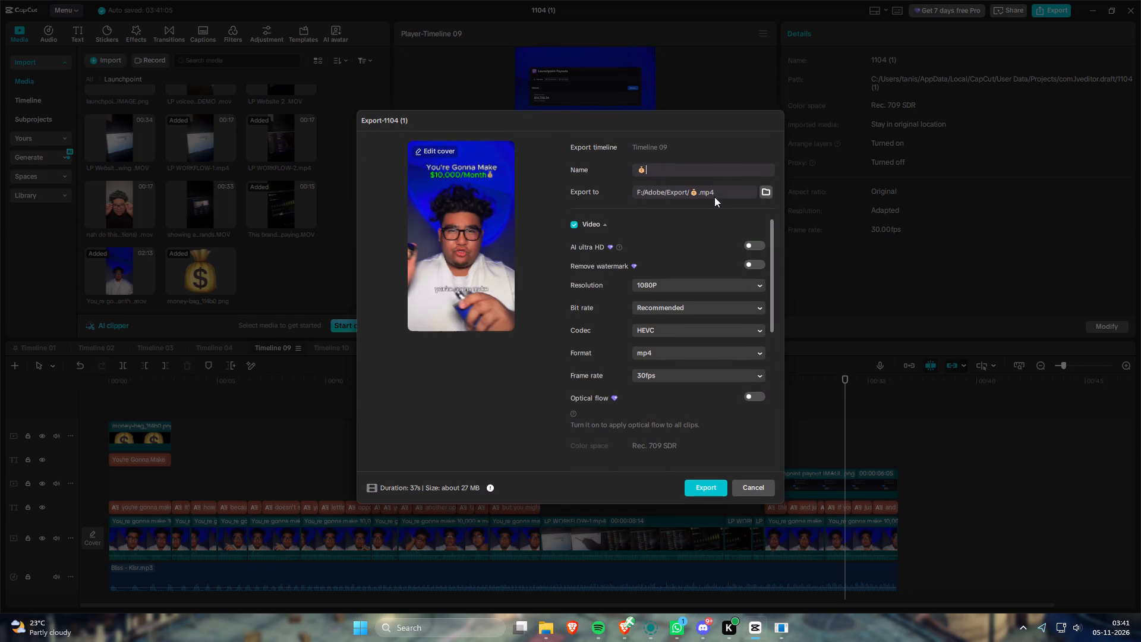
{"action": "key", "text": "ctrl+a"}
{"action": "key", "text": "super+v"}
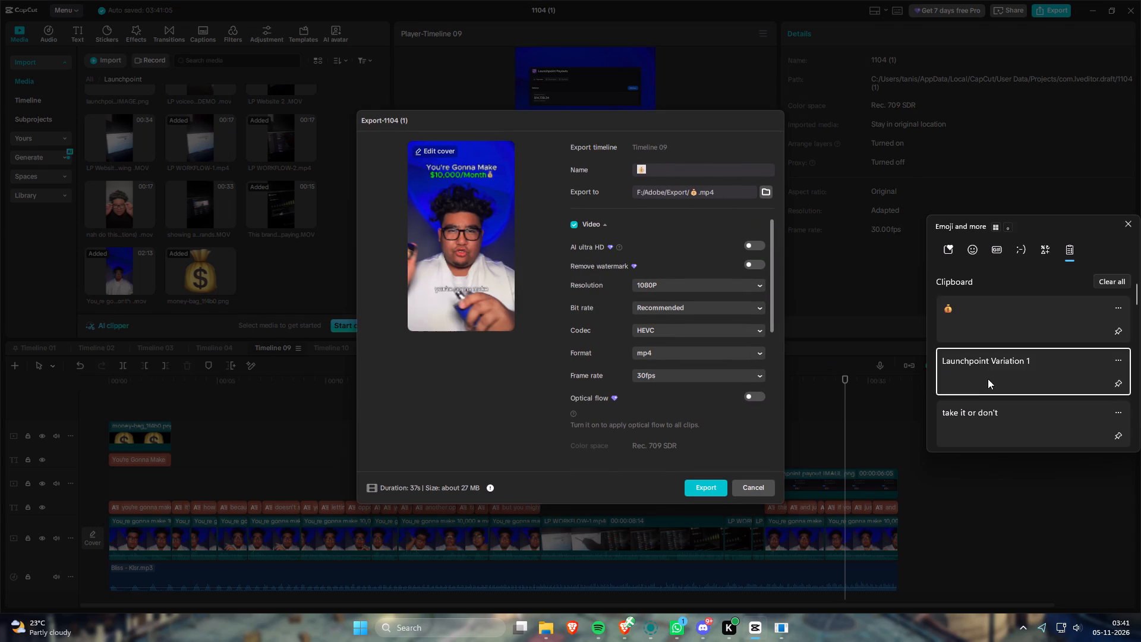
{"action": "left_click", "coordinate": [988, 379]}
{"action": "key", "text": "ctrl+v"}
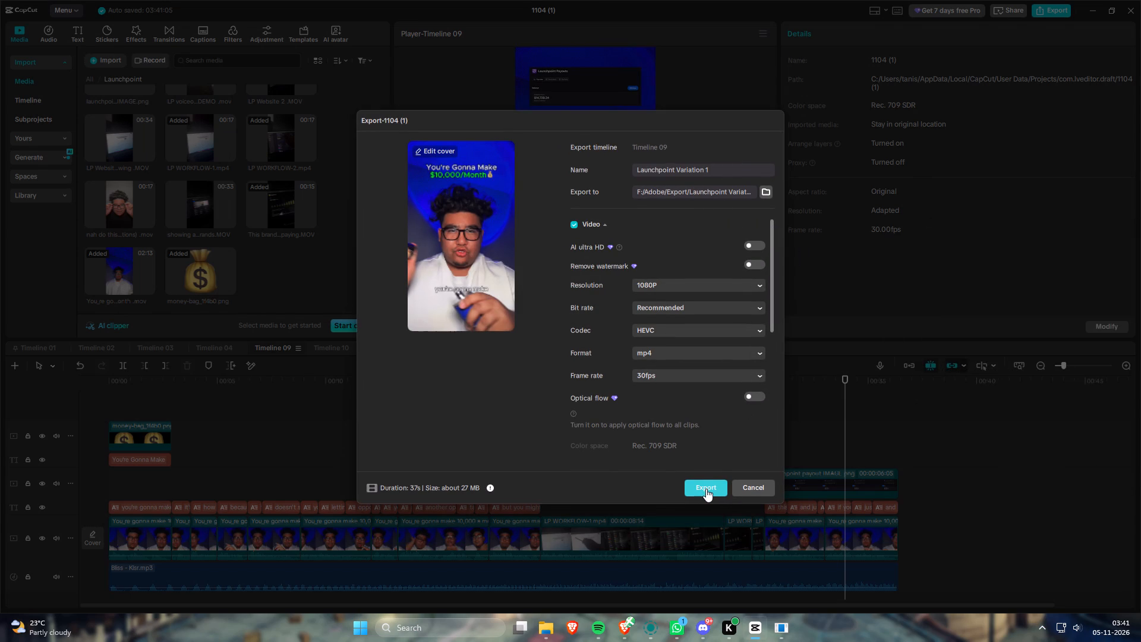
{"action": "left_click", "coordinate": [706, 489]}
{"action": "left_click", "coordinate": [525, 351]}
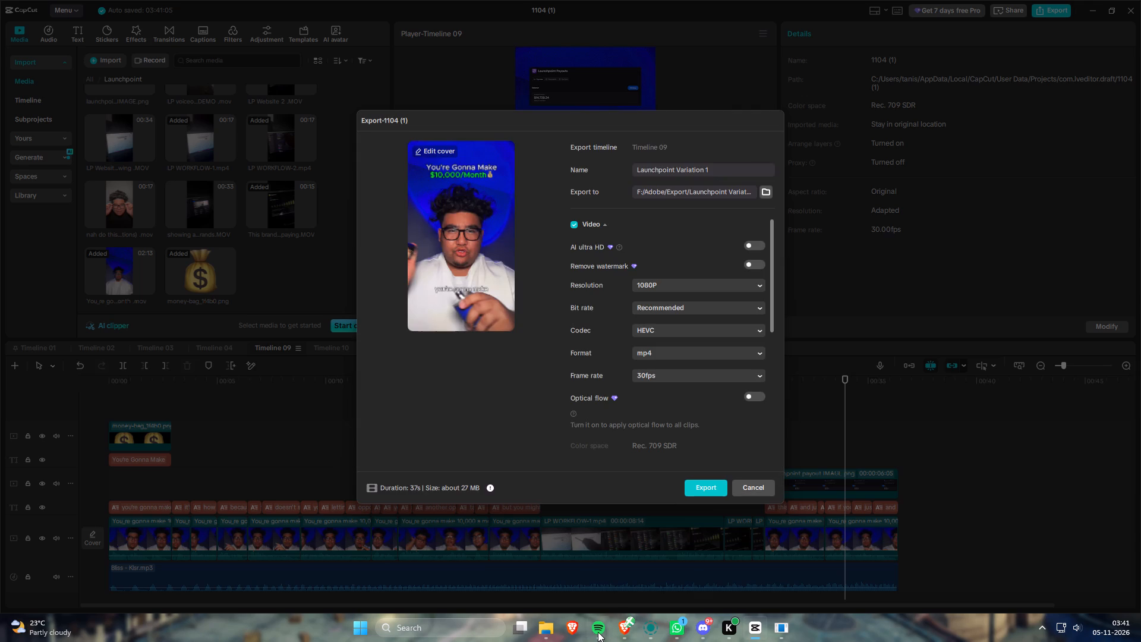
{"action": "left_click", "coordinate": [604, 591]}
{"action": "left_click", "coordinate": [754, 475]}
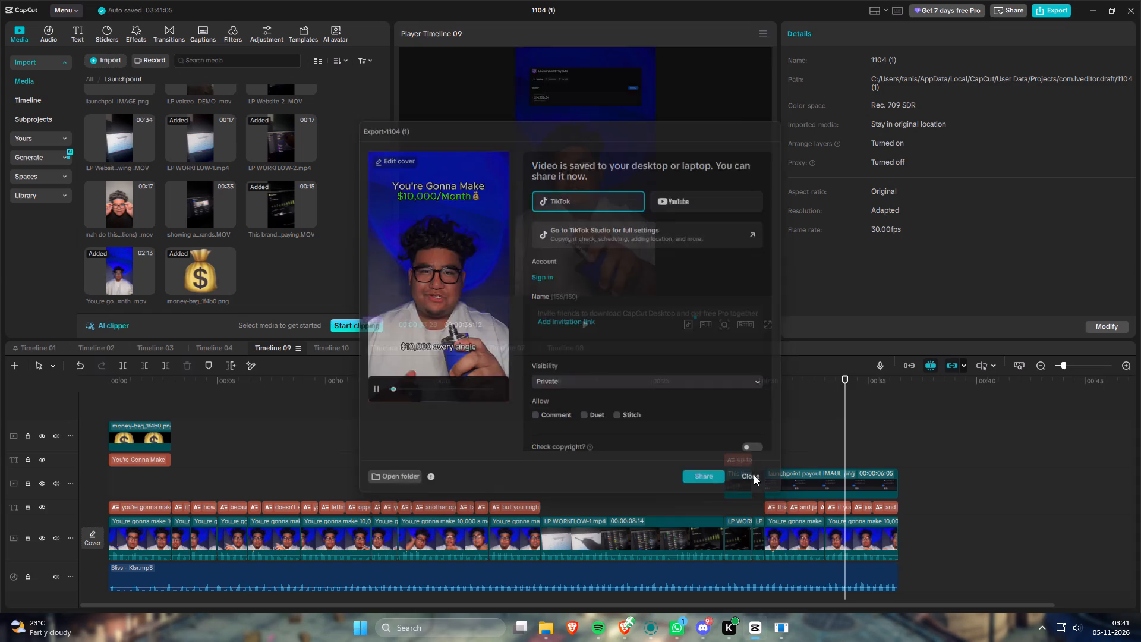
Open Timeline 10.
{"action": "left_click", "coordinate": [332, 350]}
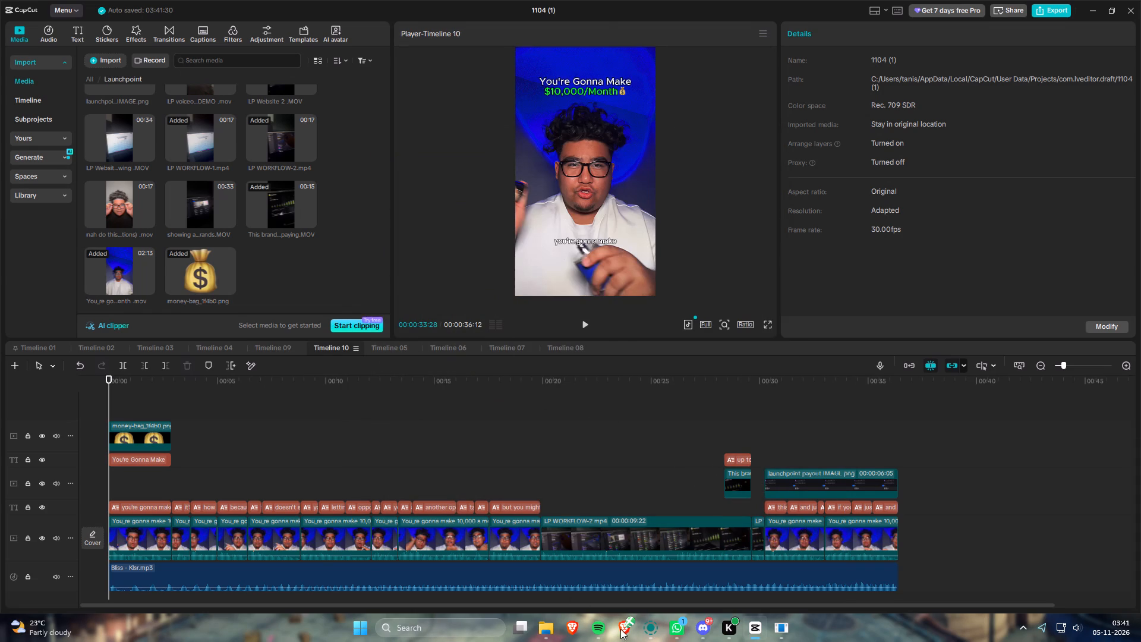
Switch to Spotify, skip the playing track to about 1:20, and return to CapCut.
{"action": "left_click", "coordinate": [603, 629]}
{"action": "left_click", "coordinate": [297, 417]}
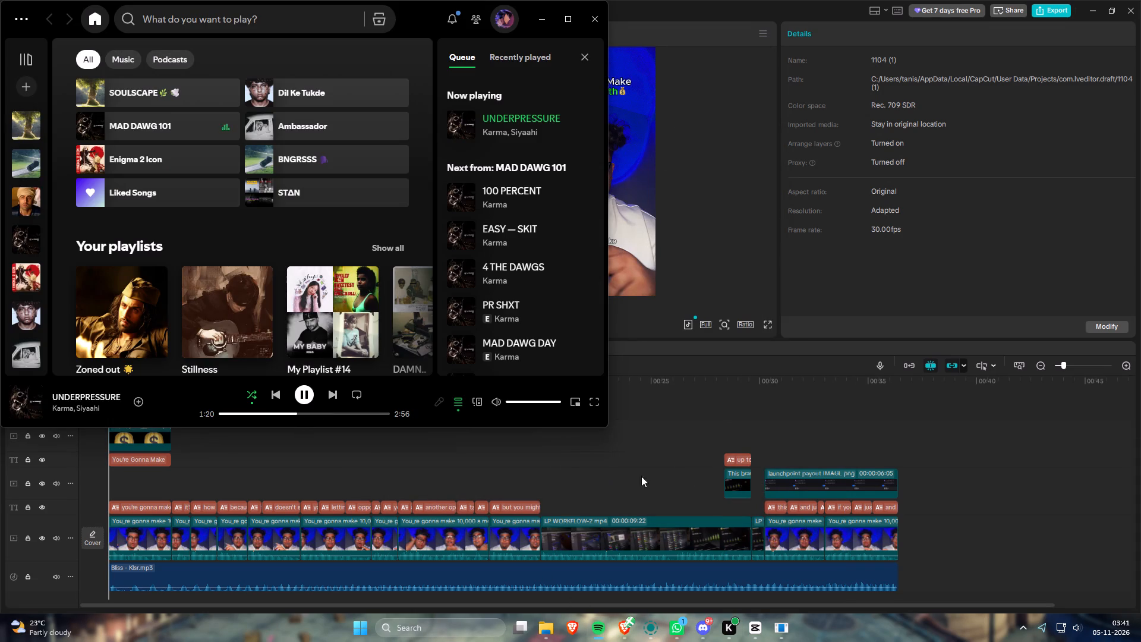
{"action": "left_click_drag", "start_coordinate": [674, 430], "coordinate": [682, 438]}
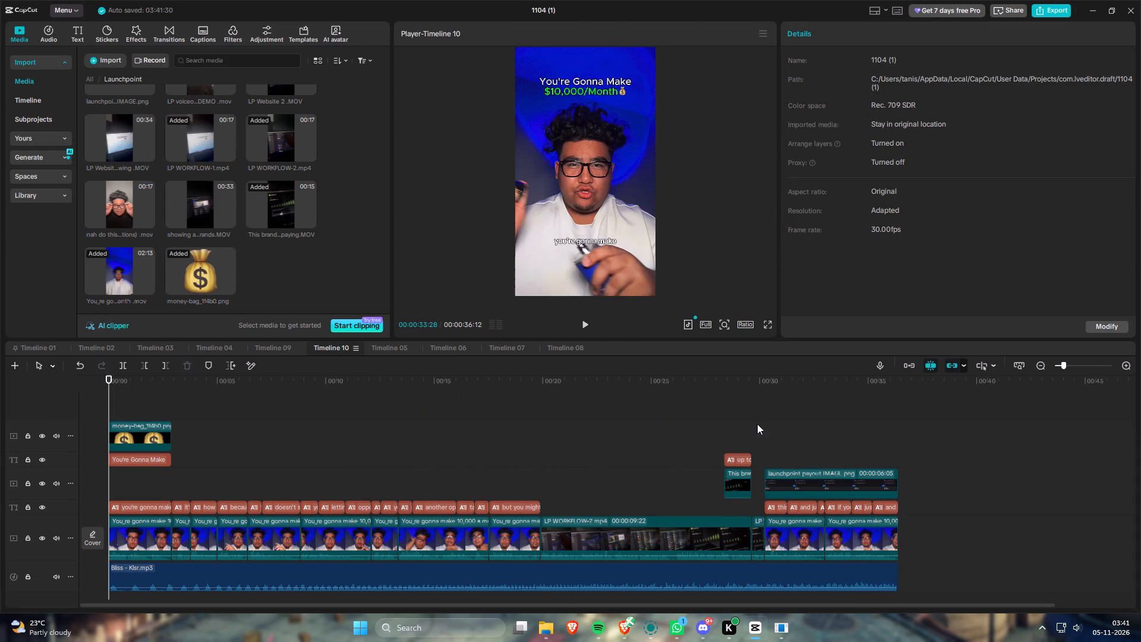
Export Timeline 10 under the name "Launchpoint Variation 2".
{"action": "left_click", "coordinate": [1044, 10]}
{"action": "left_click", "coordinate": [698, 169]}
{"action": "key", "text": "ctrl+a"}
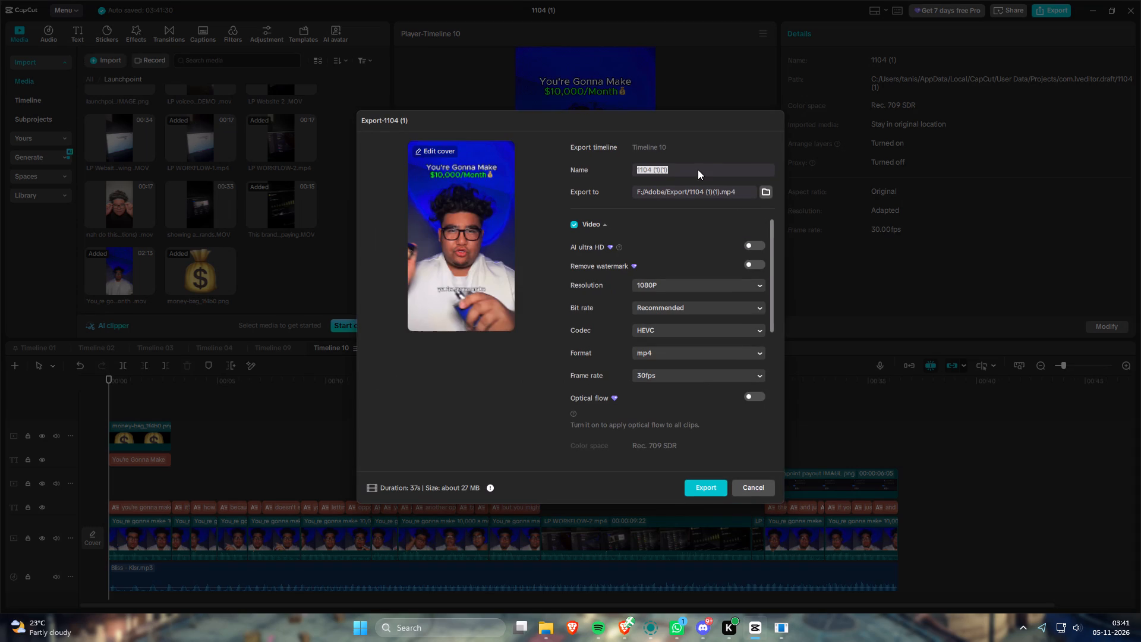
{"action": "key", "text": "ctrl+v"}
{"action": "key", "text": "BackSpace"}
{"action": "key", "text": "2"}
{"action": "key", "text": "Return"}
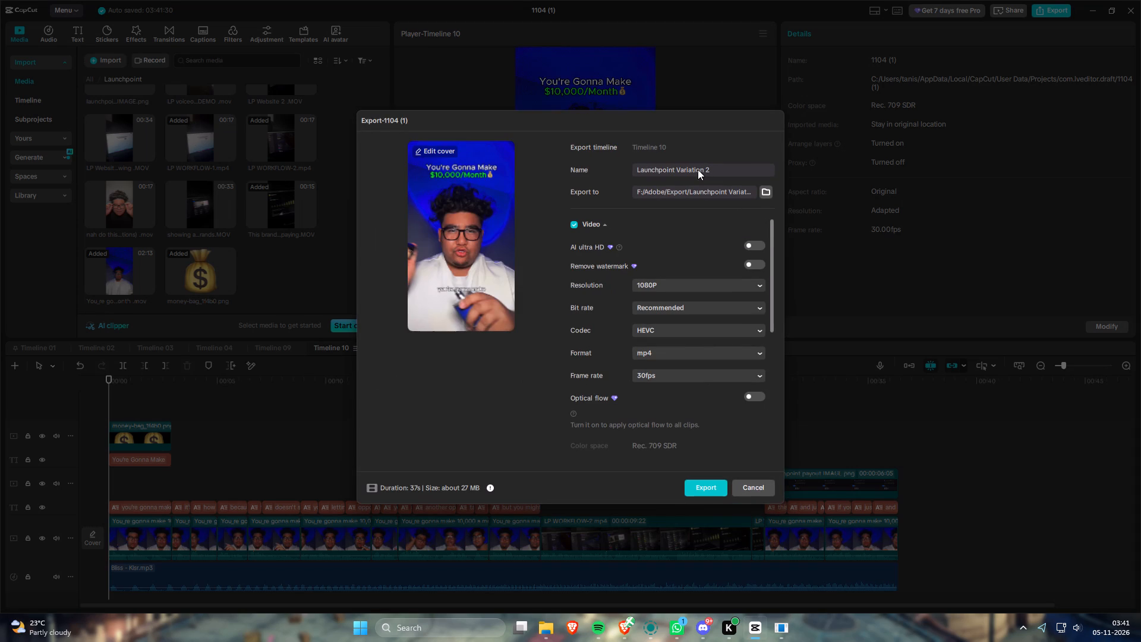
Close the export window once the Timeline 10 video has been saved.
{"action": "left_click", "coordinate": [534, 350]}
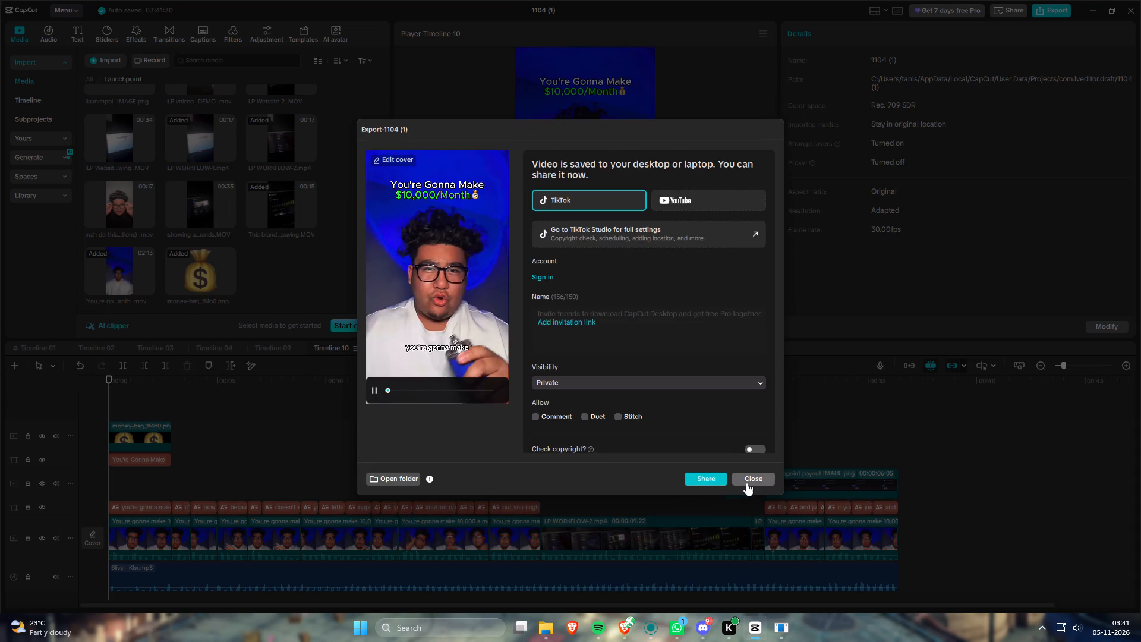
{"action": "left_click", "coordinate": [747, 483]}
Play Timeline 10 from about 28 seconds to just past the start of the Launchpoint payout image.
{"action": "left_click", "coordinate": [714, 385]}
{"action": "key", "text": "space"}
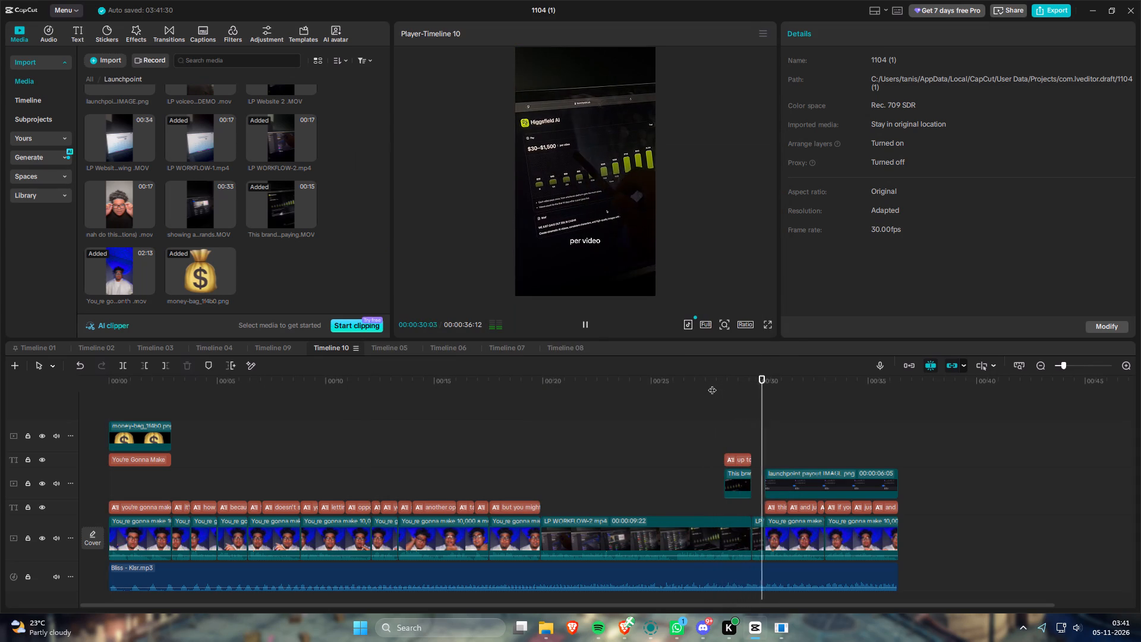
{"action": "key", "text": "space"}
{"action": "left_click_drag", "start_coordinate": [878, 424], "coordinate": [933, 438]}
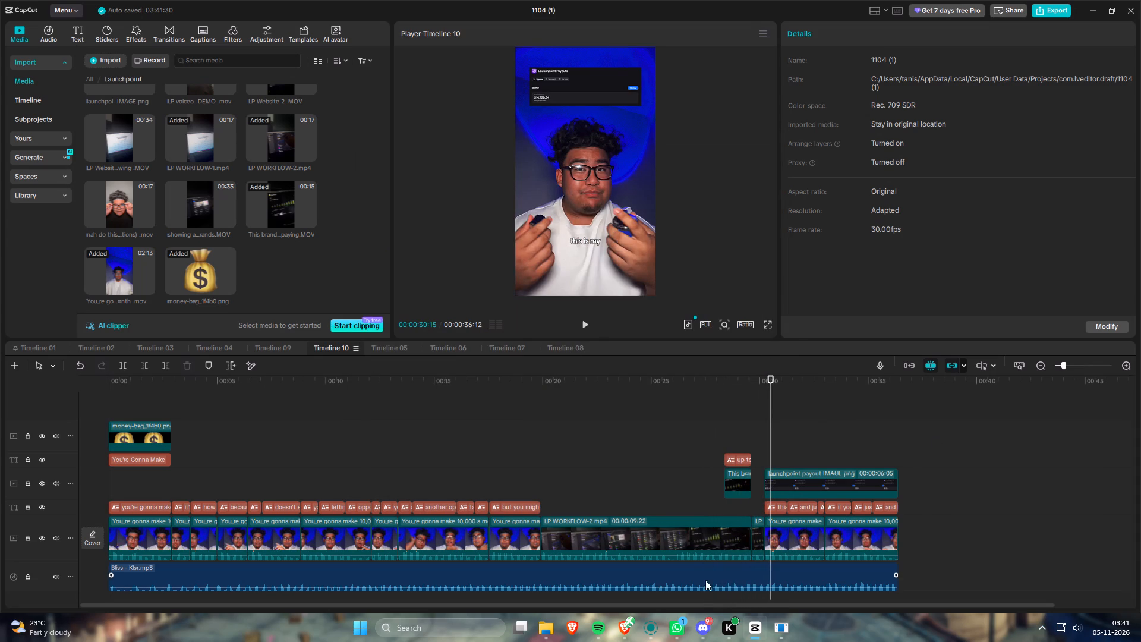
Switch to Brave and return from the ssyoutube converter page to the YouTube video "Top 15 Riser Sound Effect For Editing (2026)".
{"action": "left_click", "coordinate": [630, 635]}
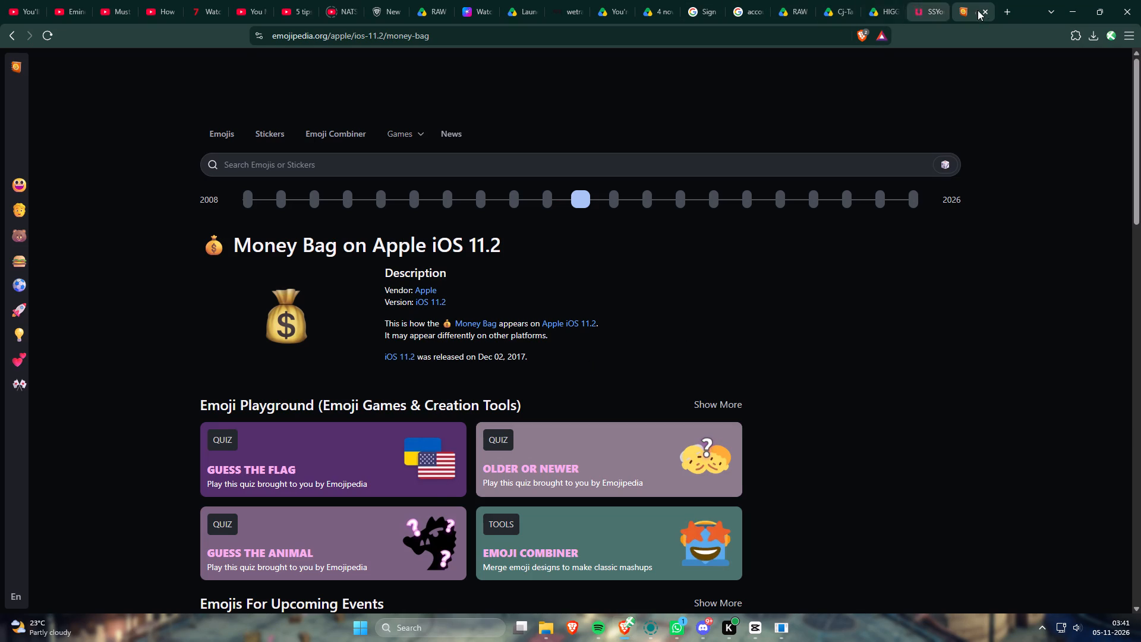
{"action": "left_click", "coordinate": [932, 0]}
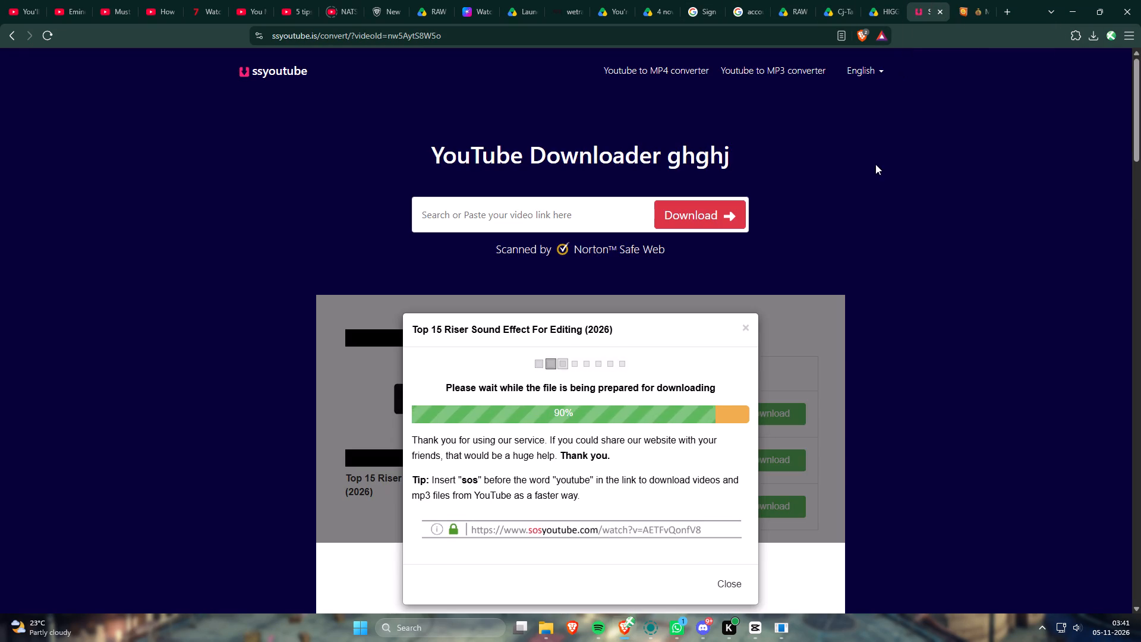
{"action": "left_click", "coordinate": [773, 36]}
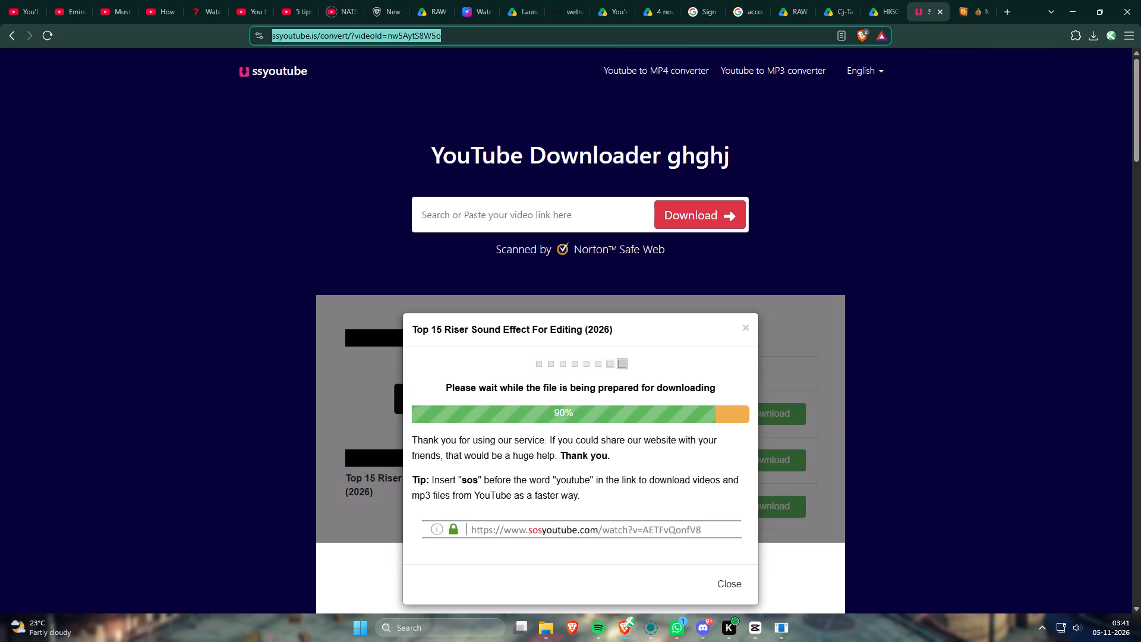
{"action": "left_click_drag", "start_coordinate": [588, 34], "coordinate": [567, 88]}
{"action": "left_click_drag", "start_coordinate": [551, 103], "coordinate": [557, 123]}
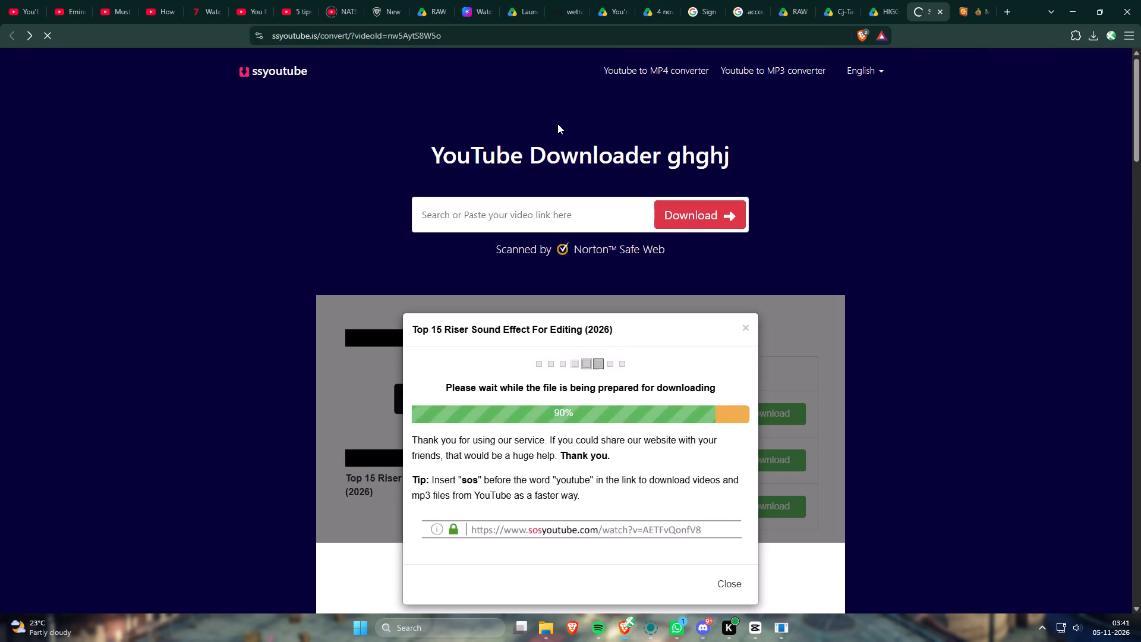
{"action": "left_click", "coordinate": [520, 124]}
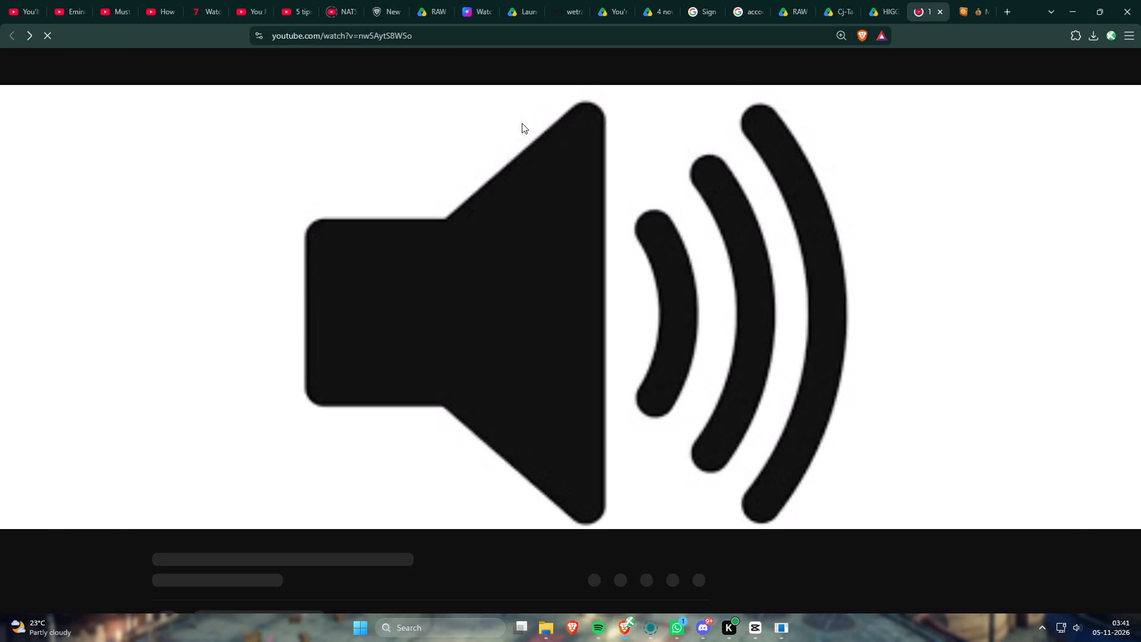
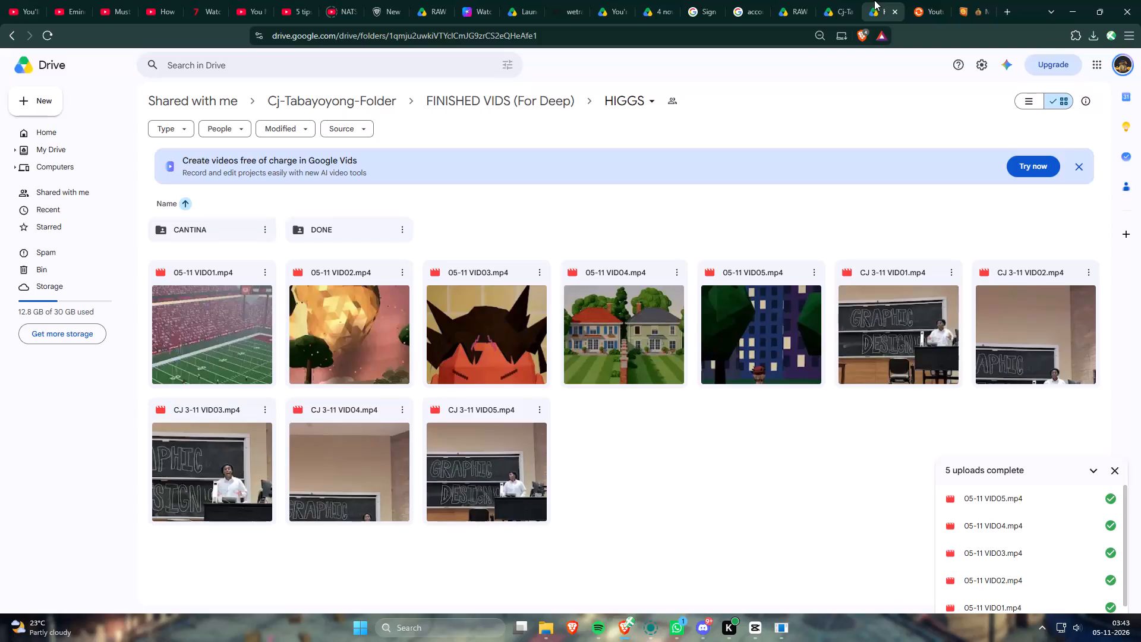
Select the five 05-11 videos, VID01 to VID05, in the HIGGS folder.
{"action": "left_click_drag", "start_coordinate": [215, 253], "coordinate": [720, 317]}
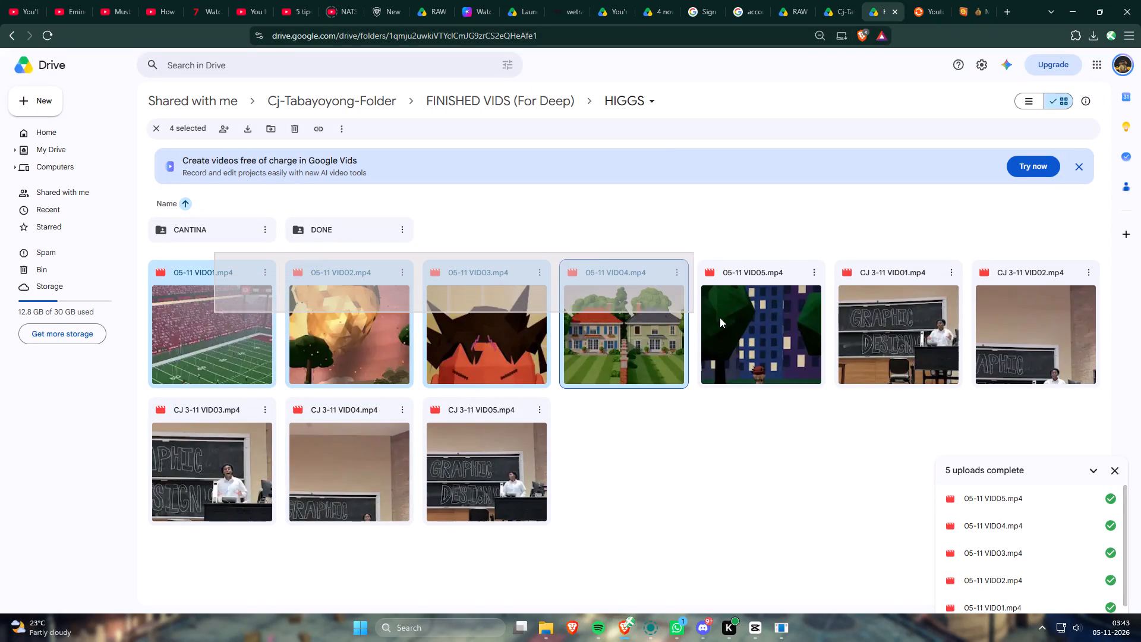
{"action": "left_click_drag", "start_coordinate": [720, 317], "coordinate": [726, 318]}
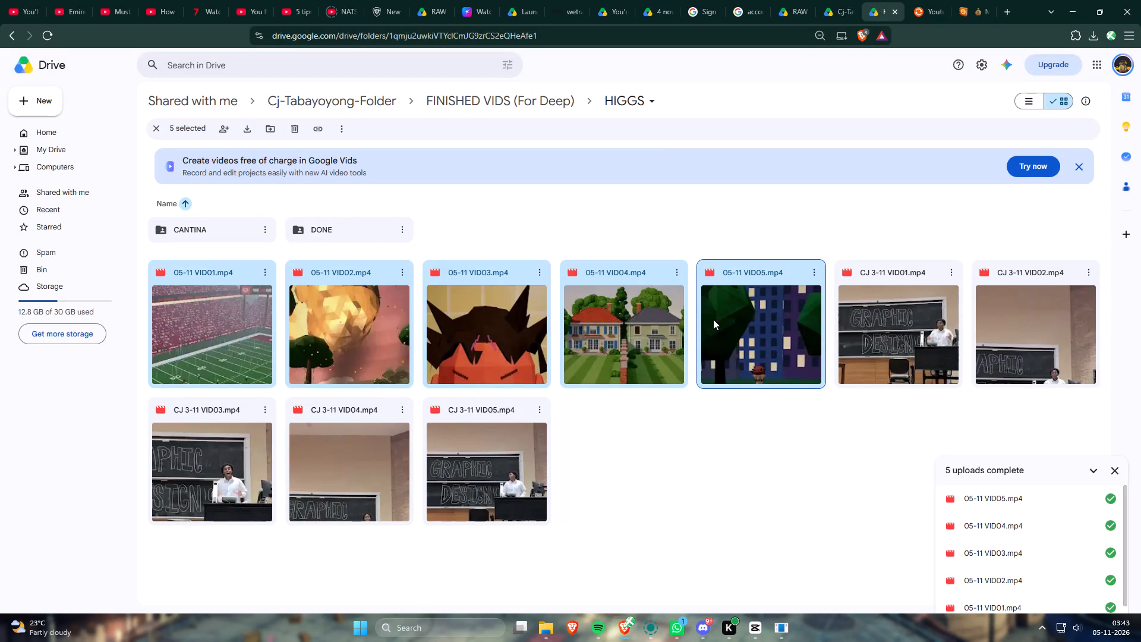
Look through the open Drive, sign-in and CnvMP3 tabs, ending on the Drive video "You're gonna make 10,000 a month .mov".
{"action": "left_click", "coordinate": [842, 0]}
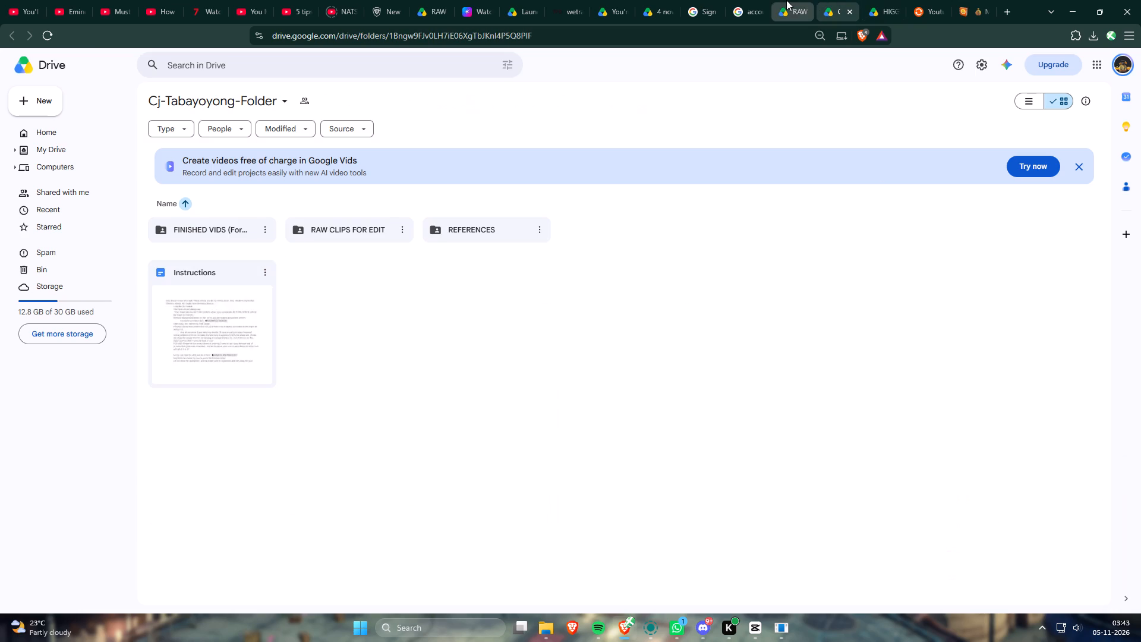
{"action": "left_click", "coordinate": [786, 0]}
{"action": "left_click", "coordinate": [749, 0]}
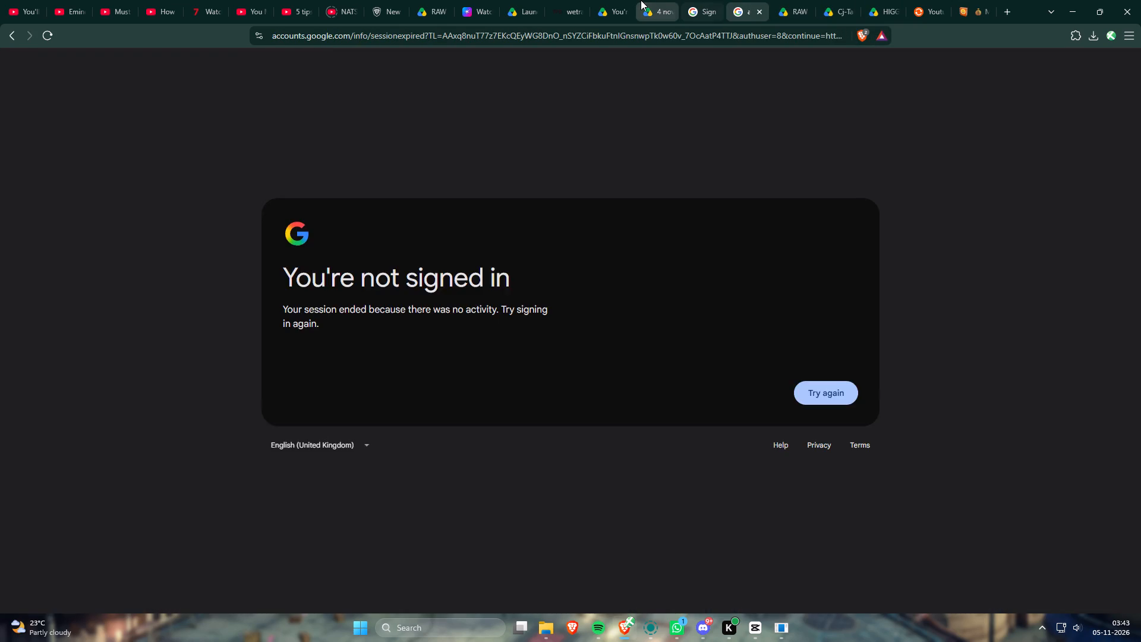
{"action": "left_click", "coordinate": [641, 0]}
{"action": "left_click", "coordinate": [934, 1]}
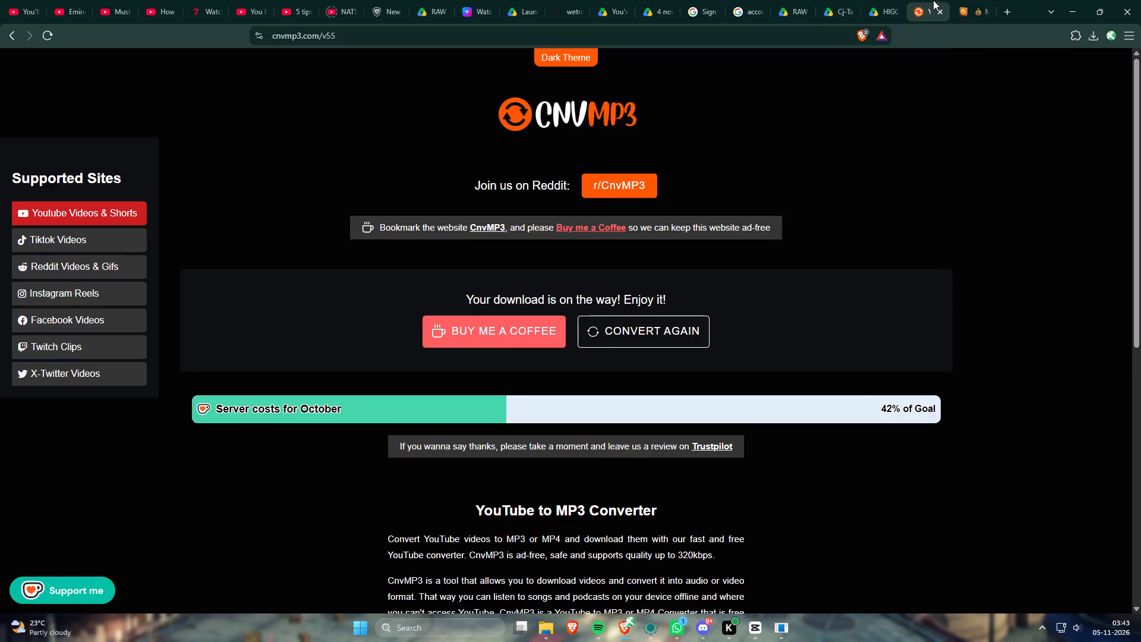
{"action": "left_click", "coordinate": [586, 0]}
{"action": "left_click", "coordinate": [608, 0]}
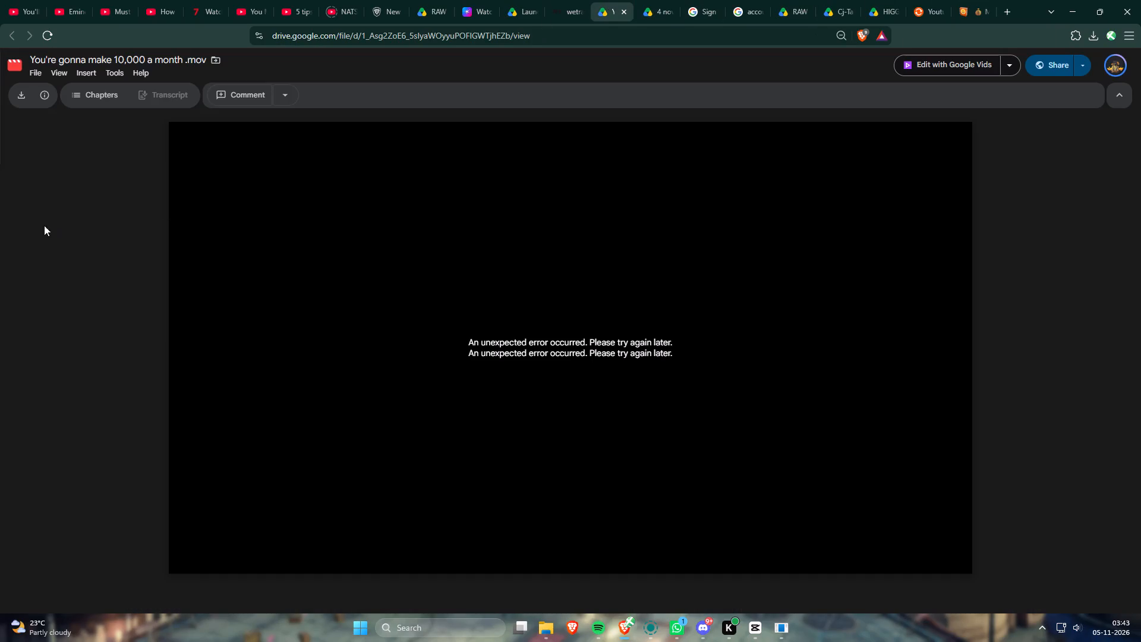
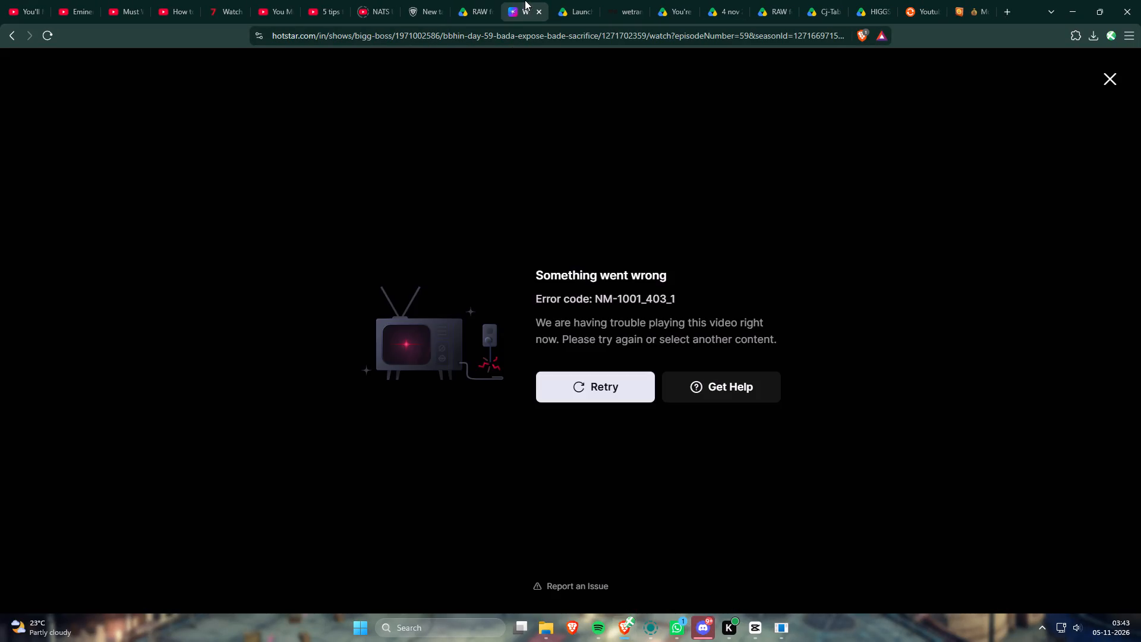
In Drive's Launchpoint completed footage folder, delete the two old Launchpoint Variation videos.
{"action": "left_click", "coordinate": [573, 0]}
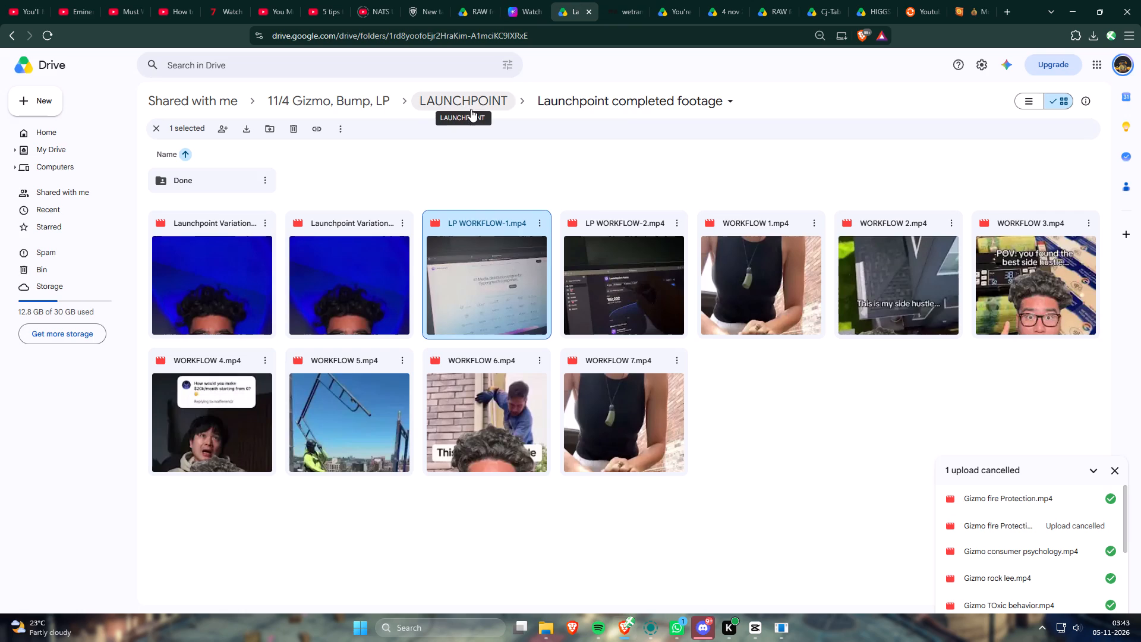
{"action": "left_click_drag", "start_coordinate": [340, 191], "coordinate": [305, 246]}
{"action": "left_click_drag", "start_coordinate": [358, 182], "coordinate": [282, 259]}
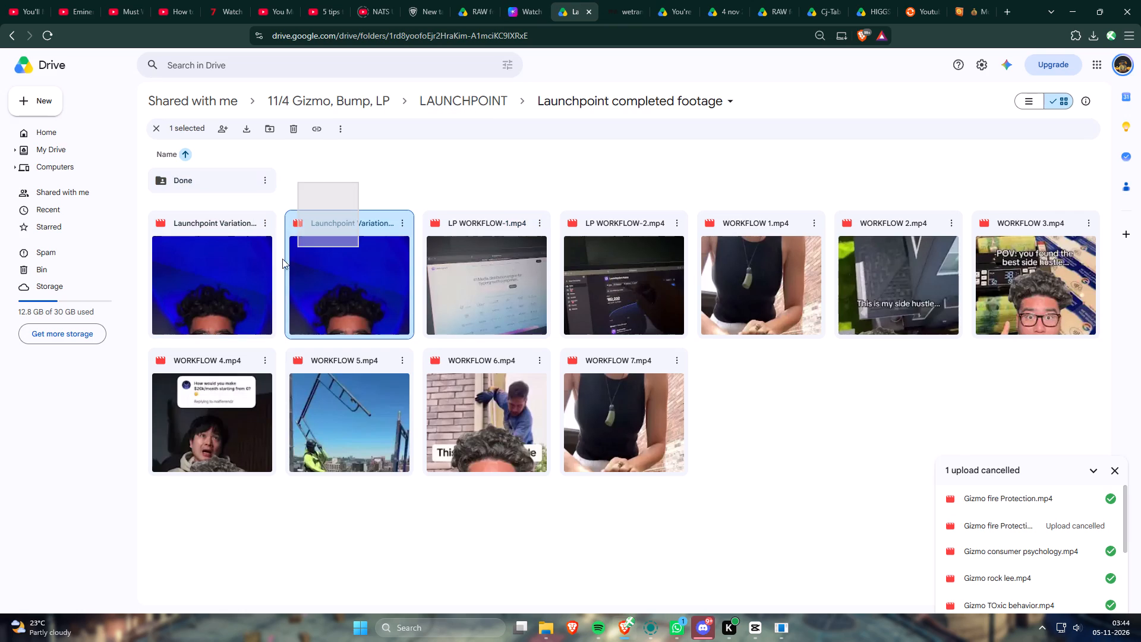
{"action": "left_click_drag", "start_coordinate": [282, 259], "coordinate": [311, 248]}
{"action": "left_click", "coordinate": [315, 274]}
{"action": "key", "text": "Delete"}
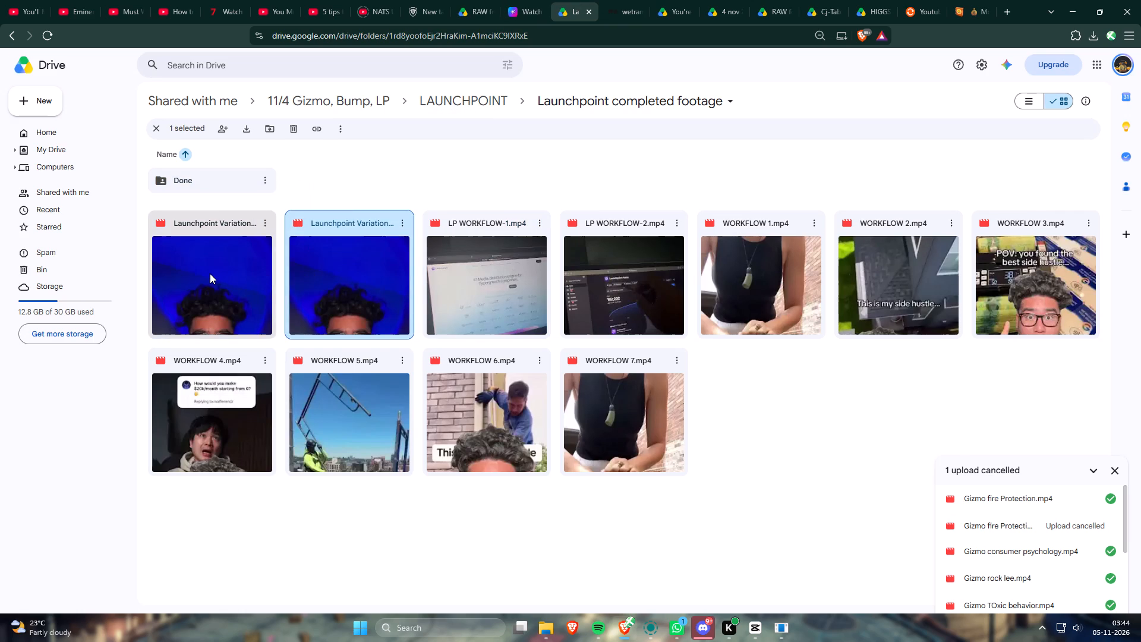
{"action": "left_click", "coordinate": [210, 273]}
{"action": "key", "text": "Delete"}
Upload Launchpoint Variation 1 and Launchpoint Variation 2 from the local Export folder to Drive's Launchpoint completed footage folder.
{"action": "left_click", "coordinate": [557, 626]}
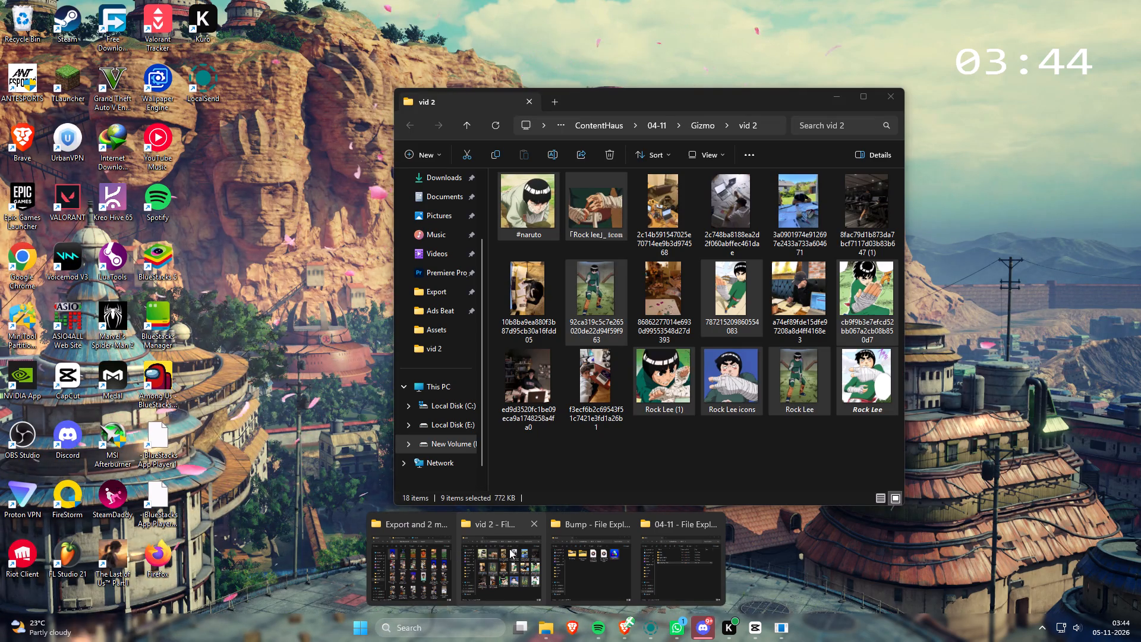
{"action": "left_click", "coordinate": [536, 529]}
{"action": "left_click", "coordinate": [550, 543]}
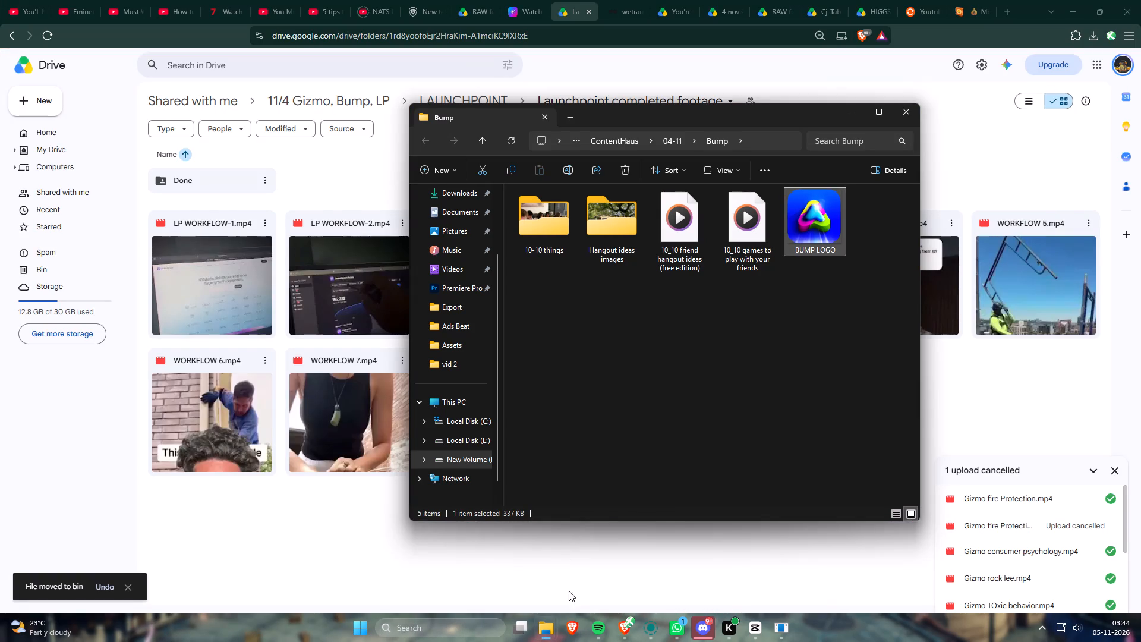
{"action": "left_click", "coordinate": [897, 110]}
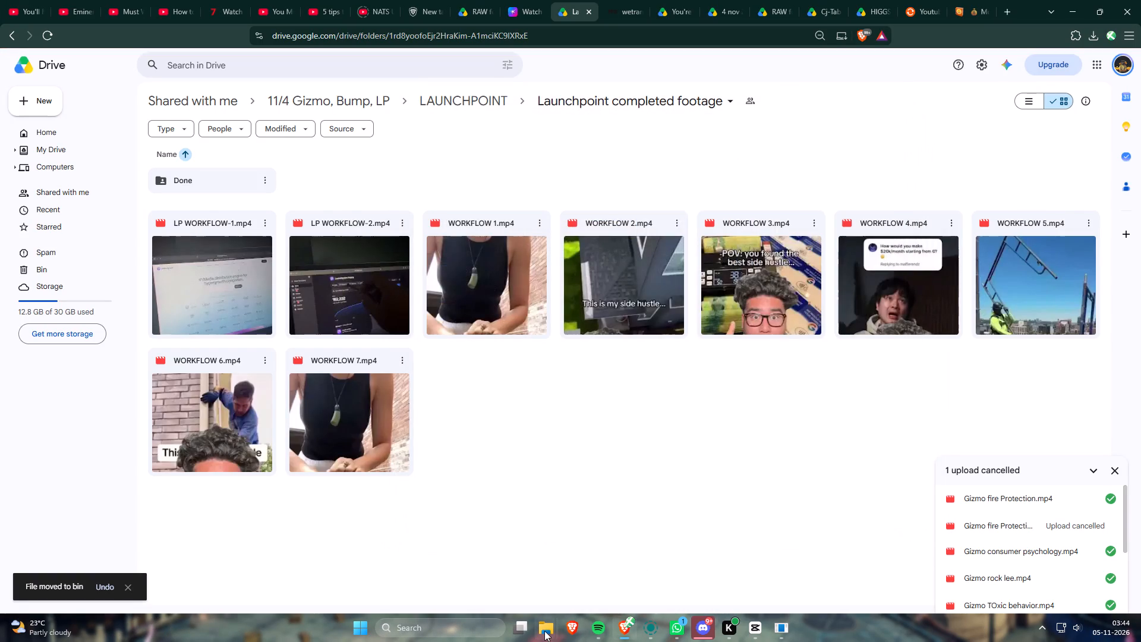
{"action": "left_click", "coordinate": [622, 518]}
{"action": "left_click", "coordinate": [516, 566]}
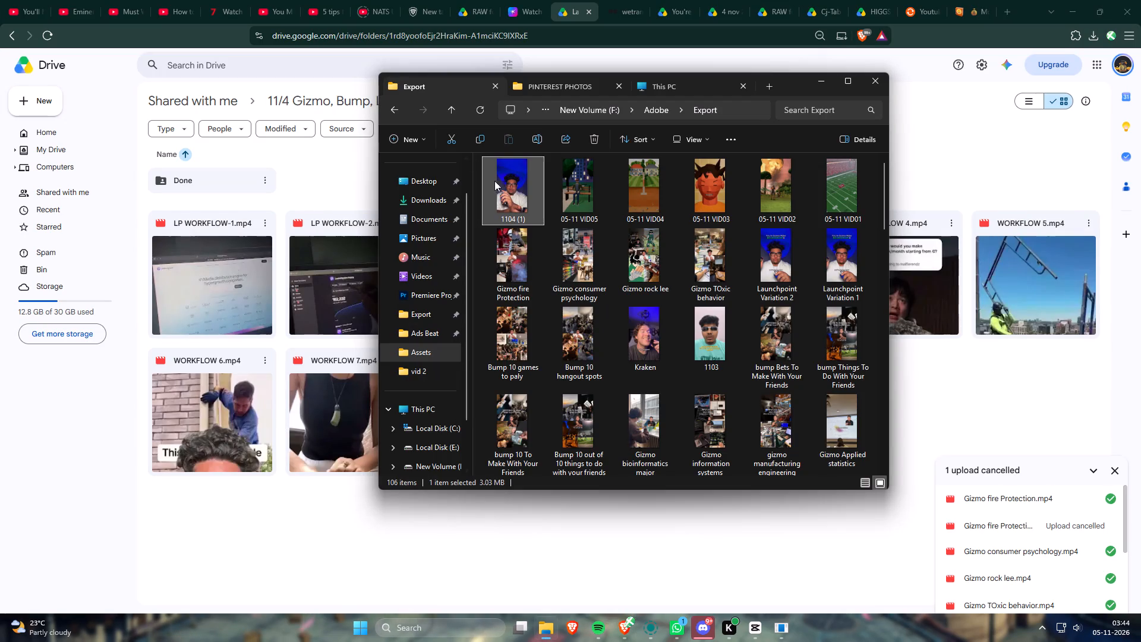
{"action": "left_click", "coordinate": [480, 107]}
{"action": "left_click", "coordinate": [642, 184]}
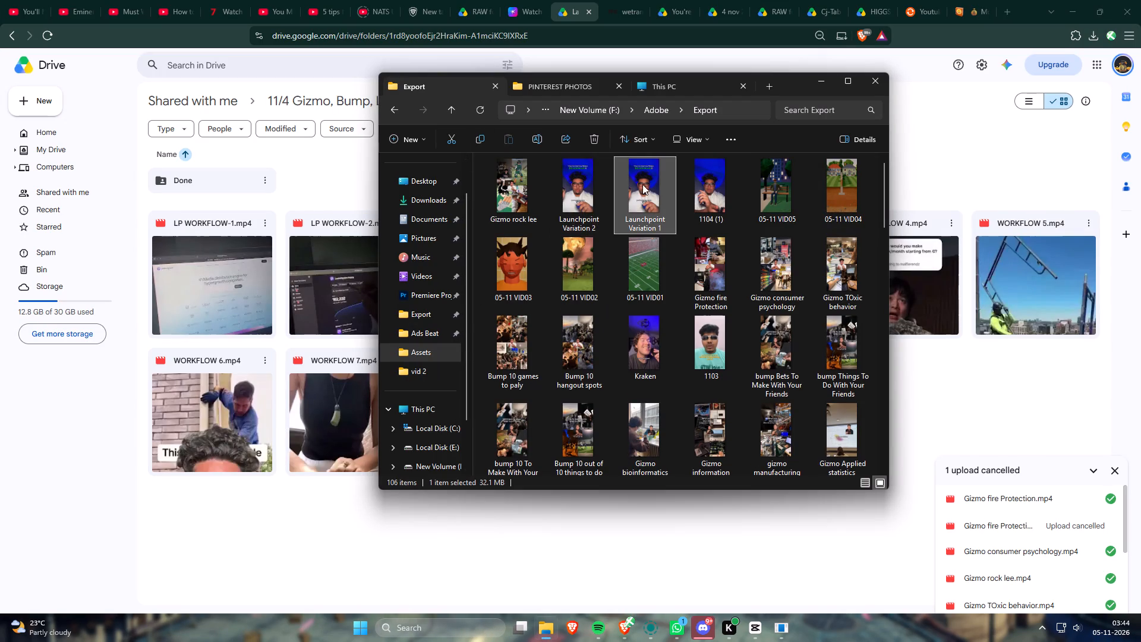
{"action": "left_click", "coordinate": [579, 192], "text": "shift"}
{"action": "left_click_drag", "start_coordinate": [574, 192], "coordinate": [278, 353]}
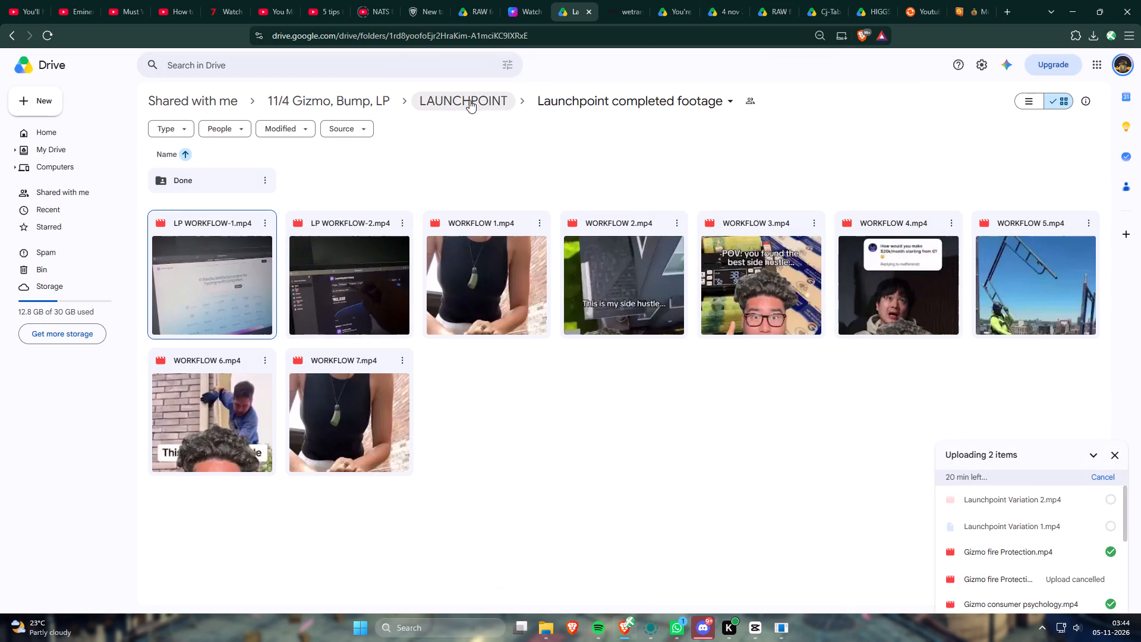
Go to the gizmo completed folder inside GIZMO under 11/4 Gizmo, Bump, LP and delete the old Gizmo rock lee.mp4.
{"action": "left_click", "coordinate": [469, 99]}
{"action": "left_click", "coordinate": [382, 108]}
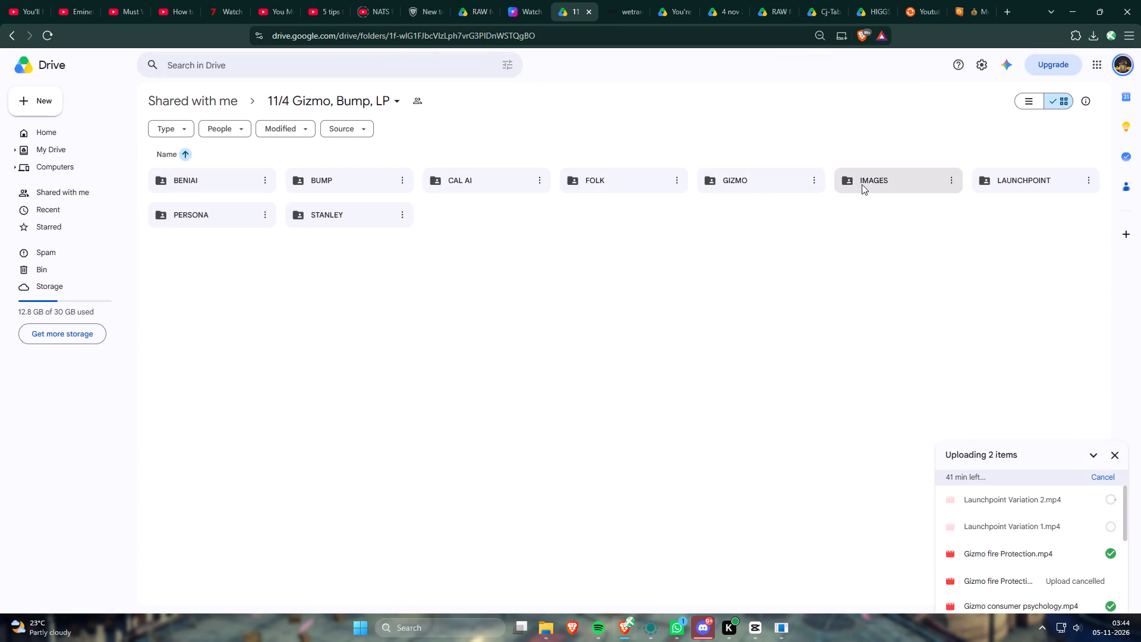
{"action": "double_click", "coordinate": [771, 185]}
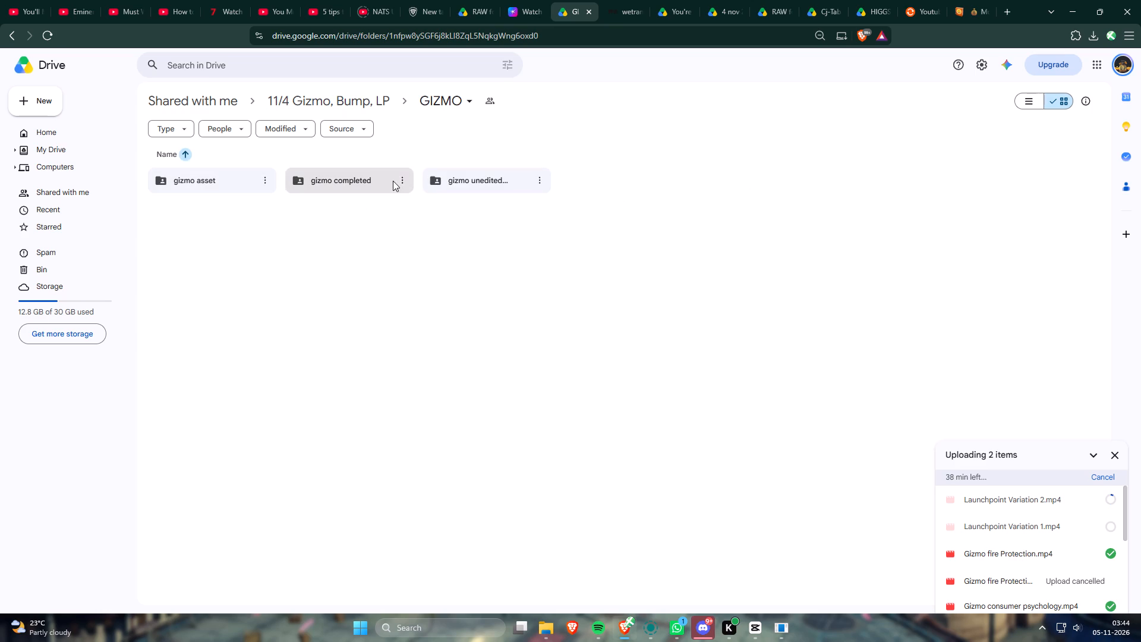
{"action": "double_click", "coordinate": [399, 181]}
{"action": "double_click", "coordinate": [360, 184]}
{"action": "key", "text": "alt+Tab"}
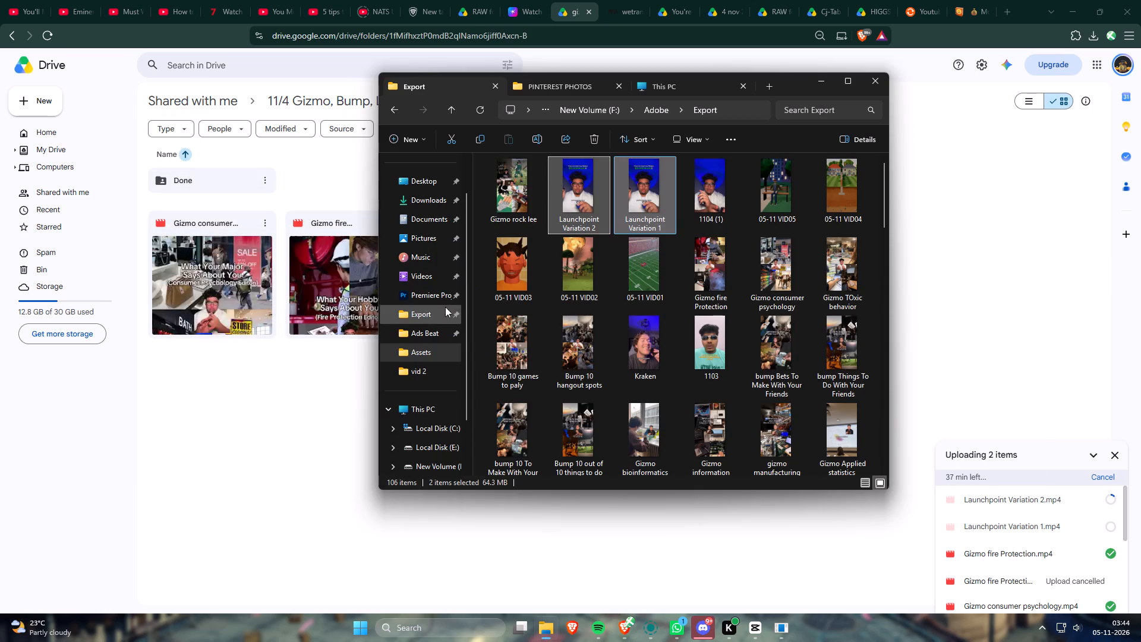
{"action": "left_click", "coordinate": [324, 357]}
{"action": "left_click", "coordinate": [475, 301]}
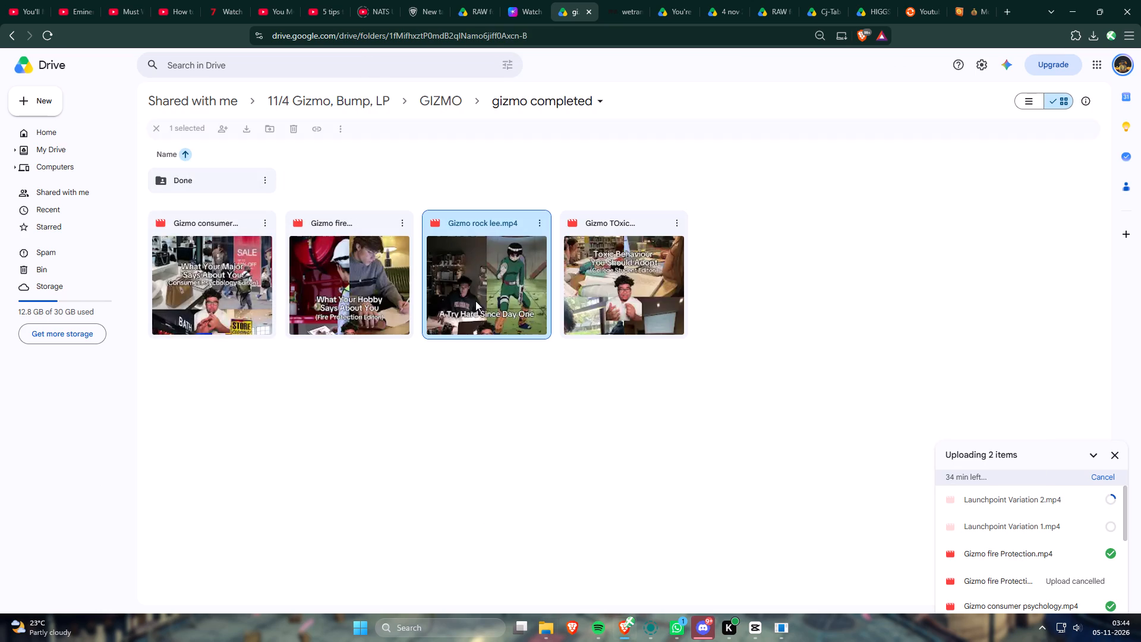
{"action": "key", "text": "Delete"}
Upload the Gizmo rock lee video from the local Export folder to Drive's gizmo completed folder.
{"action": "key", "text": "alt+Tab"}
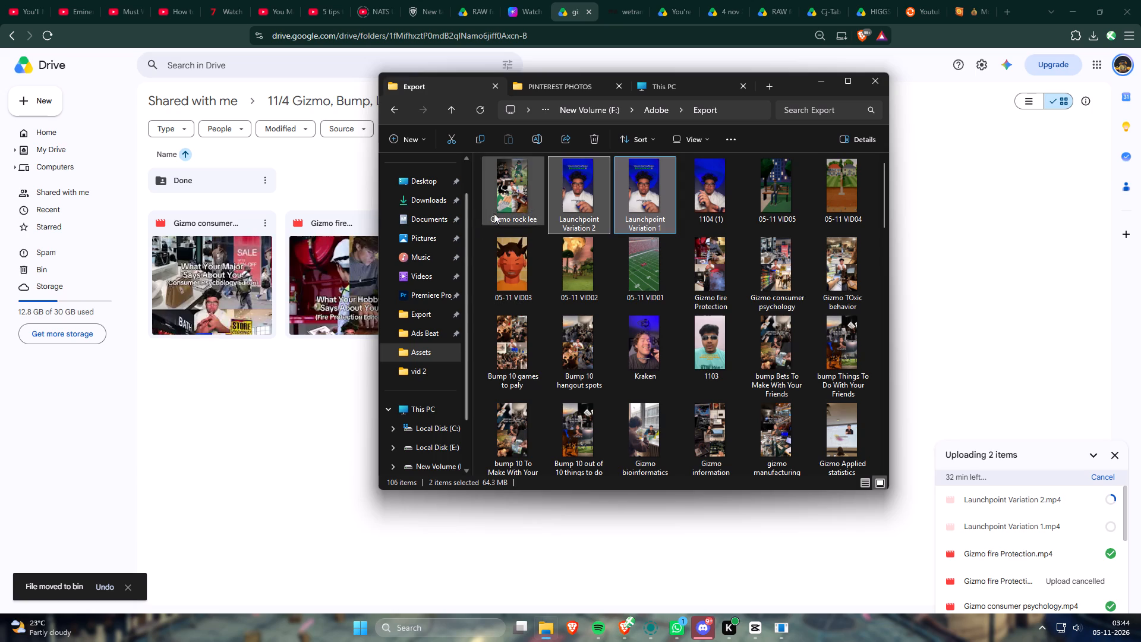
{"action": "left_click_drag", "start_coordinate": [520, 200], "coordinate": [358, 289]}
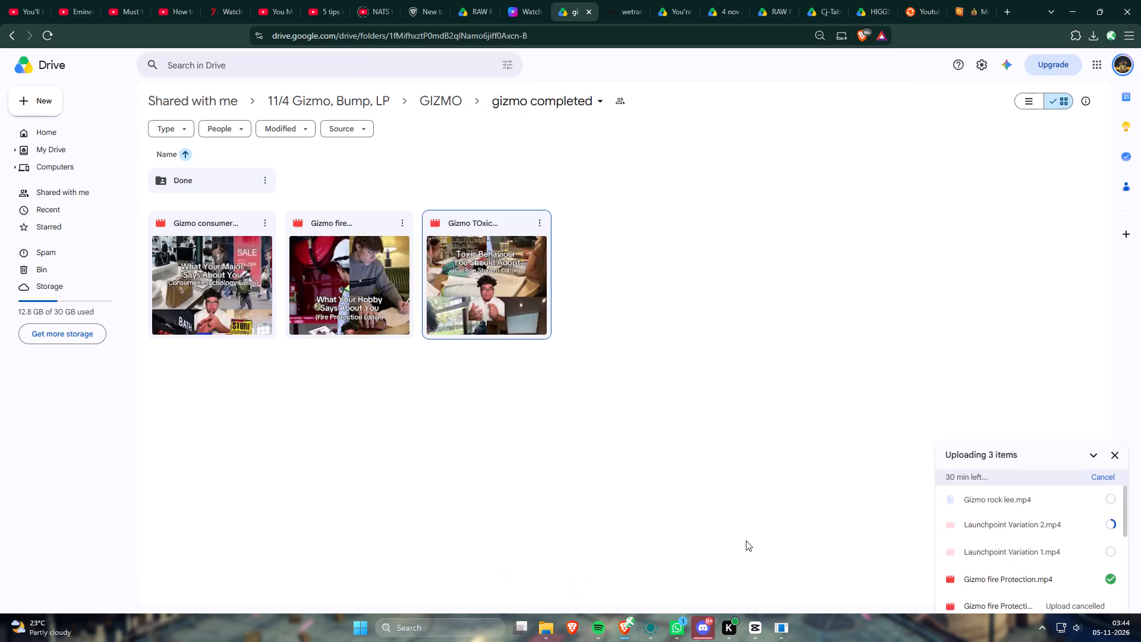